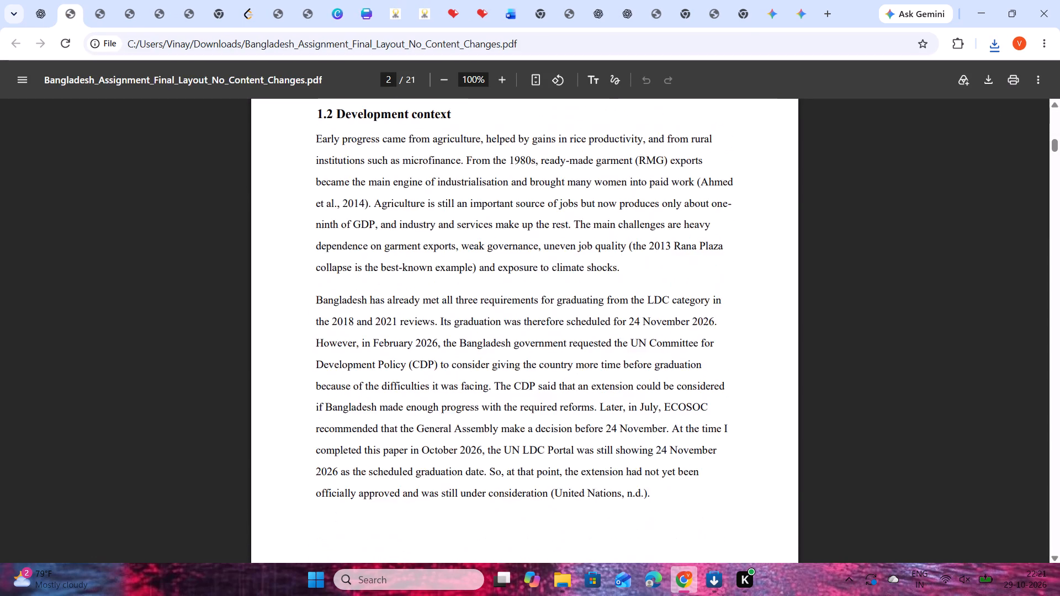
{"action": "scroll", "coordinate": [659, 350], "scroll_direction": "down", "scroll_amount": 11}
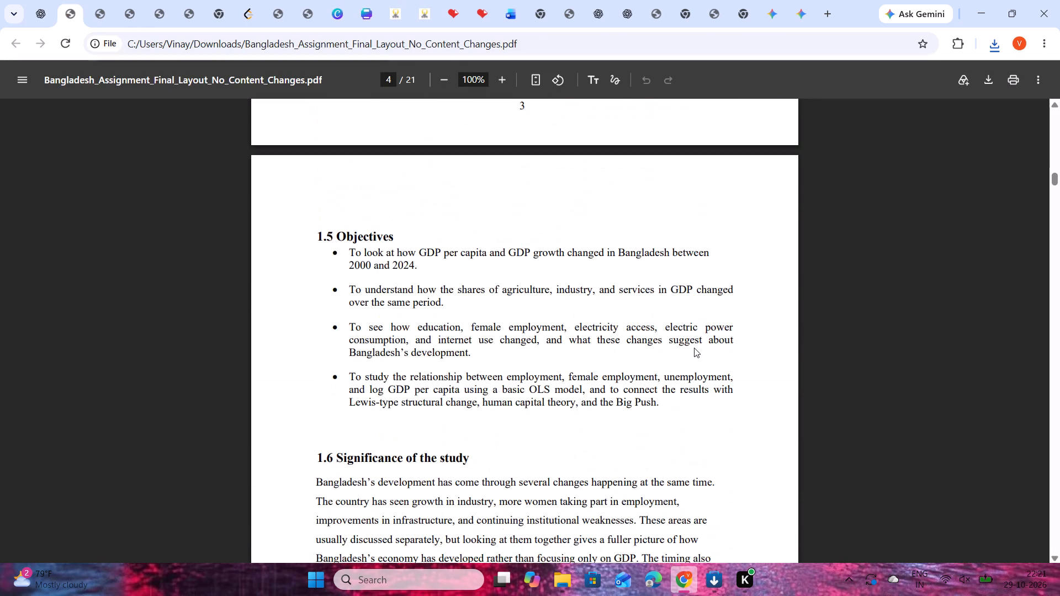
{"action": "scroll", "coordinate": [694, 348], "scroll_direction": "up", "scroll_amount": 6}
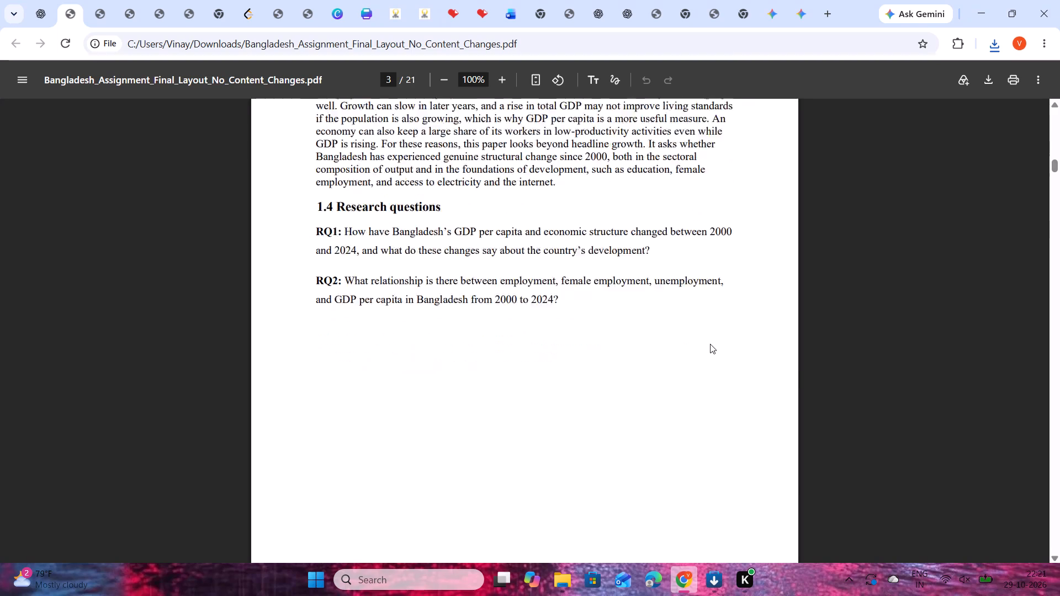
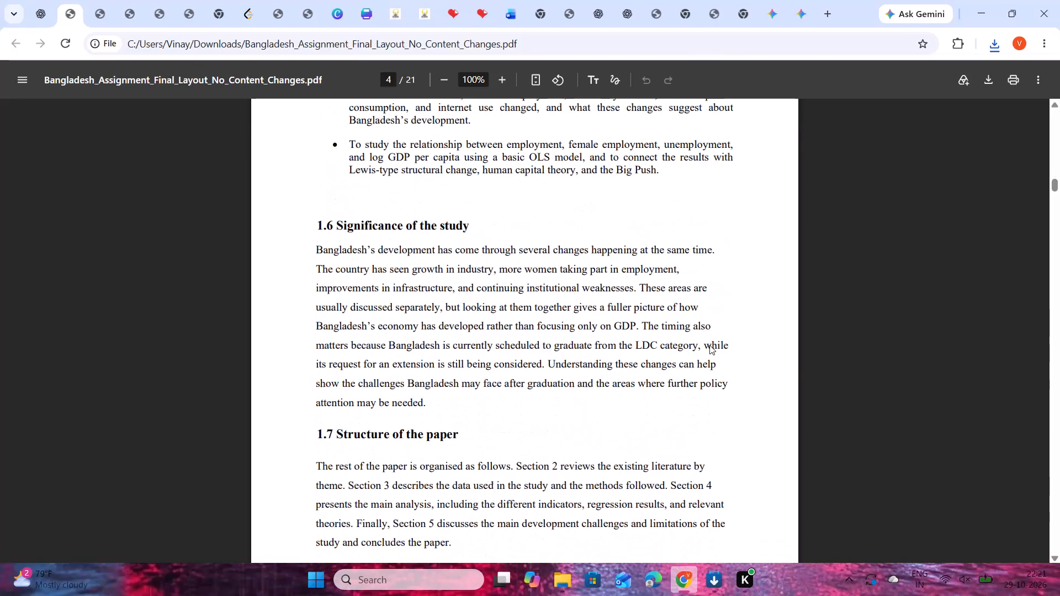
Capture a screen snip of Table 1, Organisation of the ten reviewed studies, on page 5 of the PDF.
{"action": "scroll", "coordinate": [709, 345], "scroll_direction": "down", "scroll_amount": 3}
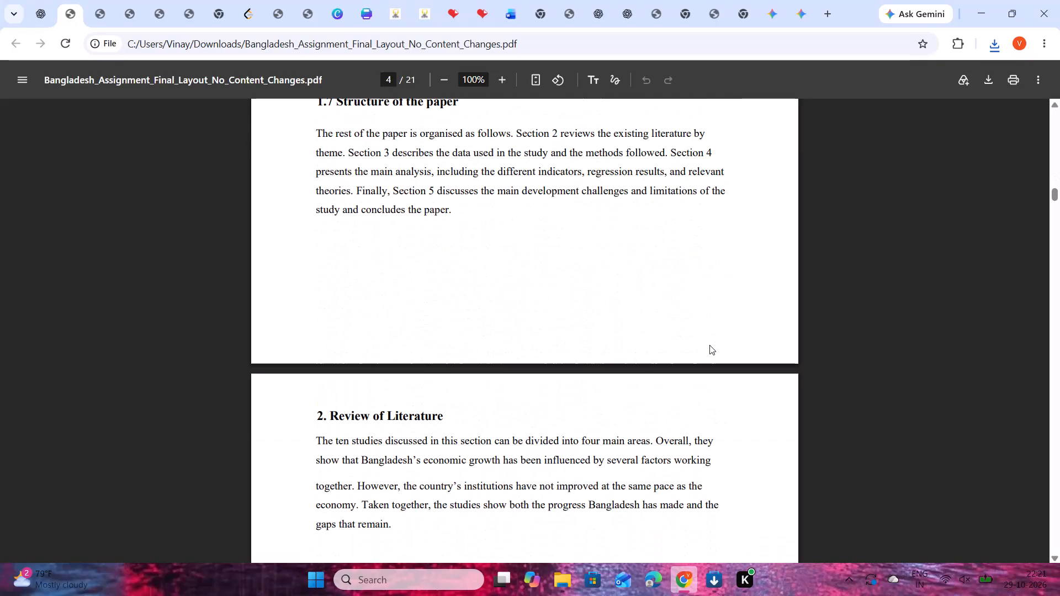
{"action": "scroll", "coordinate": [709, 345], "scroll_direction": "up", "scroll_amount": 2}
{"action": "scroll", "coordinate": [709, 345], "scroll_direction": "down", "scroll_amount": 5}
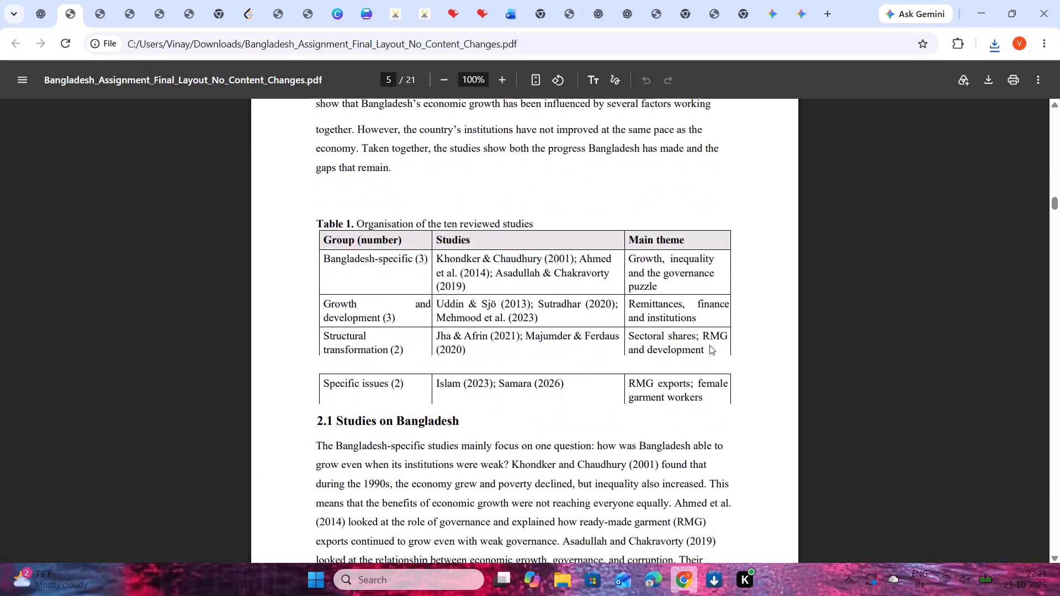
{"action": "scroll", "coordinate": [709, 345], "scroll_direction": "up", "scroll_amount": 1}
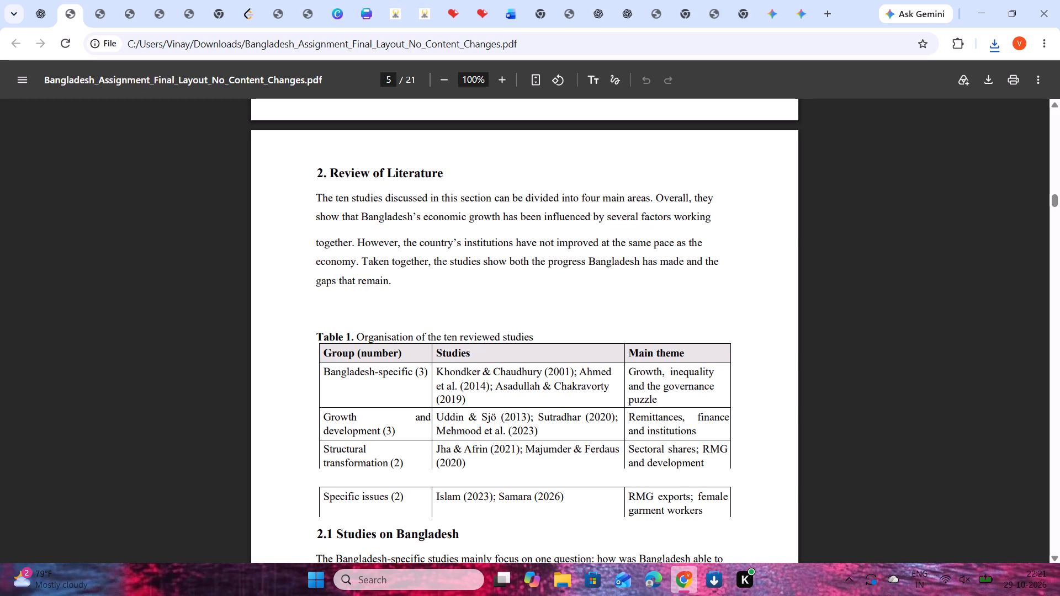
{"action": "scroll", "coordinate": [499, 419], "scroll_direction": "down", "scroll_amount": 2}
{"action": "scroll", "coordinate": [499, 419], "scroll_direction": "up", "scroll_amount": 1}
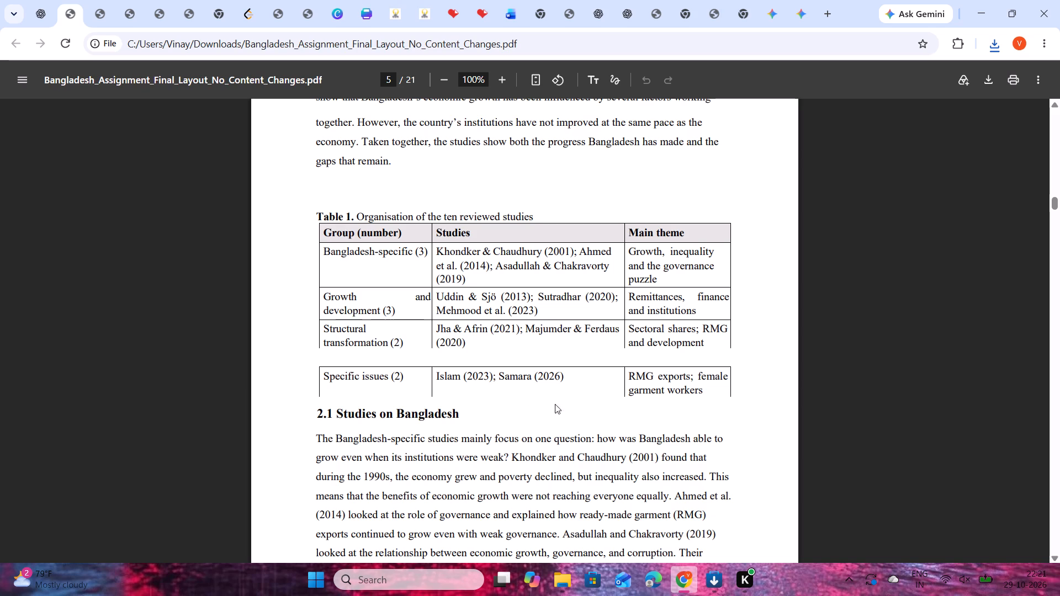
{"action": "key", "text": "shift+super+s"}
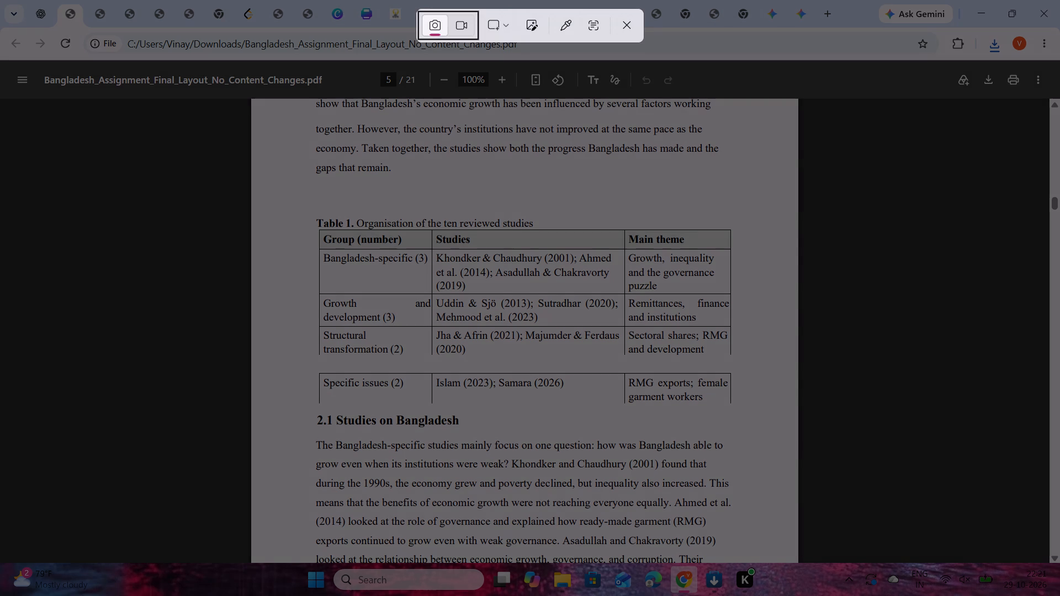
{"action": "left_click_drag", "start_coordinate": [231, 205], "coordinate": [358, 292]}
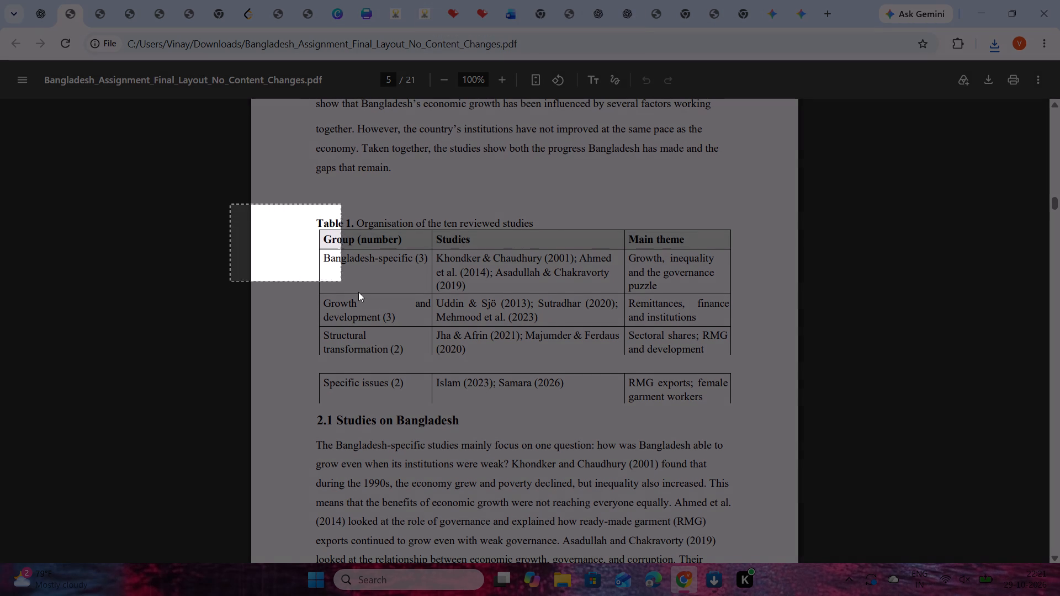
{"action": "left_click_drag", "start_coordinate": [358, 292], "coordinate": [837, 419]}
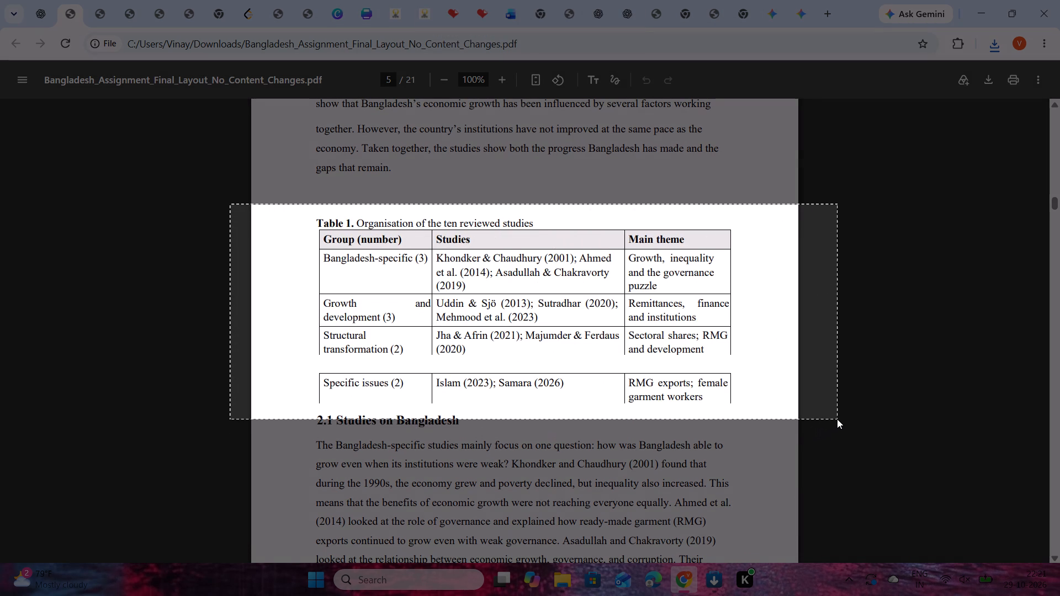
{"action": "left_click_drag", "start_coordinate": [837, 419], "coordinate": [838, 408]}
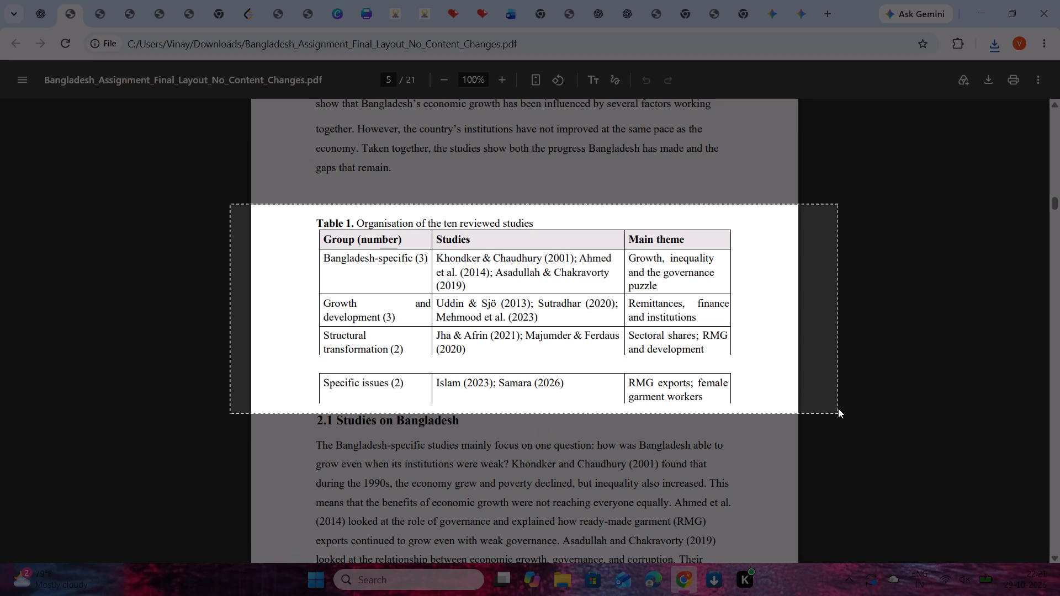
{"action": "left_click_drag", "start_coordinate": [838, 408], "coordinate": [841, 410]}
Look over pages 5 and 6 around Table 1 and sections 2.1 to 2.4, examining row breaks and blank space.
{"action": "scroll", "coordinate": [831, 397], "scroll_direction": "down", "scroll_amount": 3}
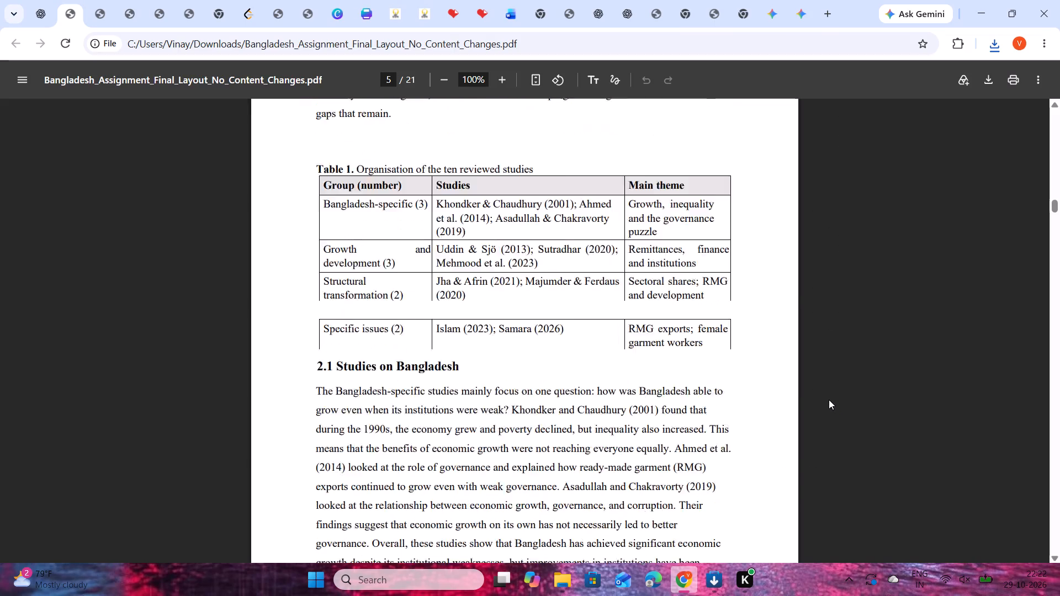
{"action": "scroll", "coordinate": [873, 417], "scroll_direction": "down", "scroll_amount": 2}
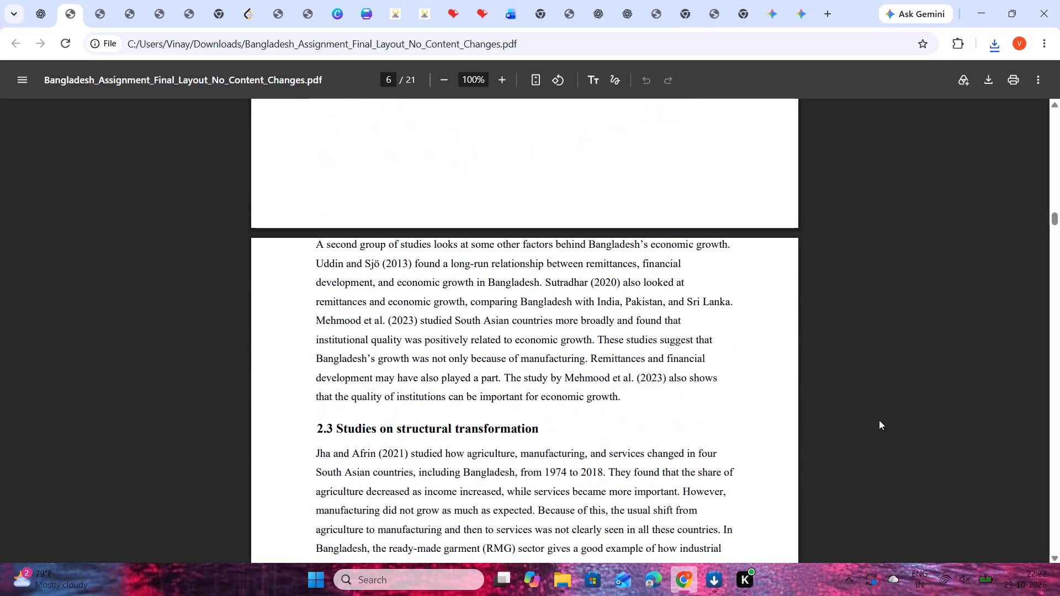
{"action": "scroll", "coordinate": [914, 422], "scroll_direction": "up", "scroll_amount": 4}
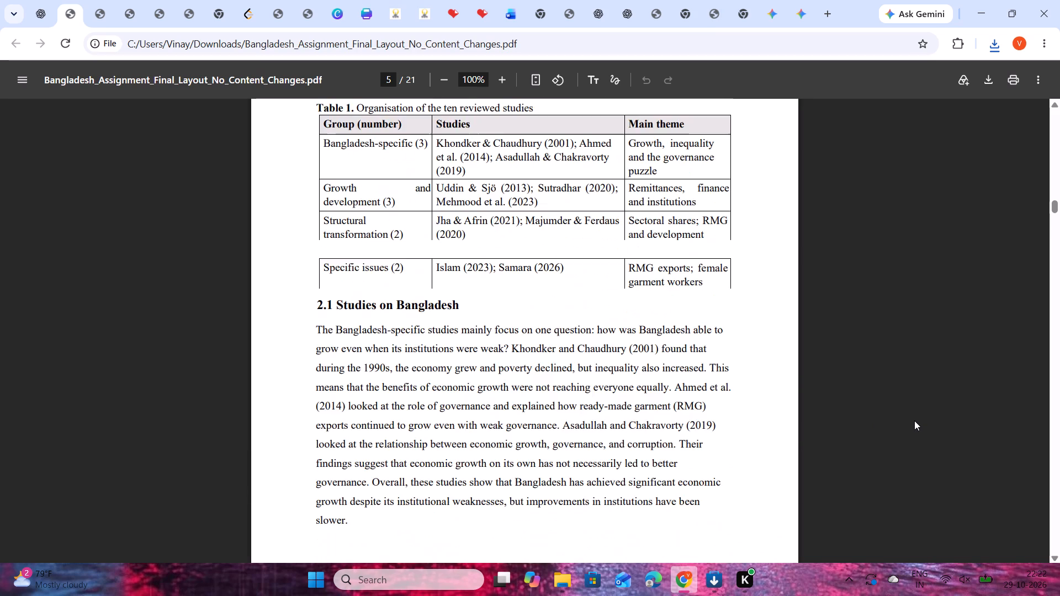
{"action": "scroll", "coordinate": [914, 421], "scroll_direction": "up", "scroll_amount": 3}
{"action": "scroll", "coordinate": [914, 421], "scroll_direction": "down", "scroll_amount": 6}
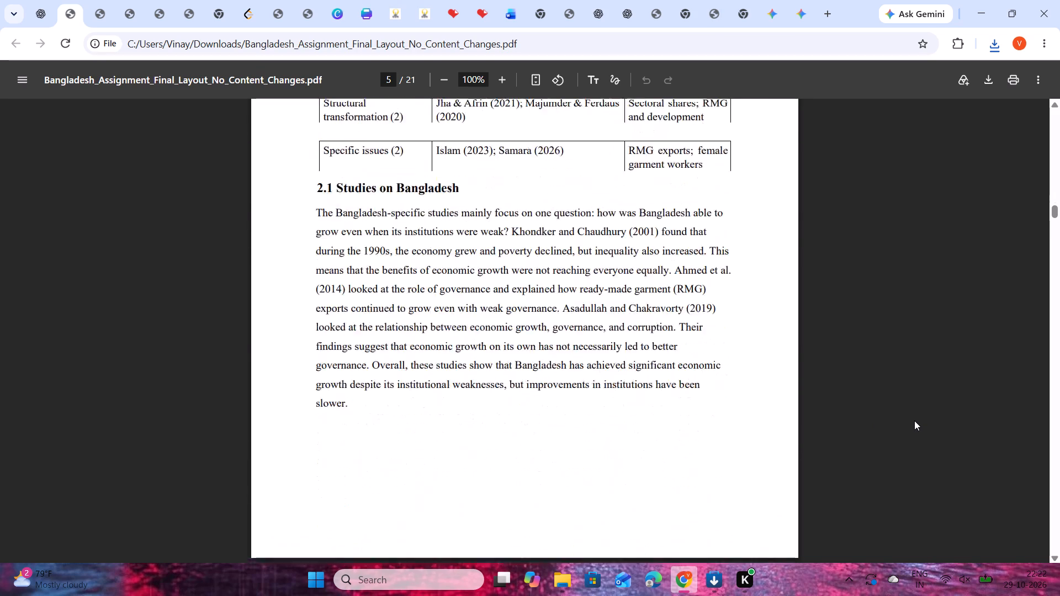
{"action": "scroll", "coordinate": [934, 433], "scroll_direction": "down", "scroll_amount": 4}
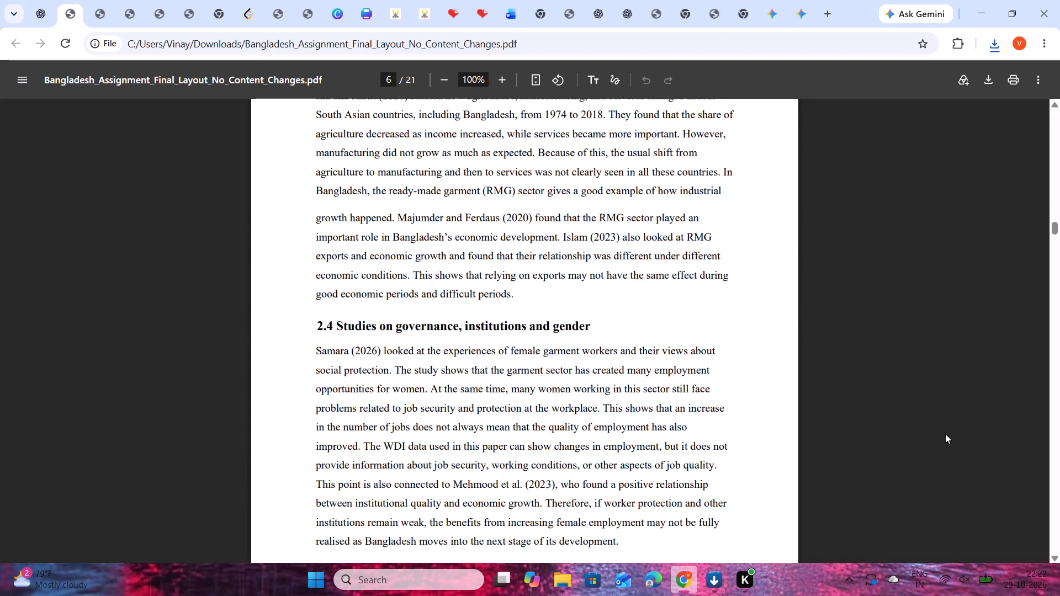
Look through pages 6 to 10, examining the layout of the variables table, Table 3 and the start of section 4.2.
{"action": "scroll", "coordinate": [945, 434], "scroll_direction": "down", "scroll_amount": 7}
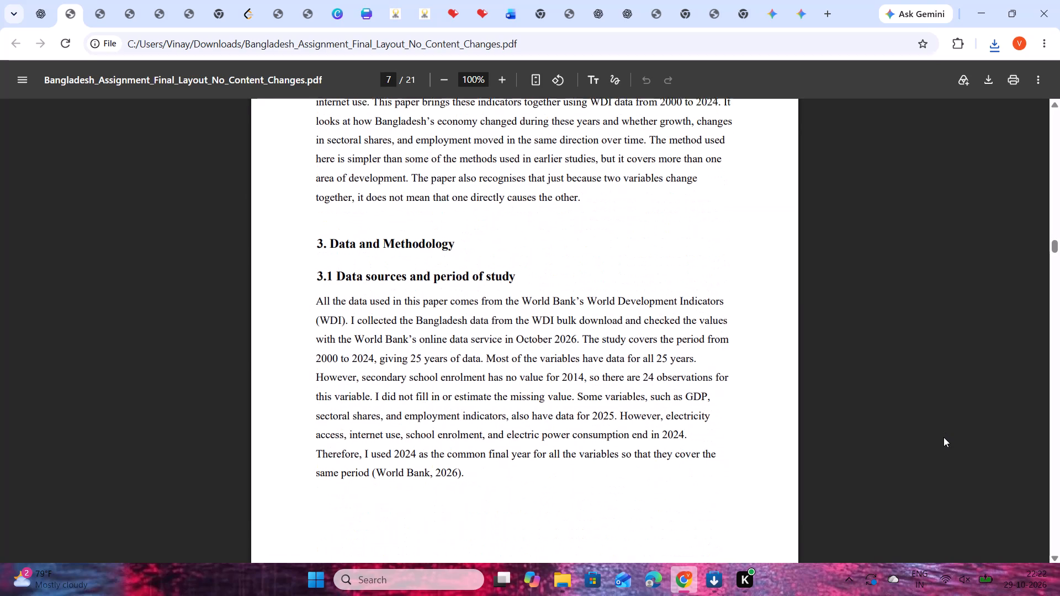
{"action": "scroll", "coordinate": [944, 437], "scroll_direction": "down", "scroll_amount": 6}
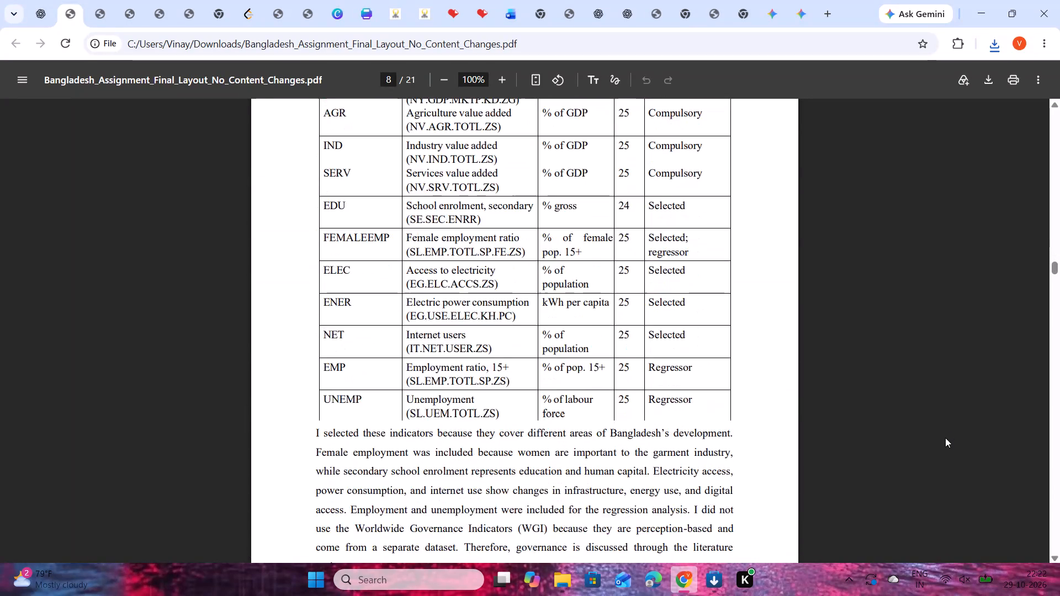
{"action": "scroll", "coordinate": [945, 438], "scroll_direction": "down", "scroll_amount": 12}
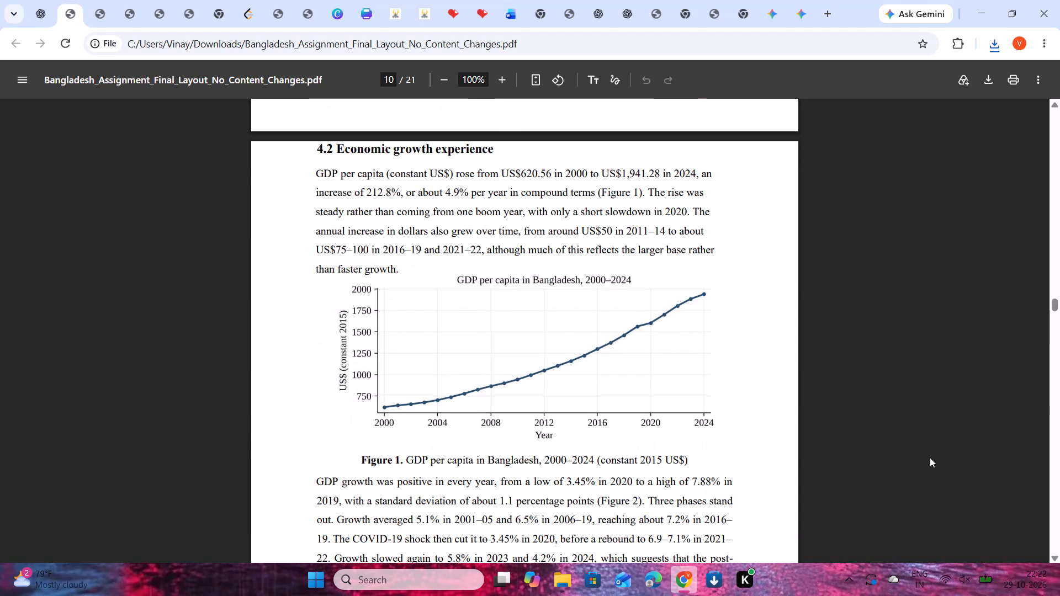
{"action": "scroll", "coordinate": [932, 451], "scroll_direction": "up", "scroll_amount": 6}
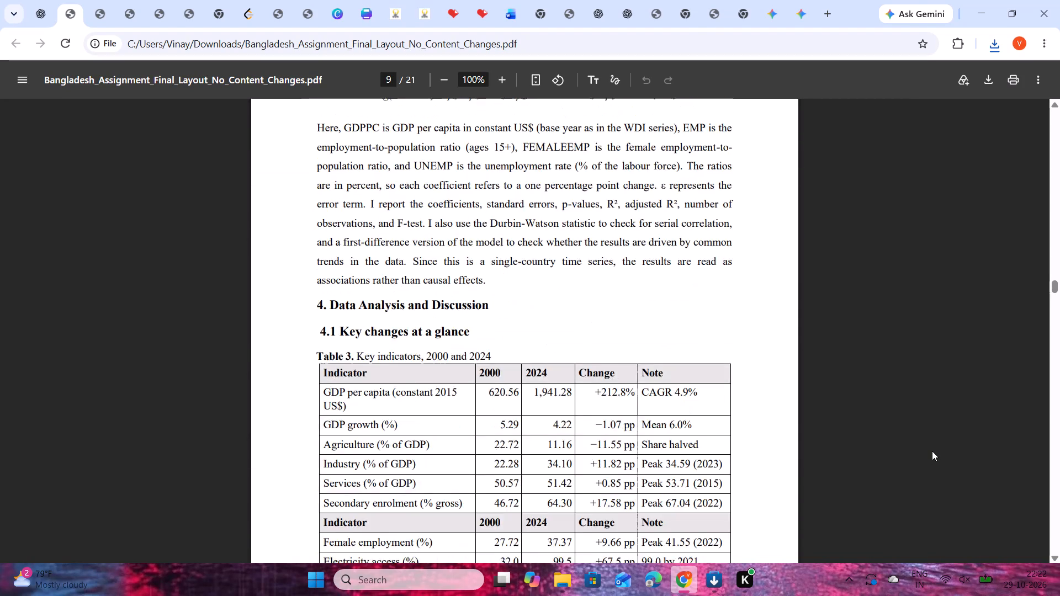
{"action": "scroll", "coordinate": [932, 451], "scroll_direction": "down", "scroll_amount": 2}
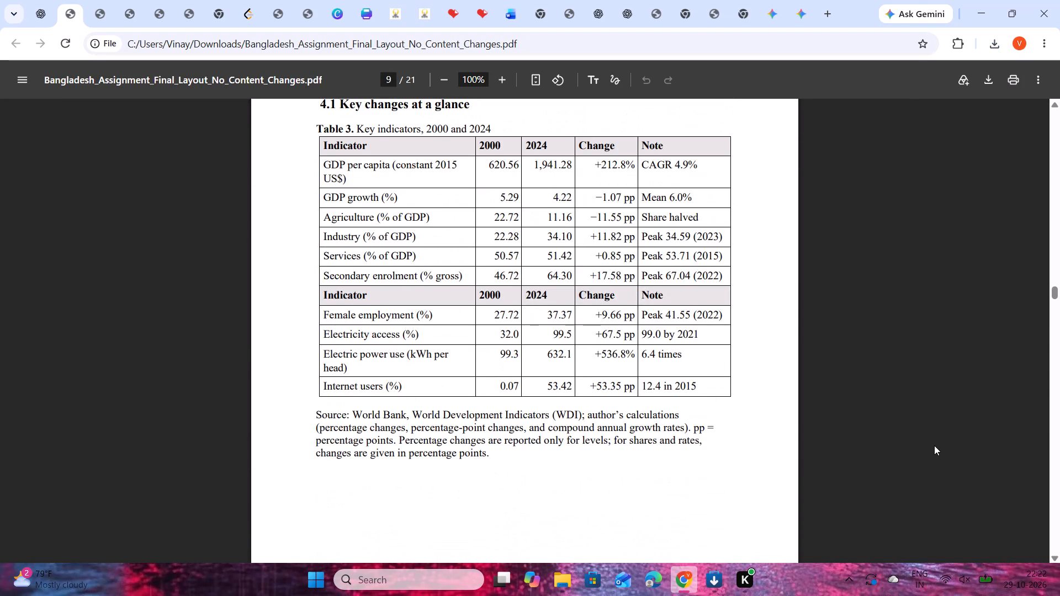
{"action": "scroll", "coordinate": [934, 445], "scroll_direction": "down", "scroll_amount": 4}
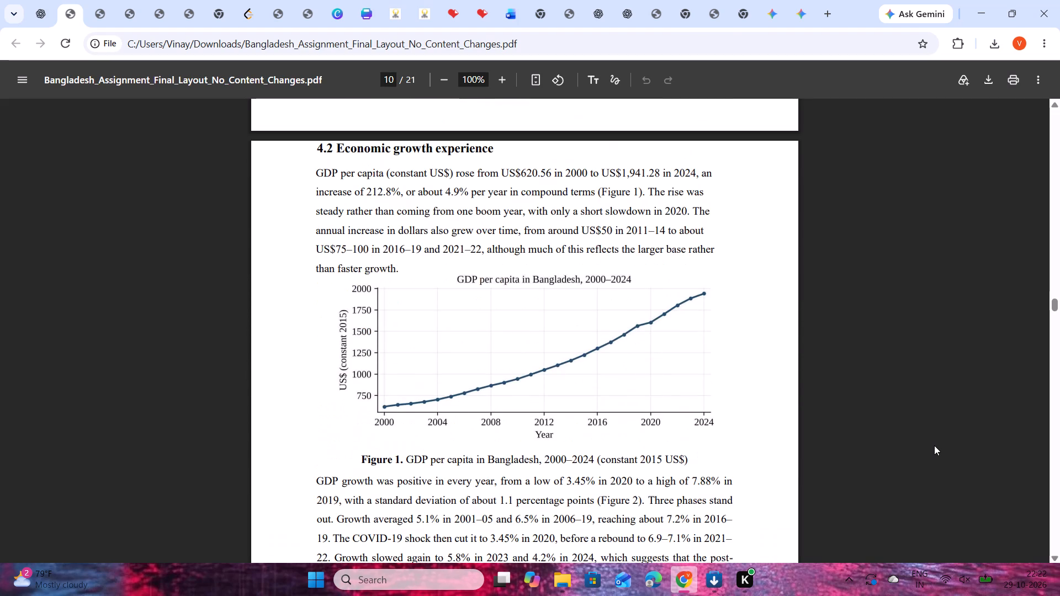
Look through pages 10 to 15, checking that the economic, education, employment and electricity graphs are present and well placed.
{"action": "scroll", "coordinate": [934, 445], "scroll_direction": "down", "scroll_amount": 5}
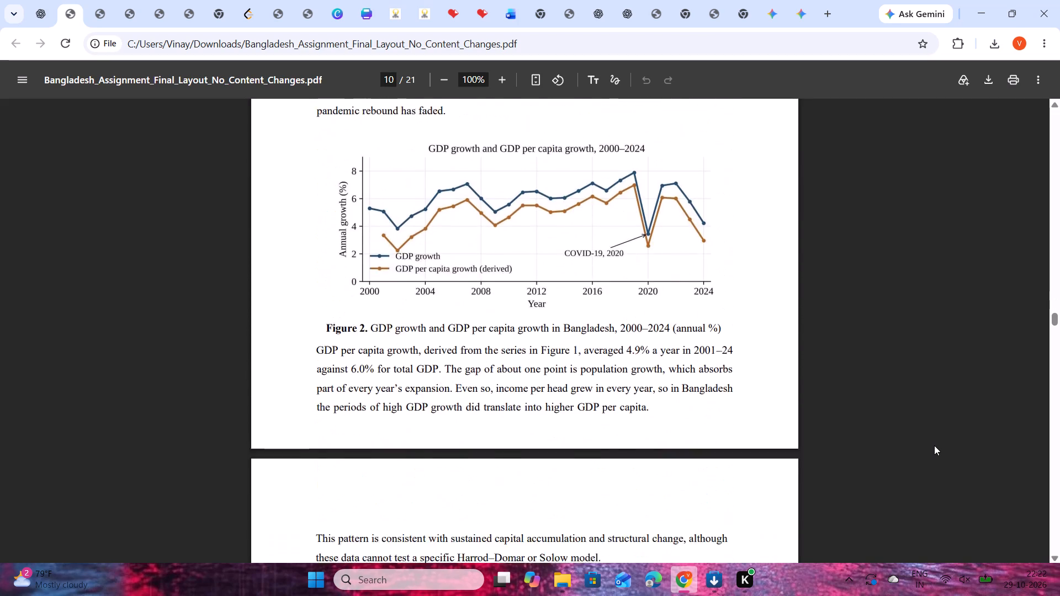
{"action": "scroll", "coordinate": [934, 445], "scroll_direction": "down", "scroll_amount": 5}
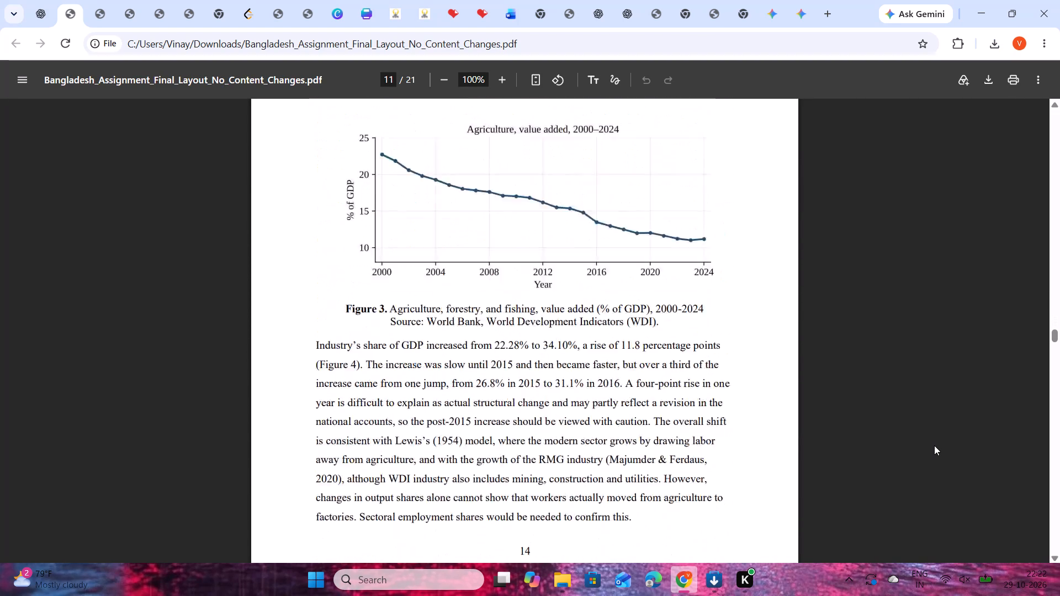
{"action": "scroll", "coordinate": [934, 445], "scroll_direction": "down", "scroll_amount": 10}
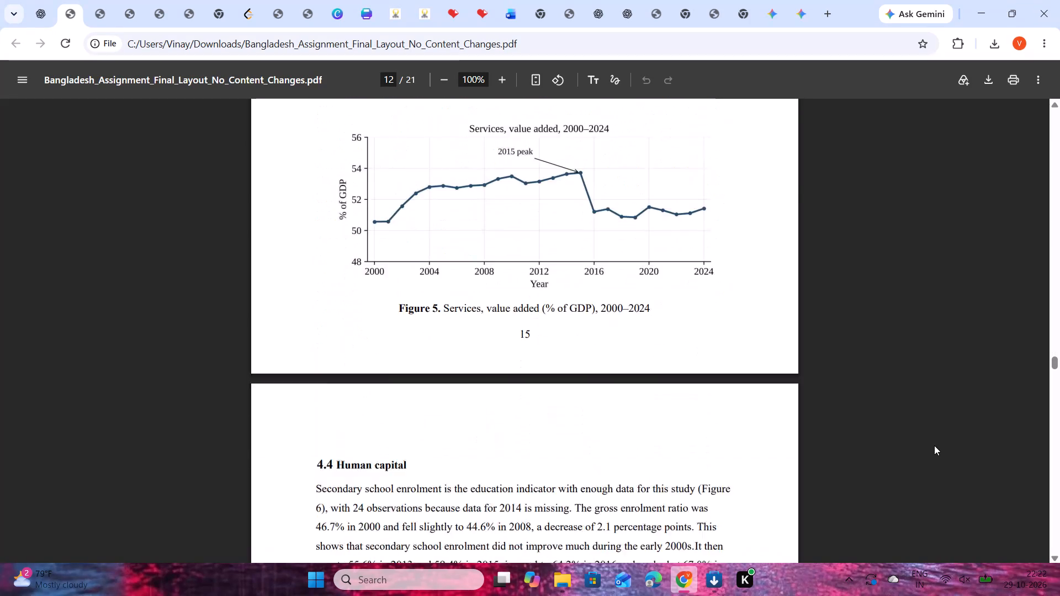
{"action": "scroll", "coordinate": [934, 445], "scroll_direction": "down", "scroll_amount": 8}
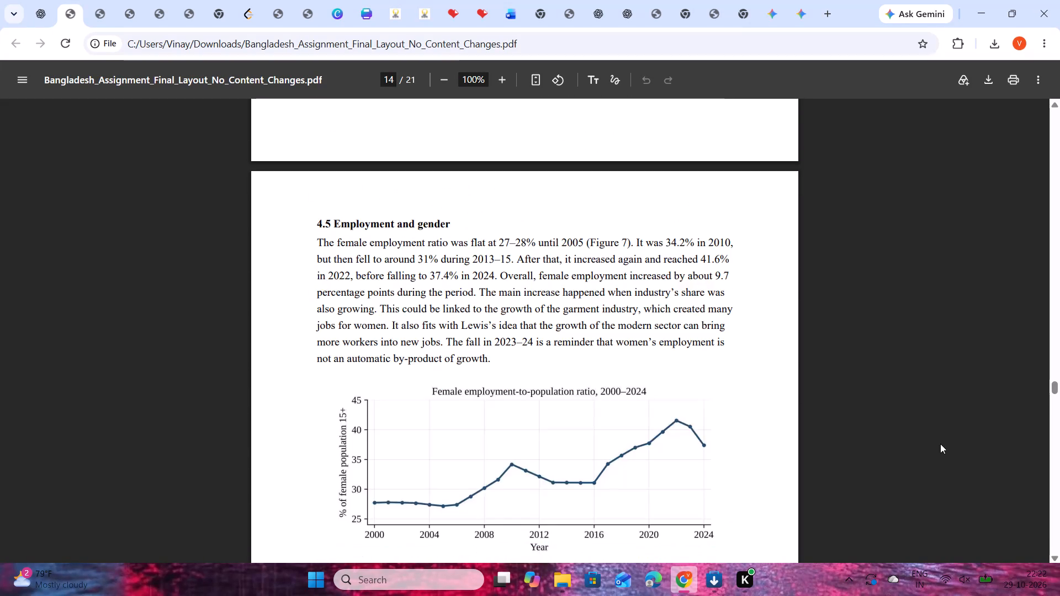
{"action": "scroll", "coordinate": [940, 444], "scroll_direction": "down", "scroll_amount": 11}
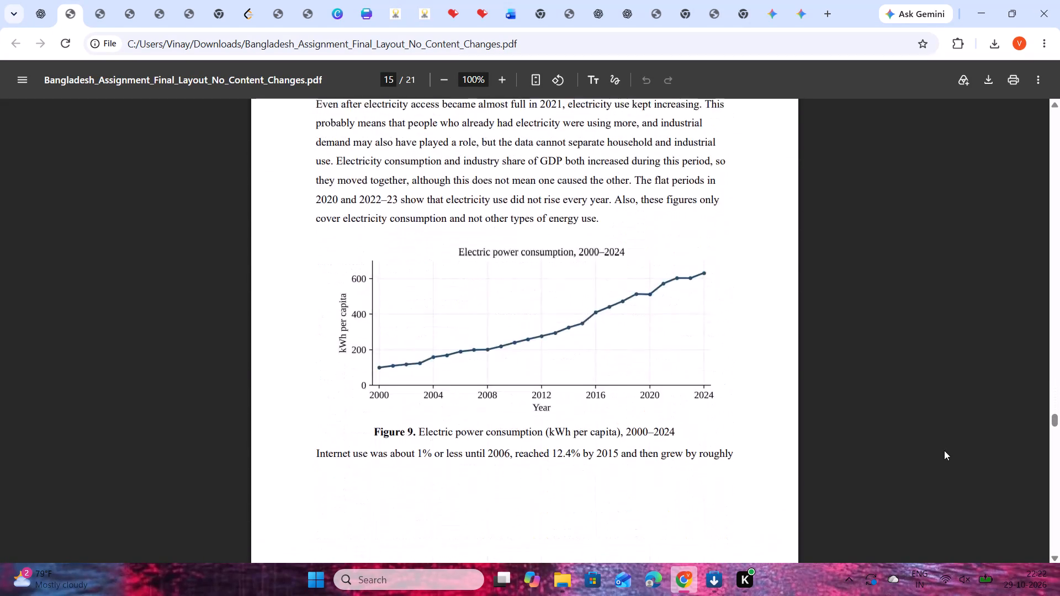
Examine the regression results on page 16, checking how Tables 4 and 5 fit at the page break.
{"action": "scroll", "coordinate": [944, 450], "scroll_direction": "down", "scroll_amount": 8}
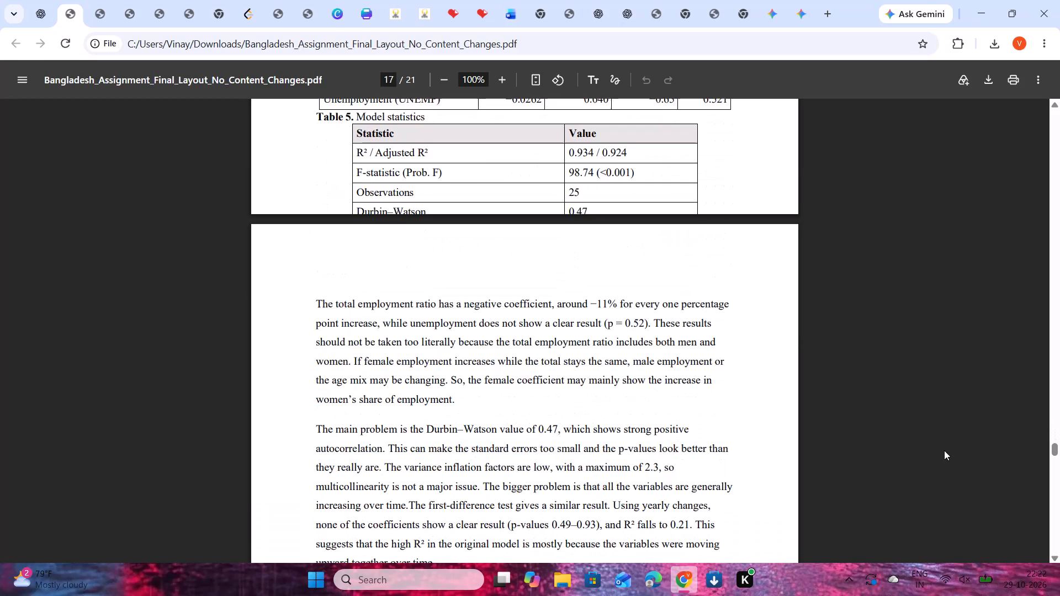
{"action": "scroll", "coordinate": [944, 450], "scroll_direction": "down", "scroll_amount": 2}
{"action": "scroll", "coordinate": [944, 450], "scroll_direction": "up", "scroll_amount": 3}
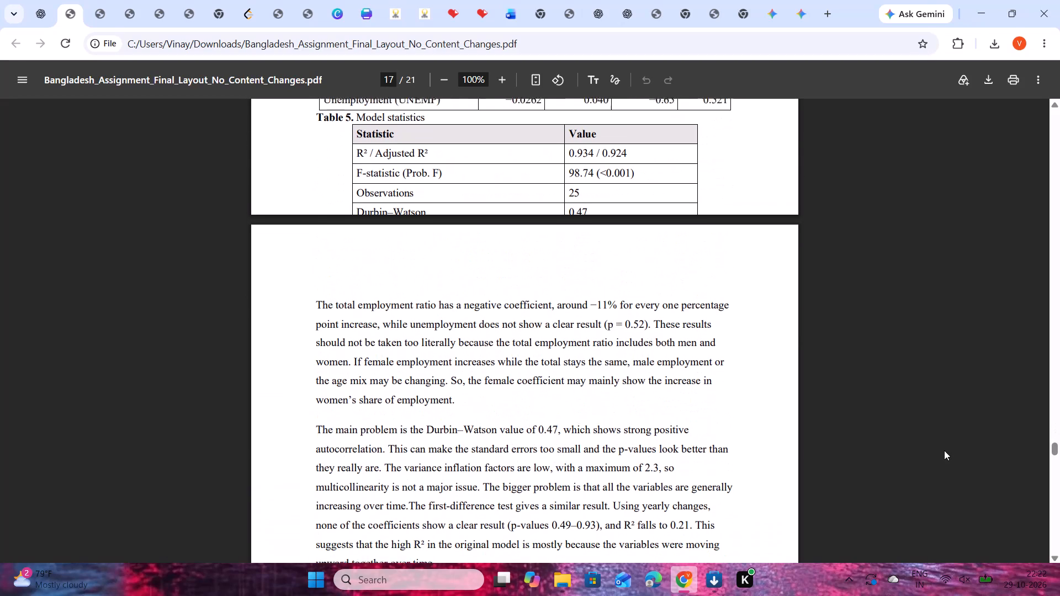
{"action": "scroll", "coordinate": [944, 450], "scroll_direction": "up", "scroll_amount": 1}
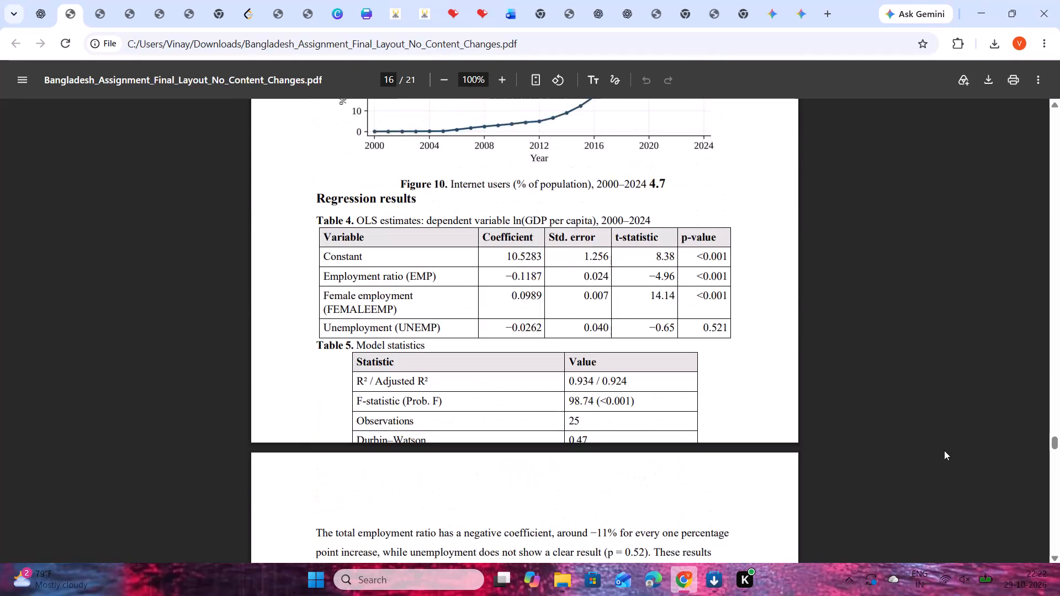
{"action": "scroll", "coordinate": [944, 450], "scroll_direction": "down", "scroll_amount": 1}
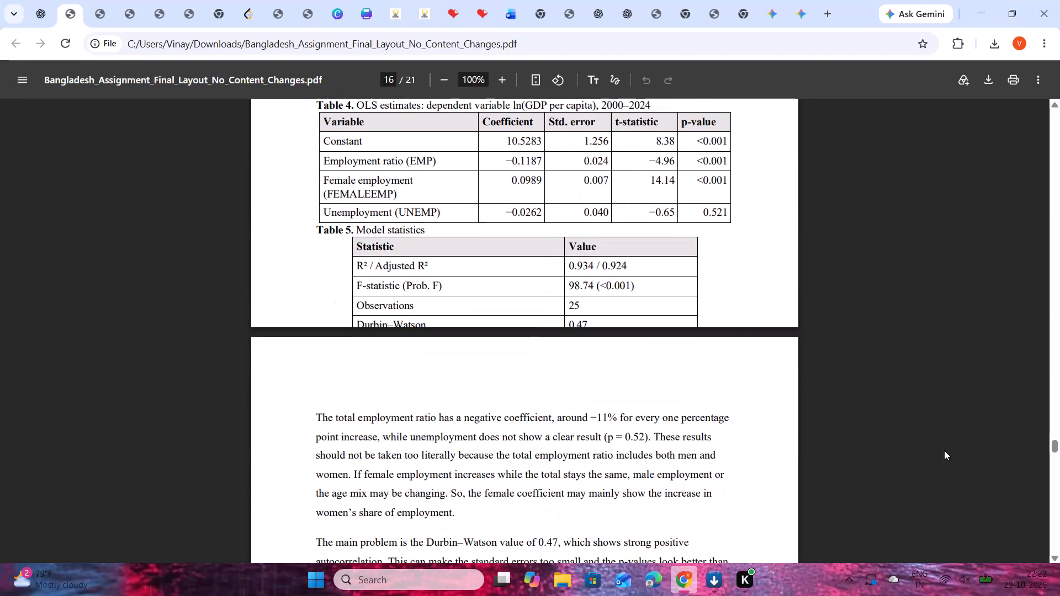
{"action": "scroll", "coordinate": [944, 450], "scroll_direction": "down", "scroll_amount": 6}
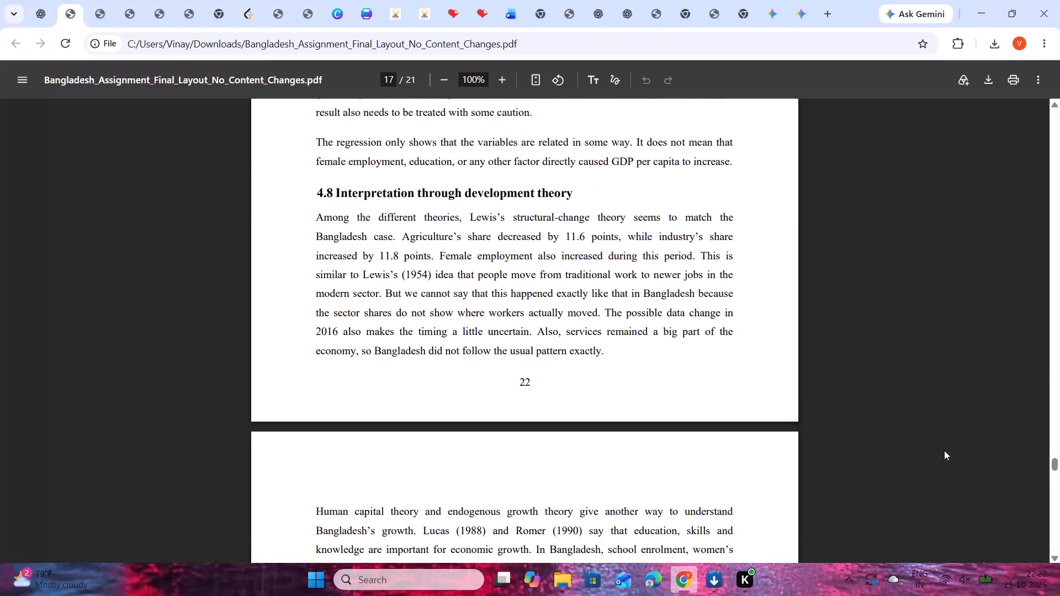
{"action": "scroll", "coordinate": [944, 450], "scroll_direction": "down", "scroll_amount": 16}
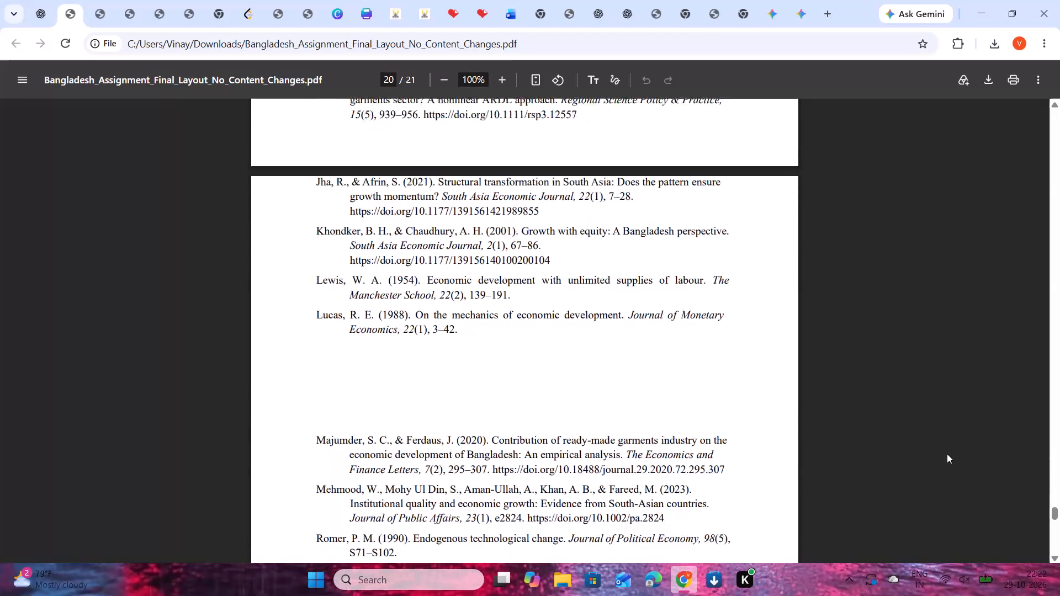
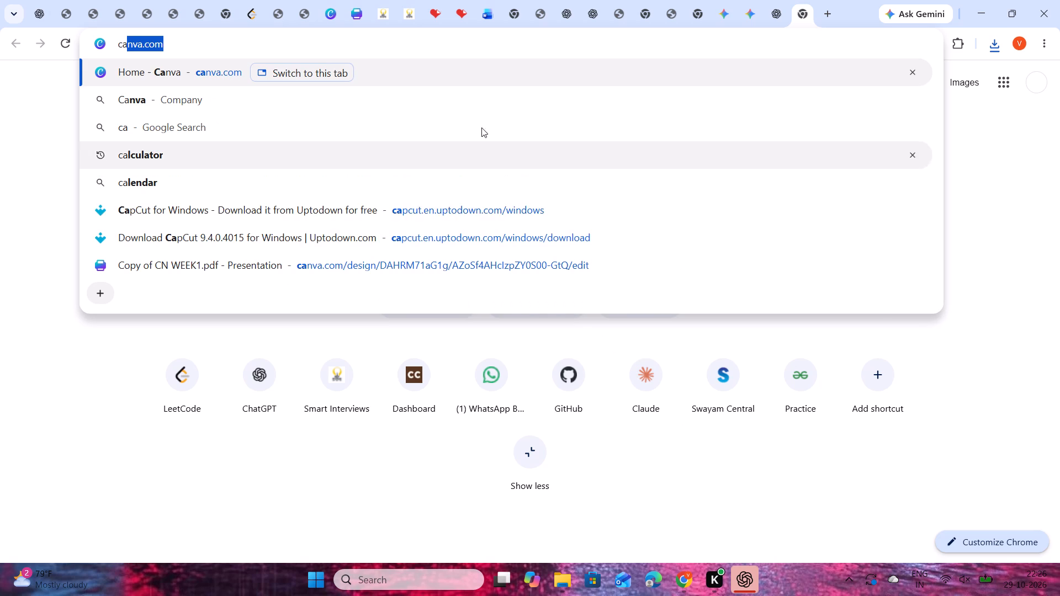
{"action": "left_click", "coordinate": [474, 102]}
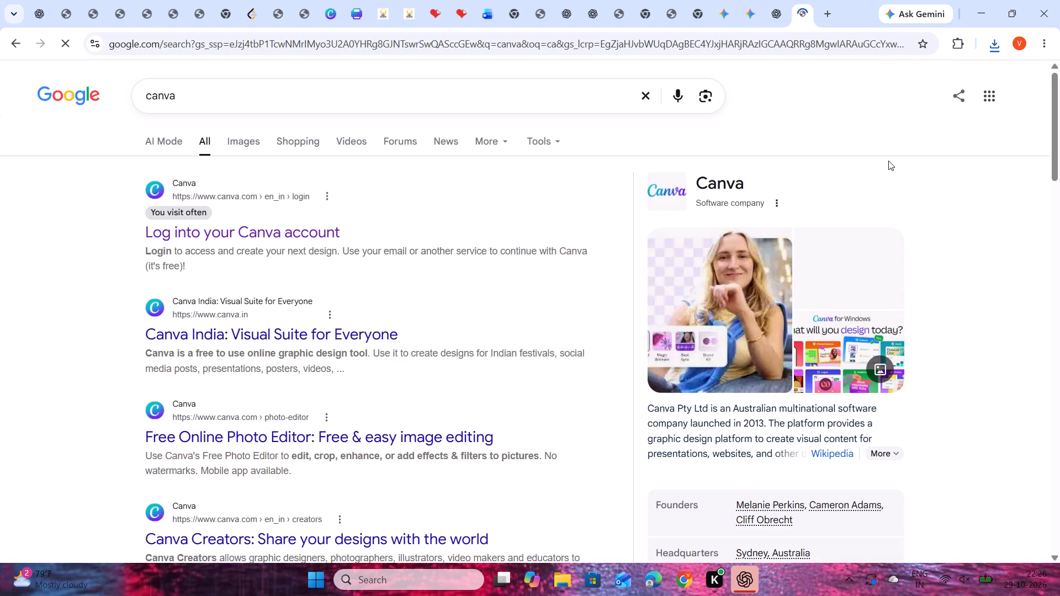
{"action": "left_click", "coordinate": [235, 233]}
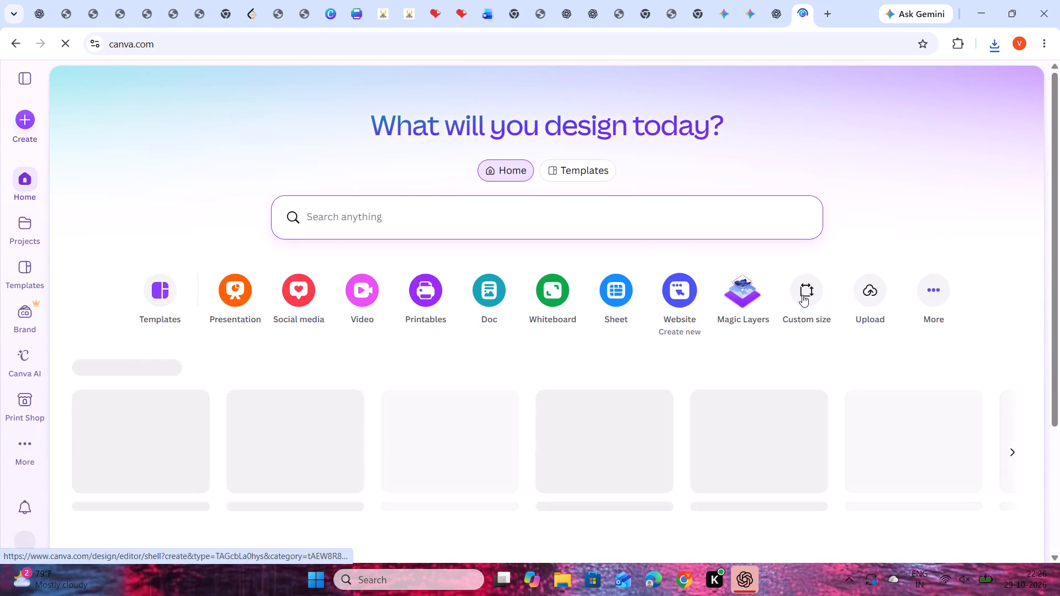
Upload Bangladesh_Assignment_Final_Table_Borders_Fixed.pdf from Downloads to Canva and open it as an editable design.
{"action": "left_click", "coordinate": [868, 285]}
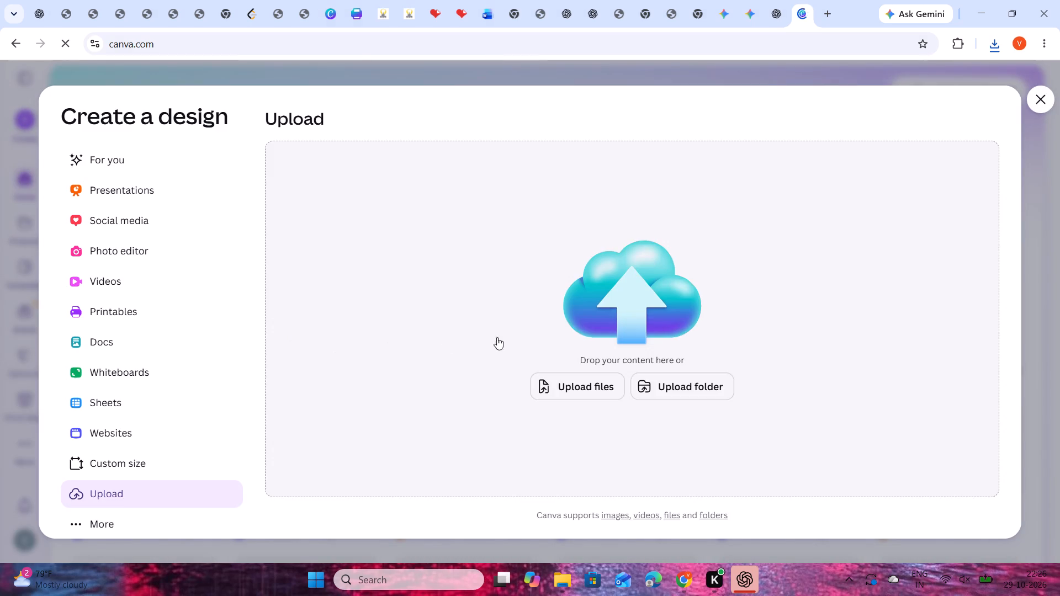
{"action": "left_click", "coordinate": [571, 385]}
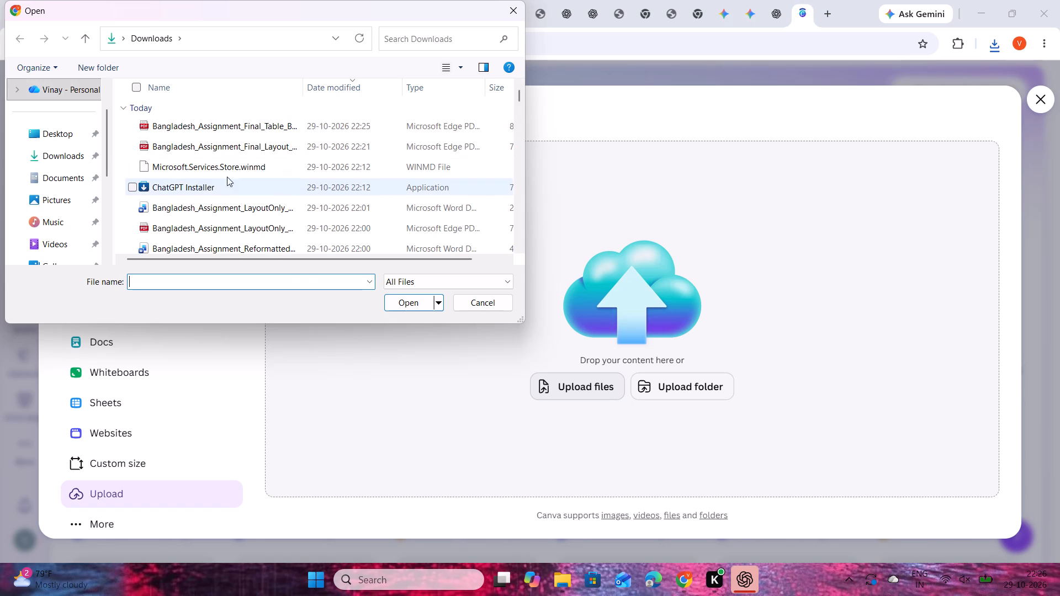
{"action": "left_click", "coordinate": [245, 125]}
{"action": "left_click", "coordinate": [411, 299]}
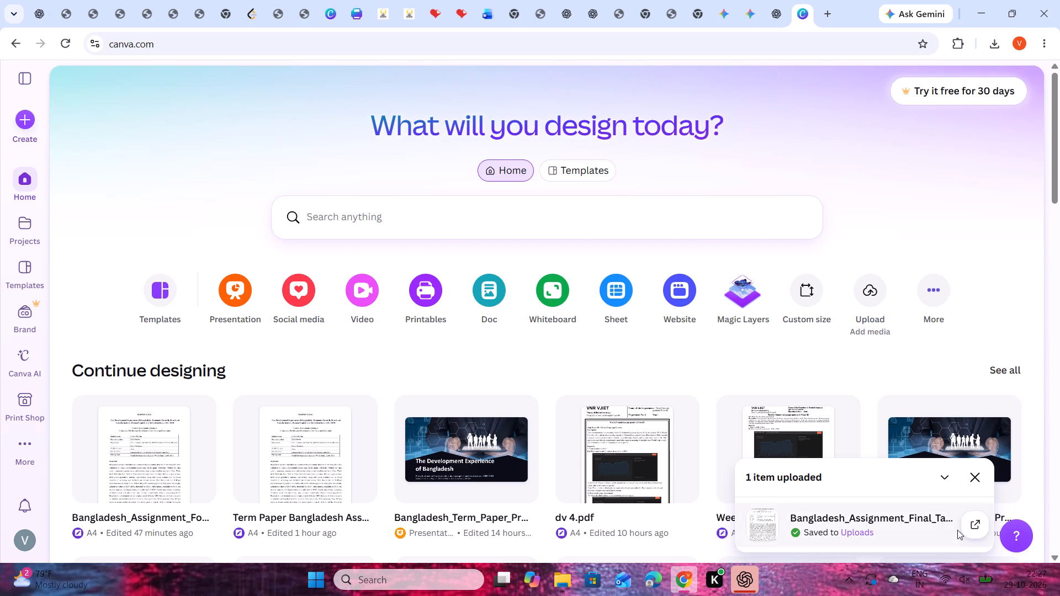
{"action": "left_click", "coordinate": [970, 524]}
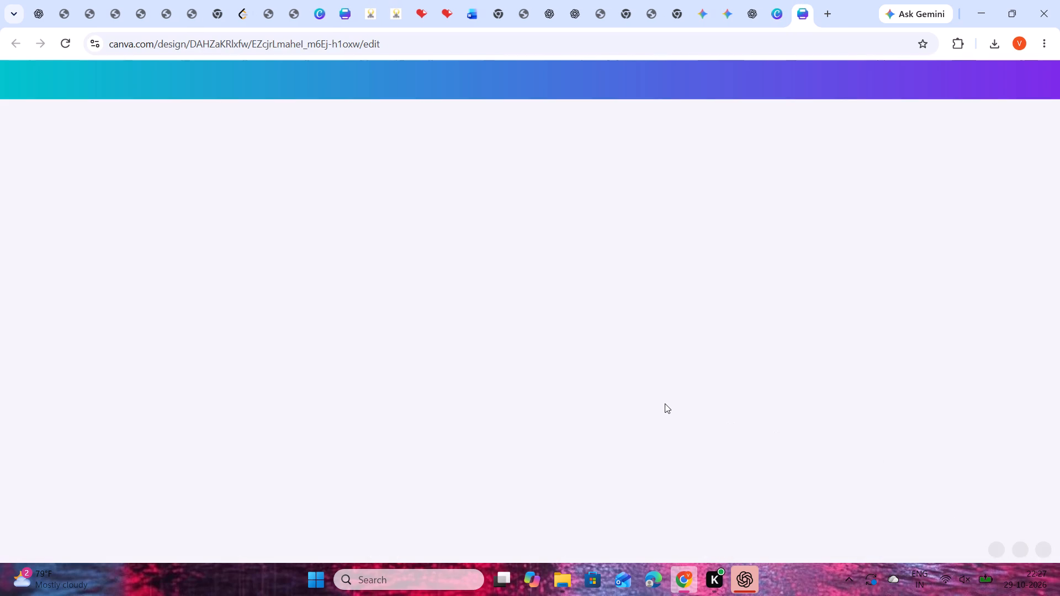
Examine page 1 of the imported design, including the title, the student details table and the abstract.
{"action": "scroll", "coordinate": [755, 329], "scroll_direction": "up", "scroll_amount": 2}
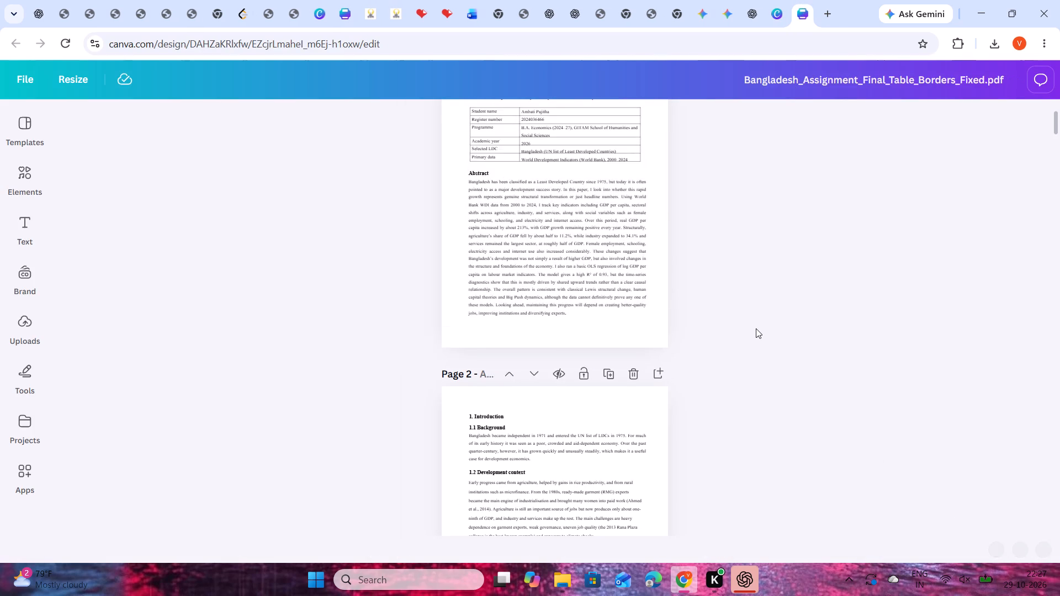
{"action": "scroll", "coordinate": [756, 328], "scroll_direction": "up", "scroll_amount": 2}
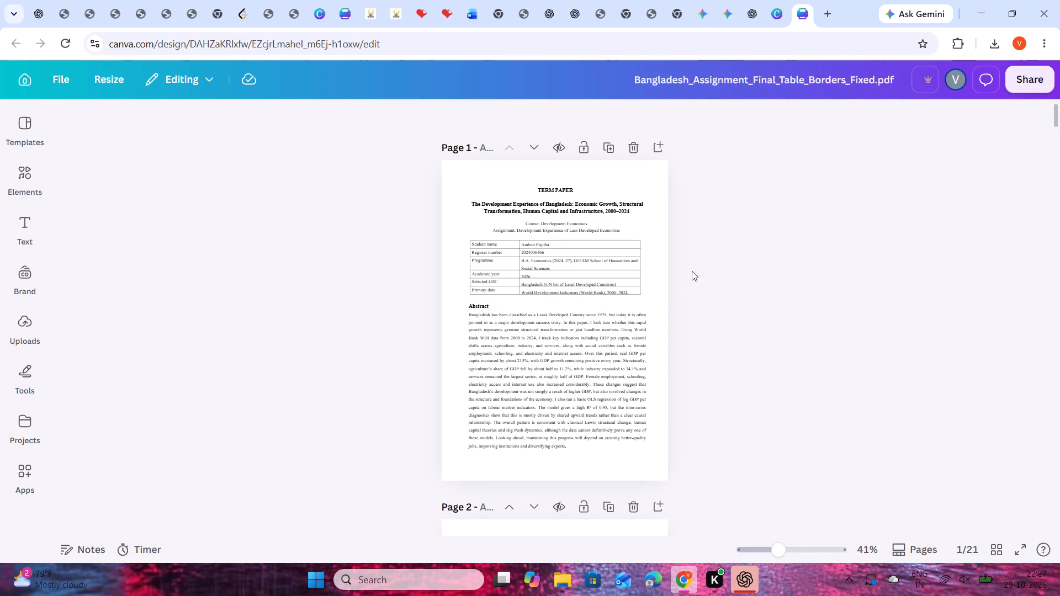
{"action": "scroll", "coordinate": [821, 261], "scroll_direction": "down", "scroll_amount": 1, "text": "ctrl"}
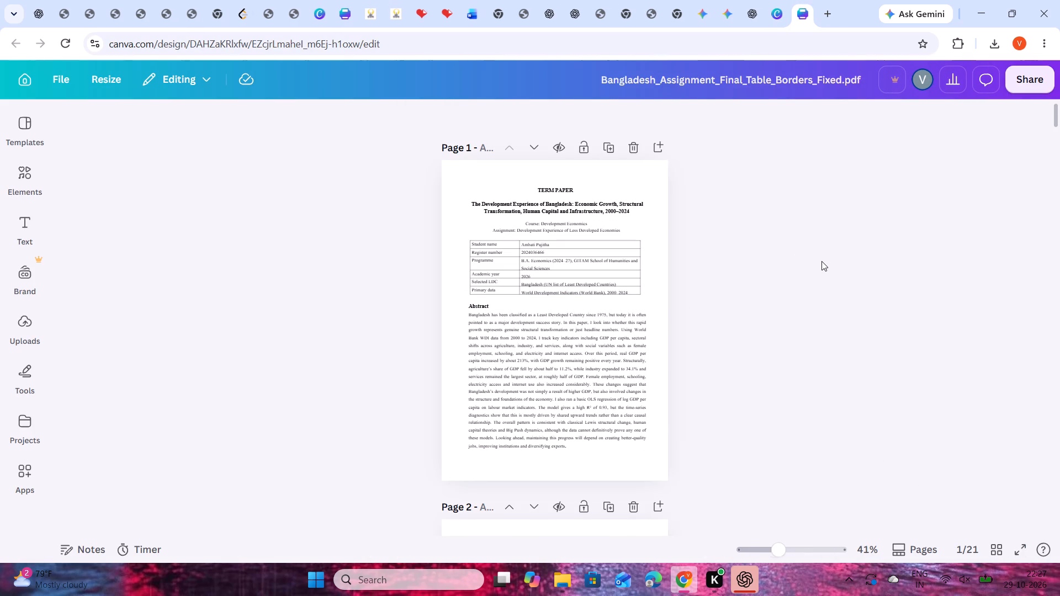
{"action": "scroll", "coordinate": [821, 261], "scroll_direction": "down", "scroll_amount": 1, "text": "ctrl"}
{"action": "scroll", "coordinate": [821, 261], "scroll_direction": "up", "scroll_amount": 6, "text": "ctrl"}
{"action": "scroll", "coordinate": [834, 267], "scroll_direction": "down", "scroll_amount": 1}
{"action": "scroll", "coordinate": [834, 270], "scroll_direction": "up", "scroll_amount": 1}
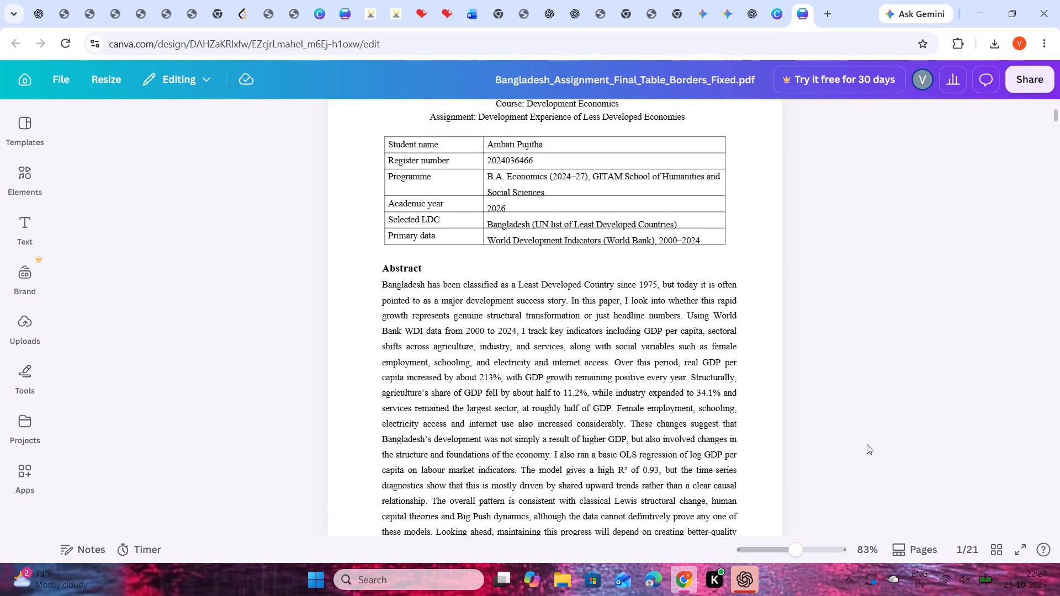
{"action": "scroll", "coordinate": [873, 423], "scroll_direction": "up", "scroll_amount": 3}
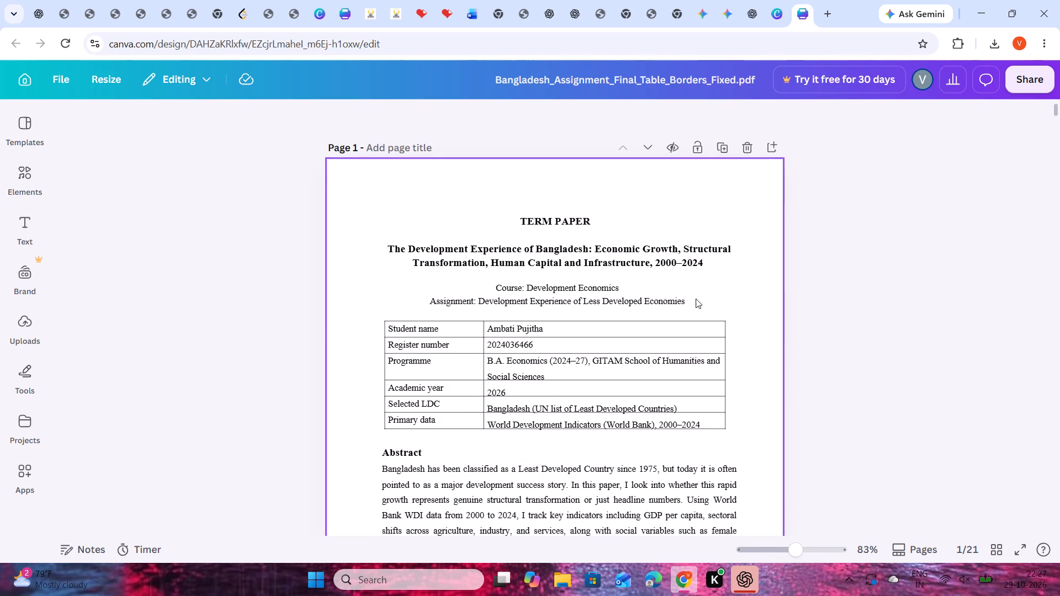
Shift the abstract text block on page 1 slightly down and left, leaving a gap below the student details table.
{"action": "left_click", "coordinate": [643, 260]}
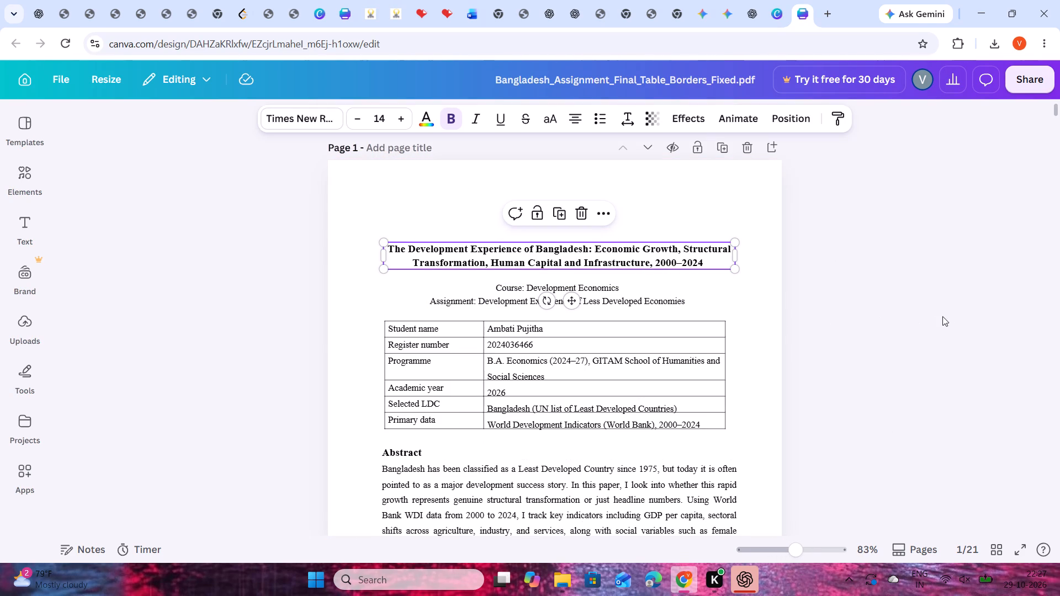
{"action": "left_click", "coordinate": [946, 316]}
{"action": "scroll", "coordinate": [921, 327], "scroll_direction": "down", "scroll_amount": 1}
{"action": "left_click", "coordinate": [647, 408]}
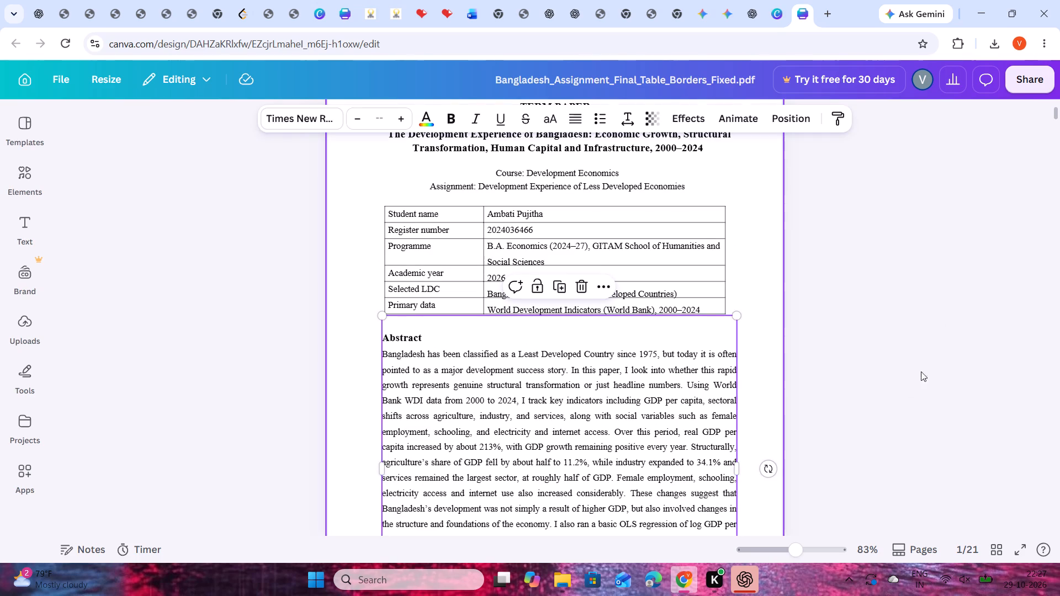
{"action": "scroll", "coordinate": [868, 360], "scroll_direction": "down", "scroll_amount": 1}
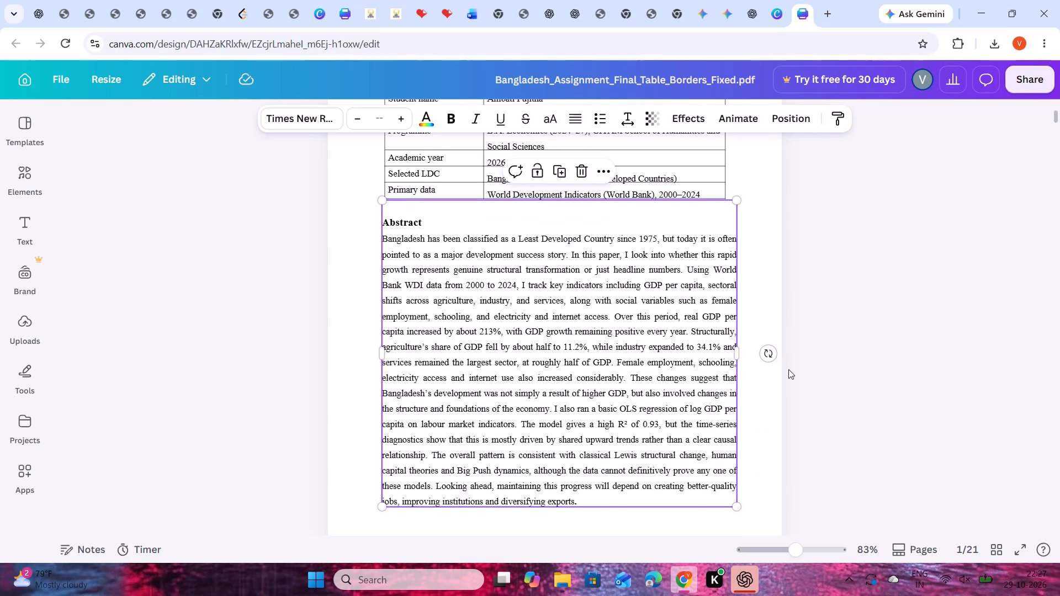
{"action": "left_click", "coordinate": [596, 502]}
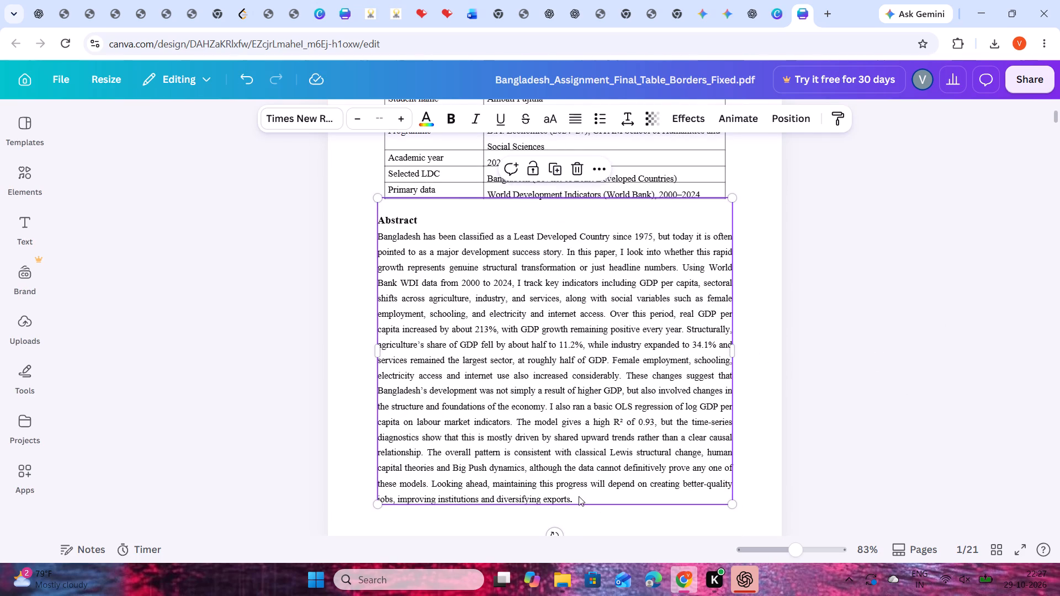
{"action": "left_click", "coordinate": [827, 411]}
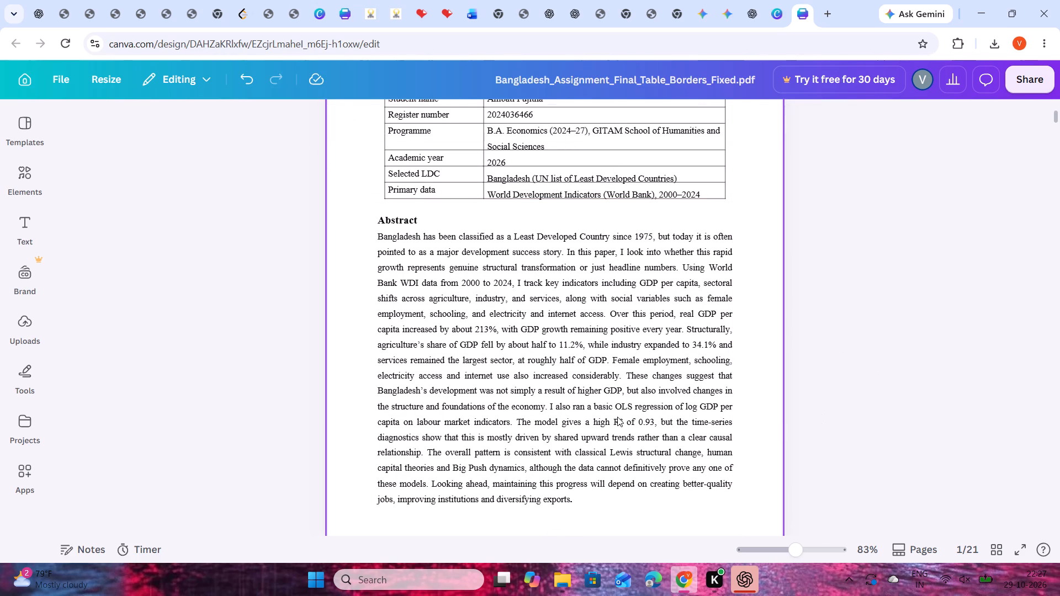
{"action": "left_click_drag", "start_coordinate": [617, 417], "coordinate": [620, 424]}
{"action": "left_click", "coordinate": [899, 379]}
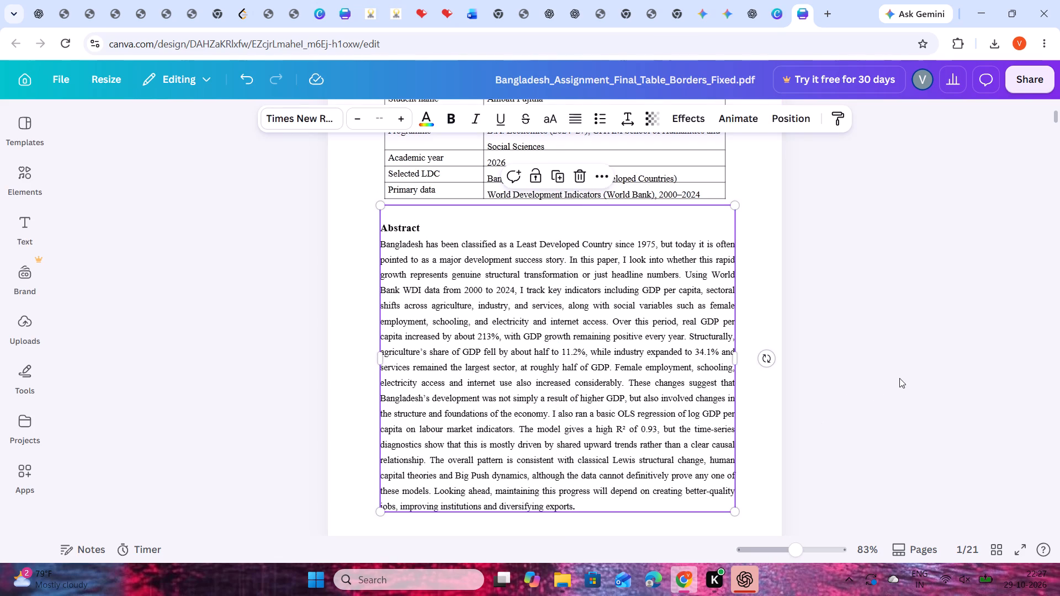
Set all text in the abstract block on page 1 to font size 12.
{"action": "double_click", "coordinate": [585, 485]}
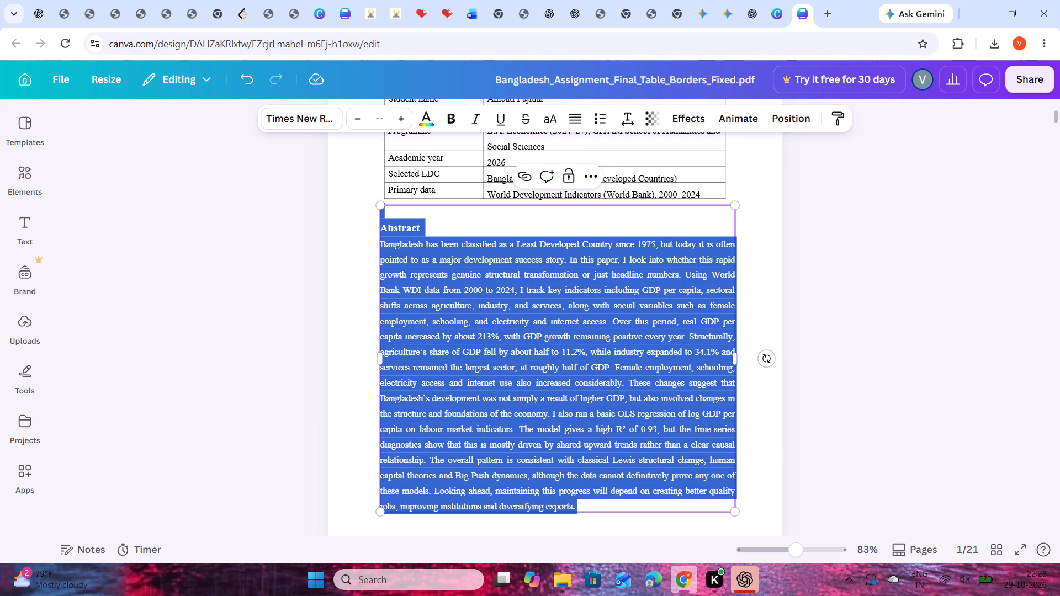
{"action": "left_click", "coordinate": [384, 121]}
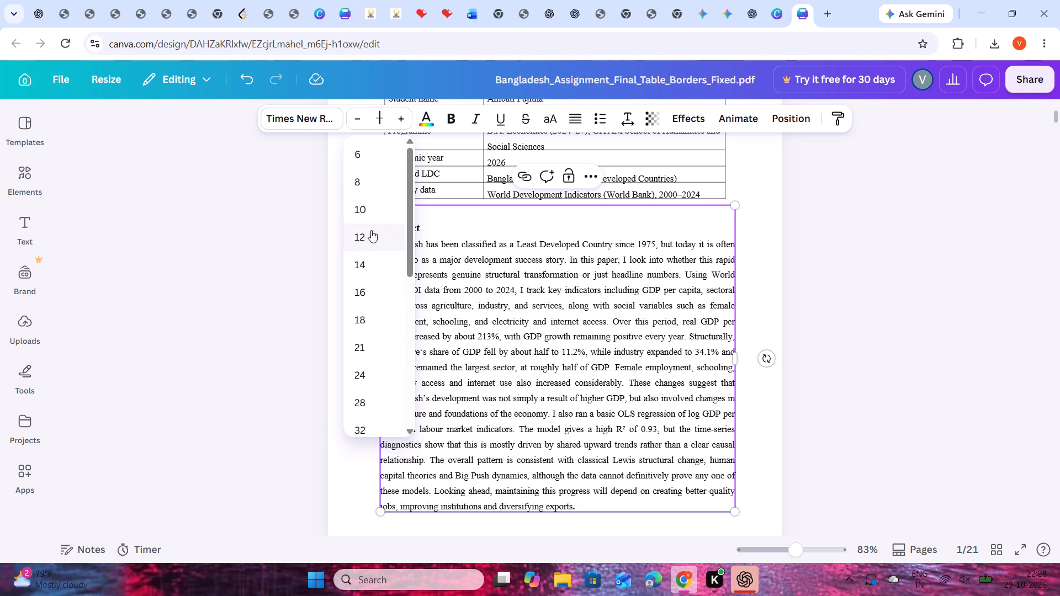
{"action": "left_click", "coordinate": [371, 230]}
{"action": "left_click", "coordinate": [852, 259]}
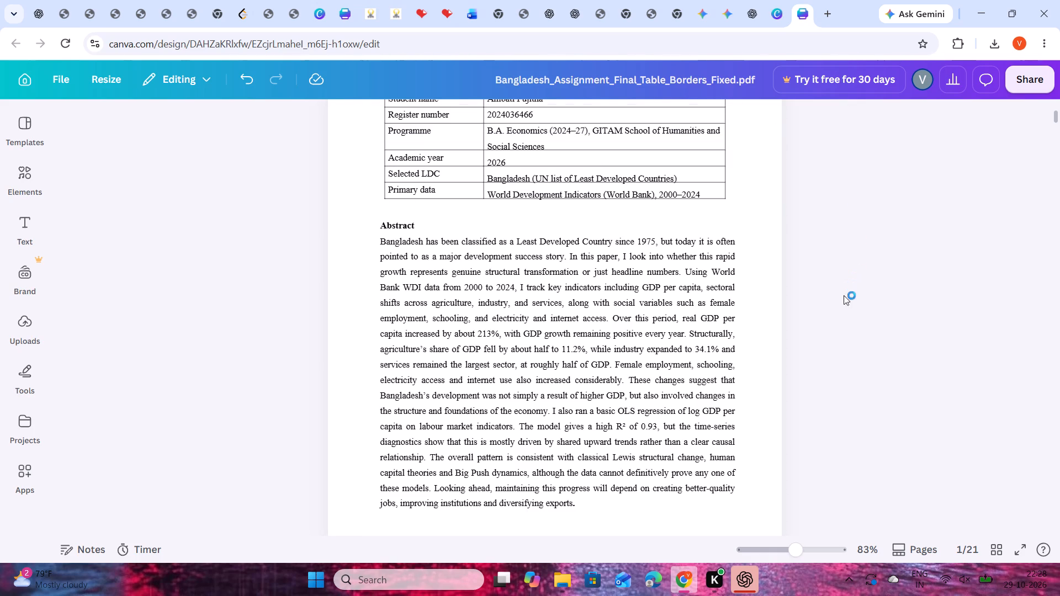
Set only the Abstract heading on page 1 to font size 14.
{"action": "double_click", "coordinate": [417, 223]}
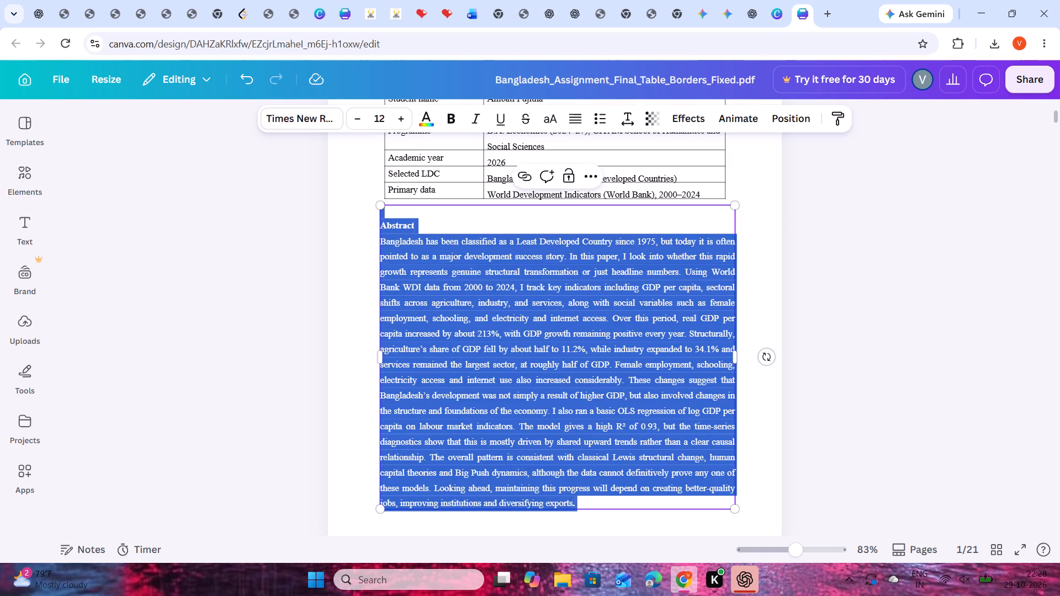
{"action": "left_click", "coordinate": [417, 223]}
{"action": "left_click_drag", "start_coordinate": [417, 223], "coordinate": [383, 226]}
{"action": "left_click", "coordinate": [405, 121]}
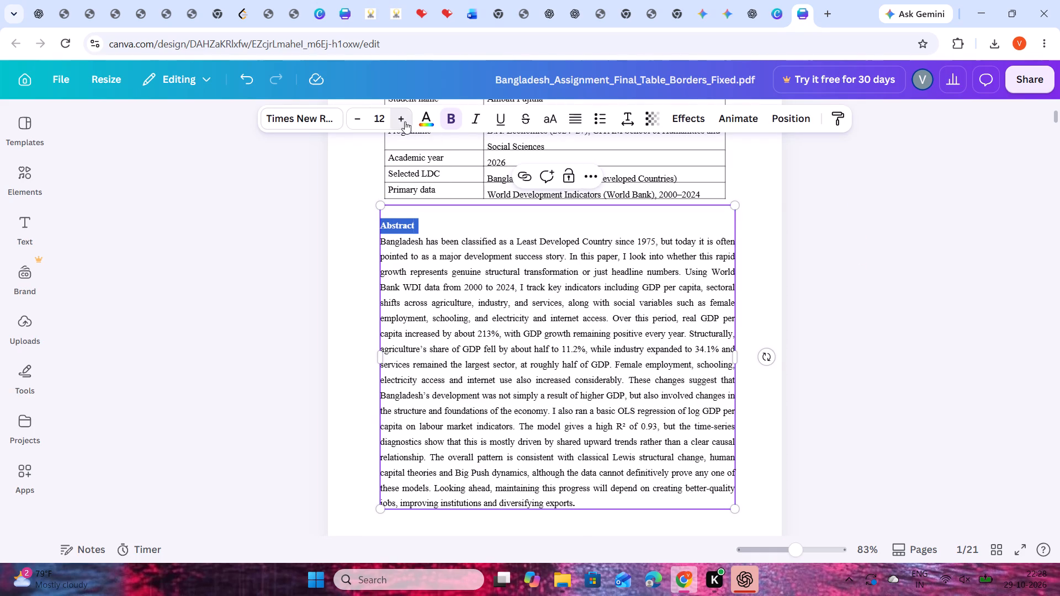
{"action": "left_click", "coordinate": [401, 120]}
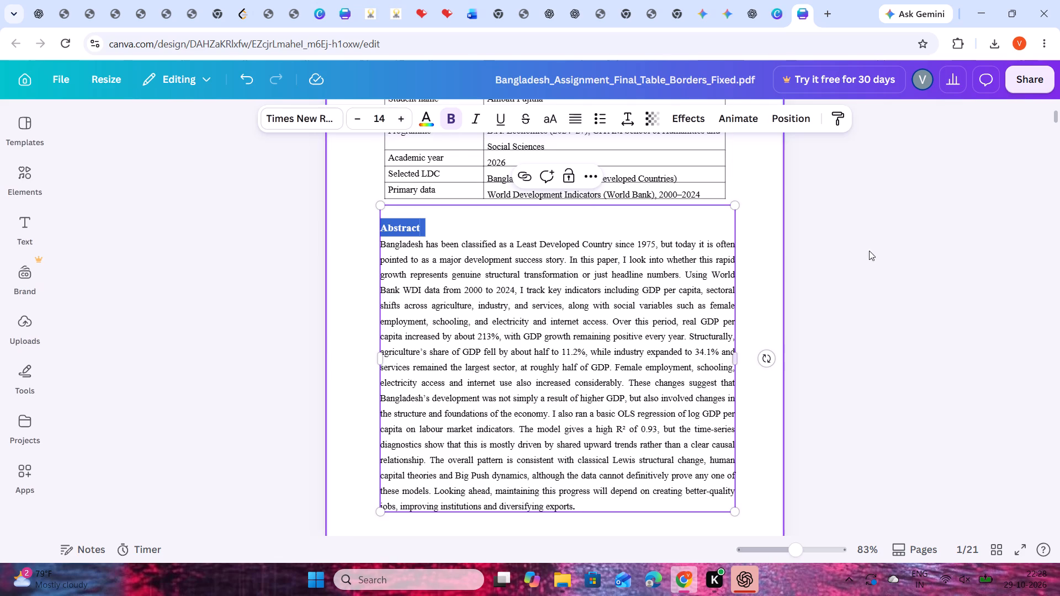
{"action": "left_click", "coordinate": [885, 251]}
Set the line spacing of the 1.3 Problem statement paragraph on page 3 to 1.5.
{"action": "scroll", "coordinate": [940, 277], "scroll_direction": "up", "scroll_amount": 2}
{"action": "scroll", "coordinate": [925, 287], "scroll_direction": "down", "scroll_amount": 3}
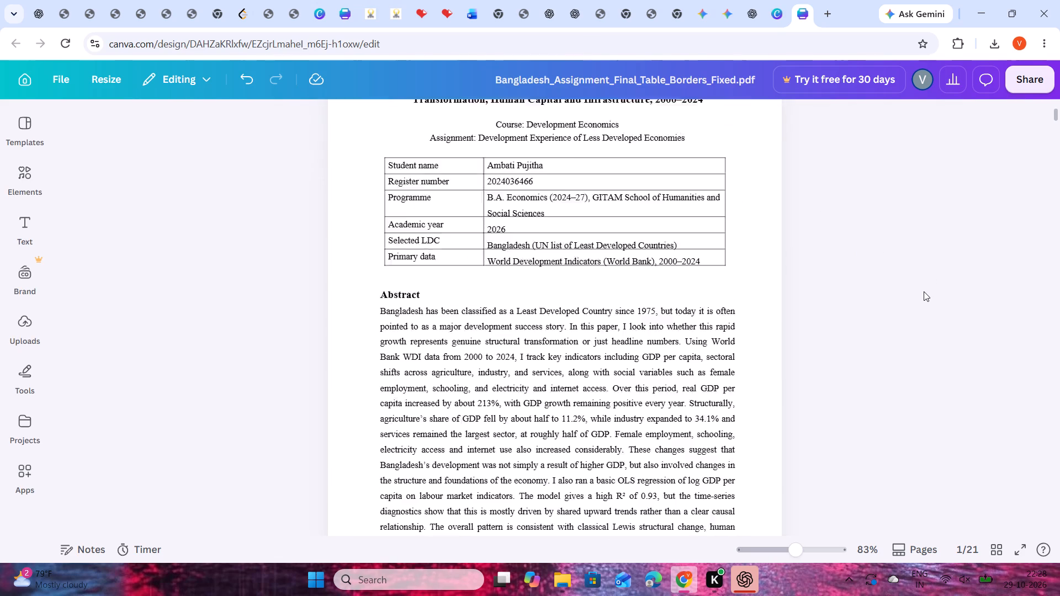
{"action": "scroll", "coordinate": [924, 291], "scroll_direction": "down", "scroll_amount": 4}
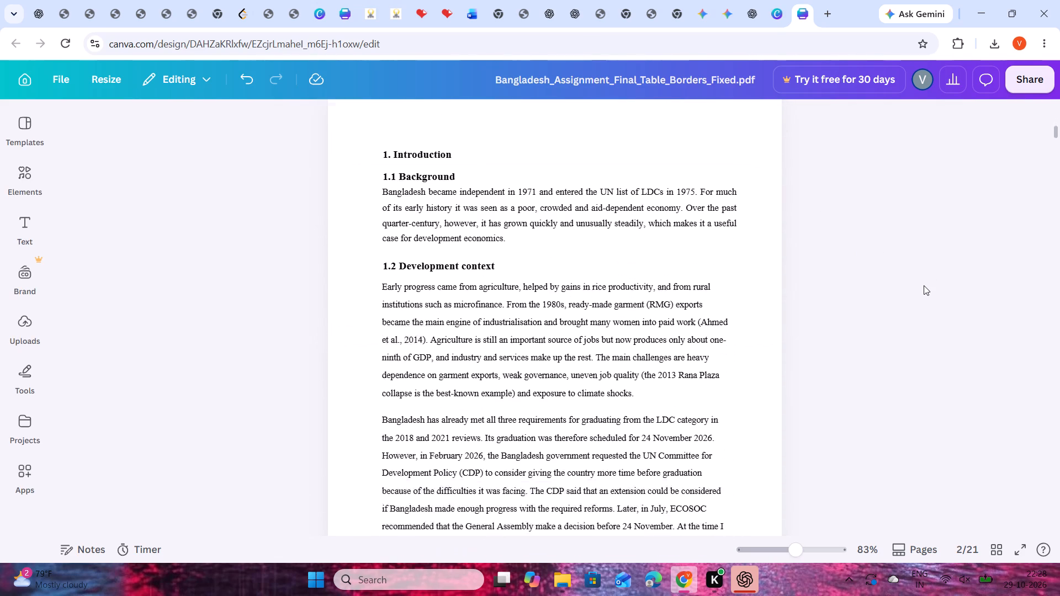
{"action": "scroll", "coordinate": [924, 285], "scroll_direction": "down", "scroll_amount": 4}
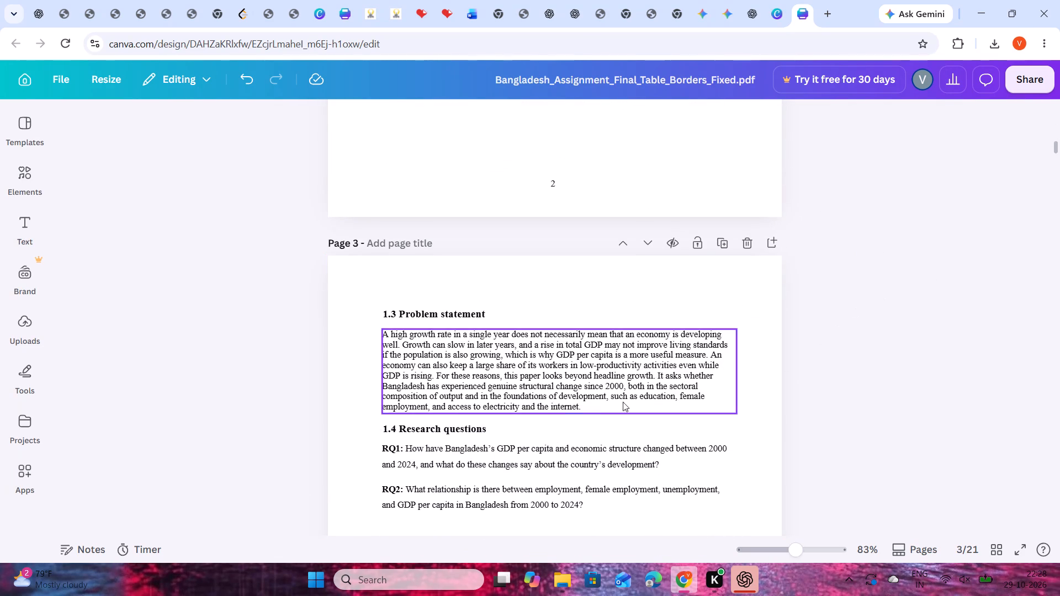
{"action": "left_click", "coordinate": [580, 404]}
{"action": "double_click", "coordinate": [583, 404]}
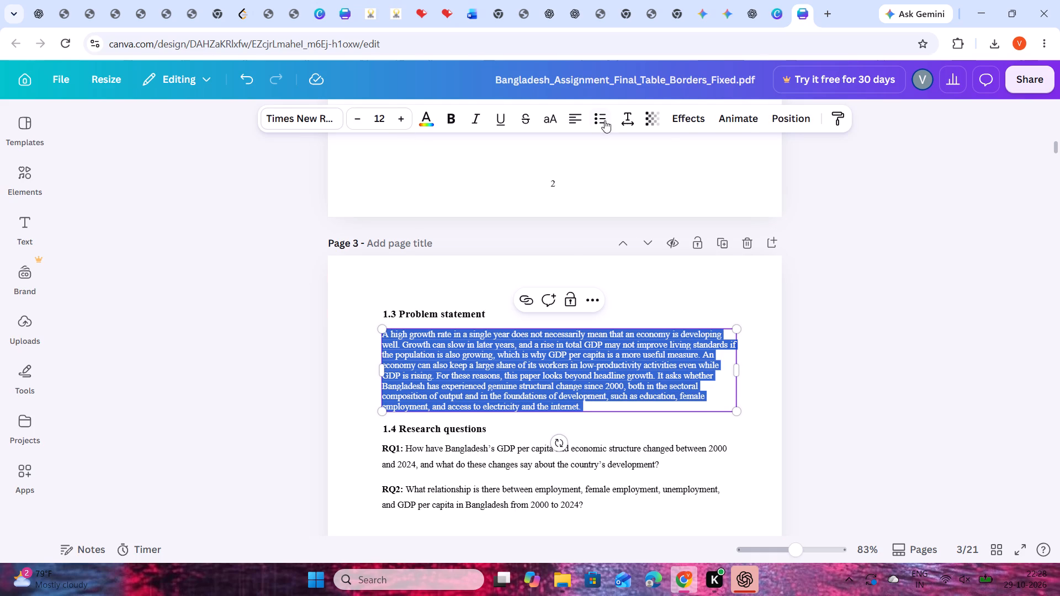
{"action": "left_click", "coordinate": [626, 114]}
{"action": "double_click", "coordinate": [692, 222]}
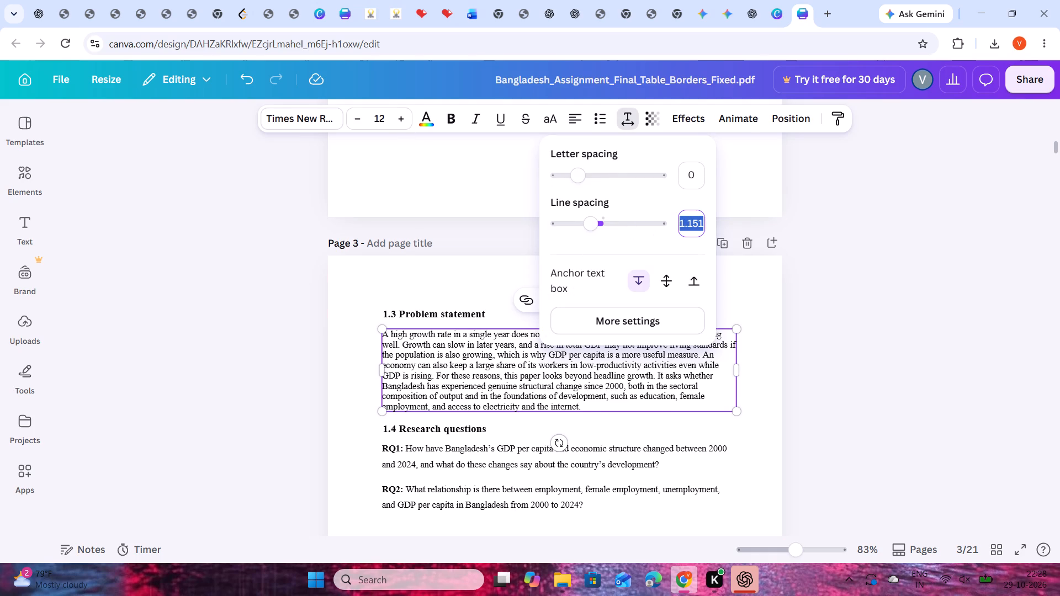
{"action": "type", "text": "1.5"}
{"action": "key", "text": "Return"}
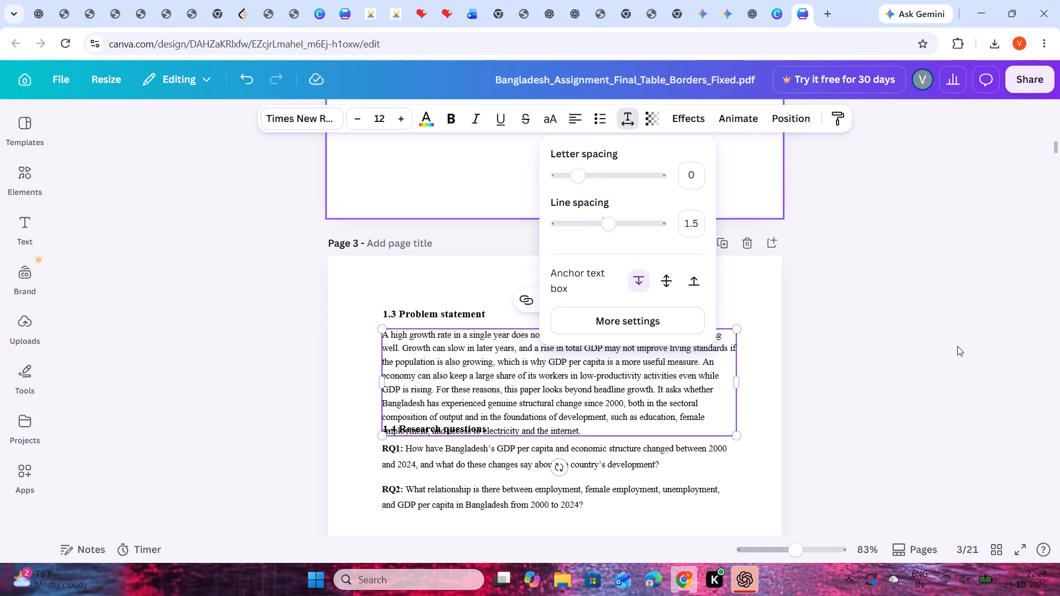
{"action": "left_click", "coordinate": [956, 353]}
{"action": "left_click", "coordinate": [940, 353]}
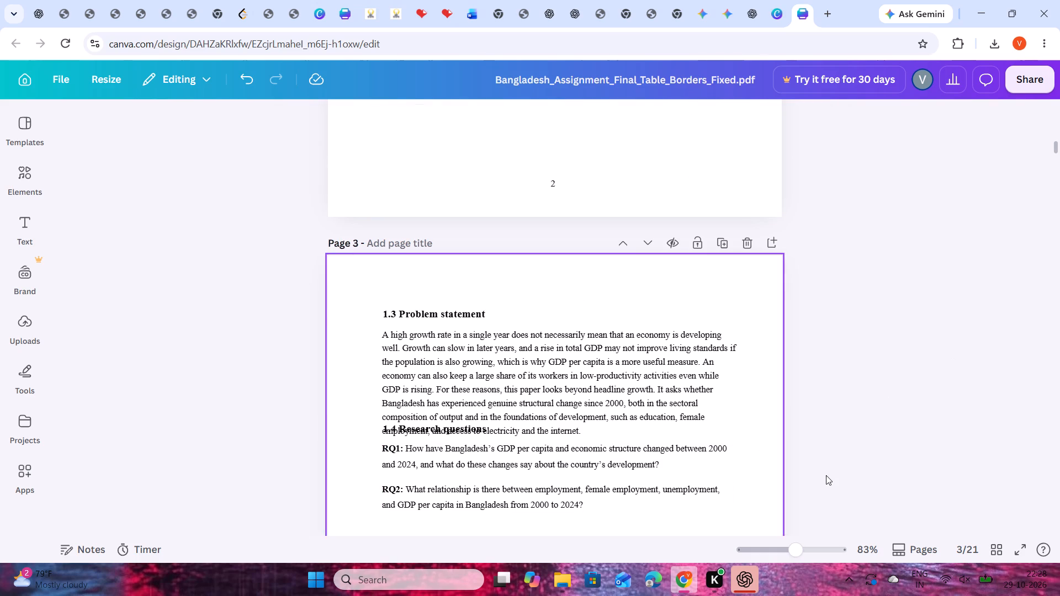
Move RQ2, RQ1 and the 1.4 Research questions heading down on page 3 to clear the problem statement paragraph.
{"action": "scroll", "coordinate": [826, 475], "scroll_direction": "down", "scroll_amount": 2}
{"action": "scroll", "coordinate": [702, 370], "scroll_direction": "up", "scroll_amount": 1}
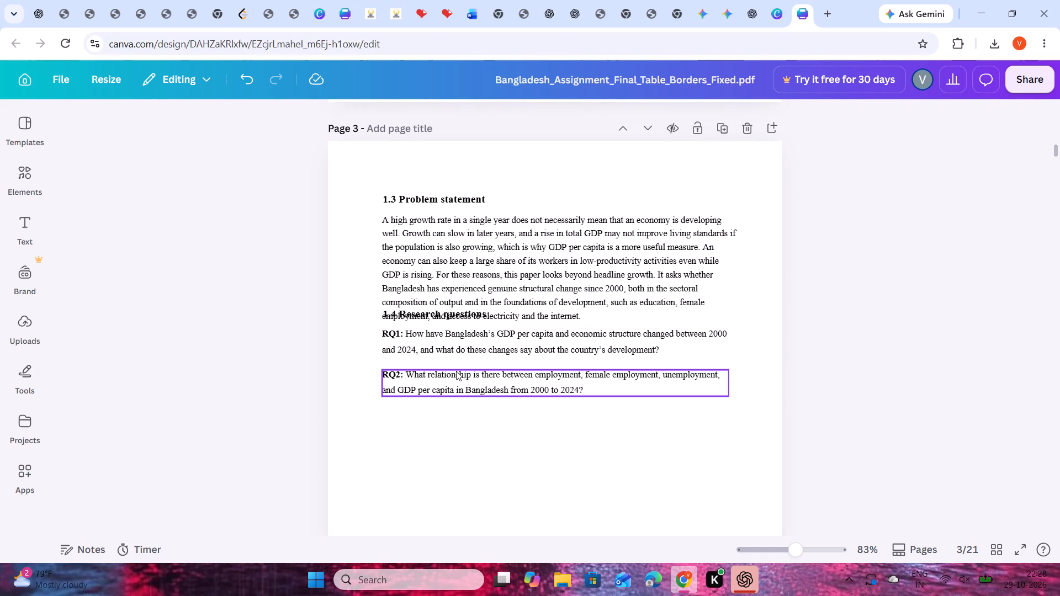
{"action": "left_click_drag", "start_coordinate": [458, 382], "coordinate": [455, 401]}
{"action": "left_click", "coordinate": [892, 323]}
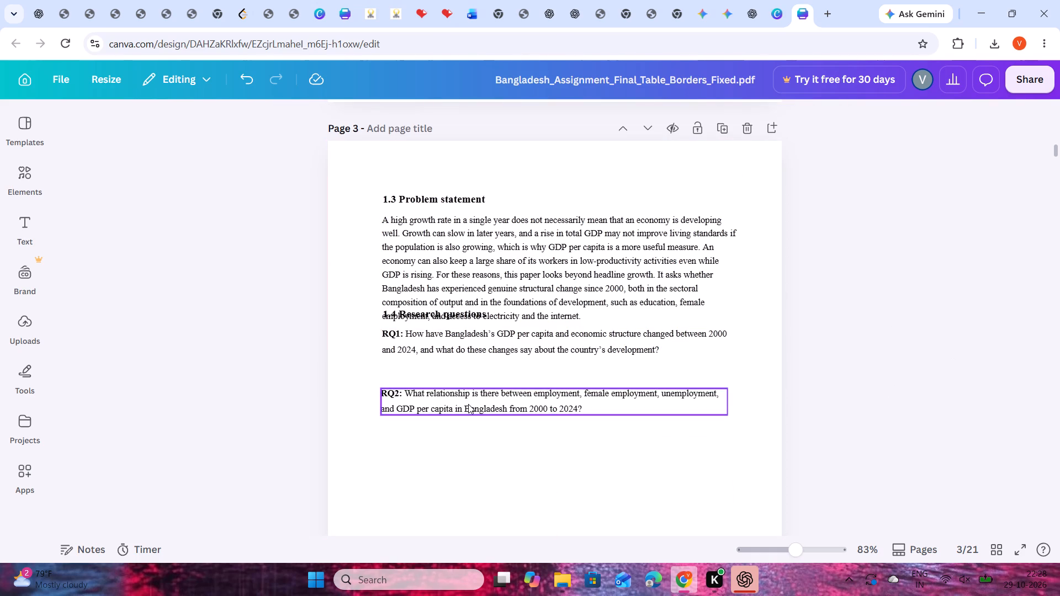
{"action": "left_click_drag", "start_coordinate": [468, 404], "coordinate": [469, 416]}
{"action": "left_click", "coordinate": [888, 363]}
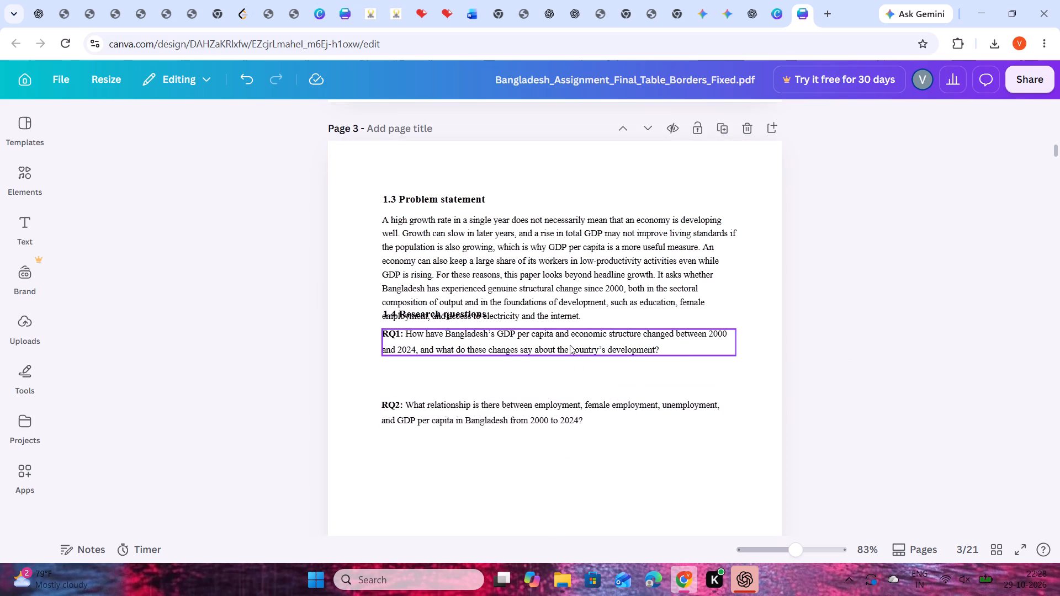
{"action": "left_click_drag", "start_coordinate": [564, 339], "coordinate": [564, 365]}
{"action": "left_click", "coordinate": [891, 319]}
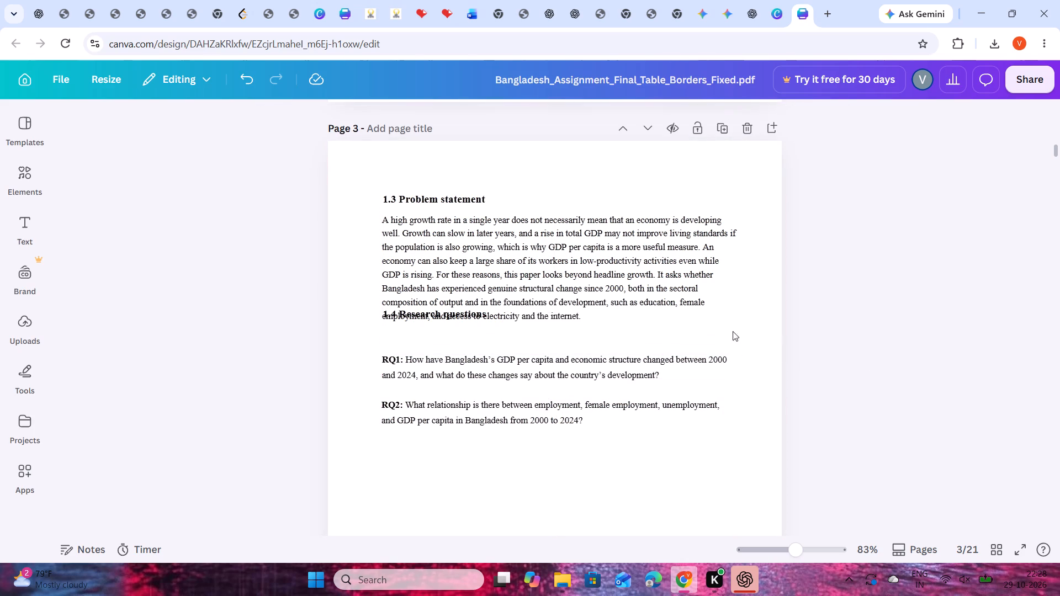
{"action": "left_click_drag", "start_coordinate": [438, 320], "coordinate": [436, 341]}
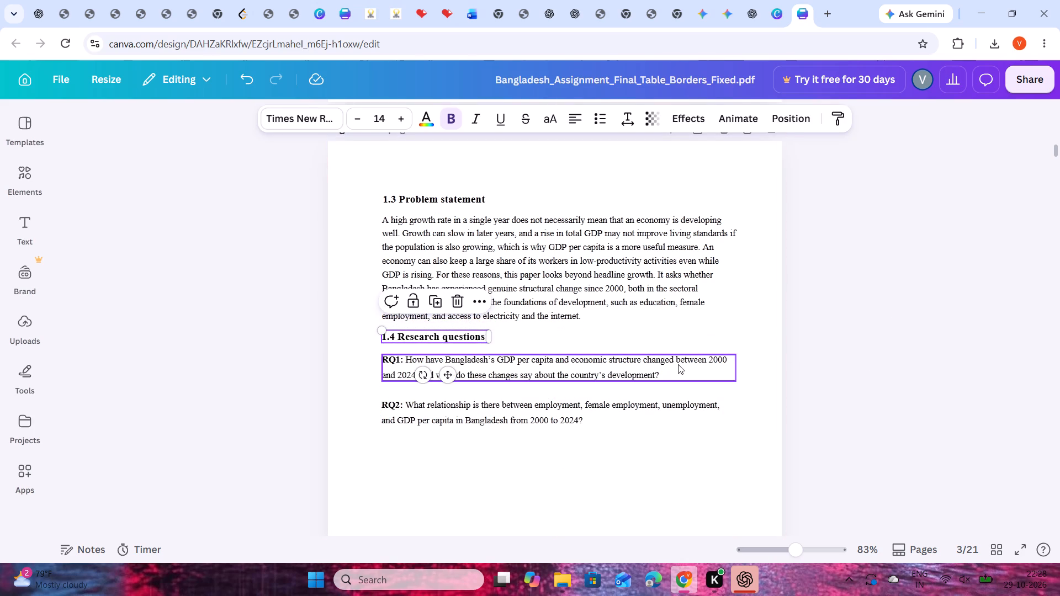
{"action": "left_click", "coordinate": [931, 346]}
Recheck the layout of page 3 and of page 1, including the student details table and the abstract.
{"action": "scroll", "coordinate": [836, 365], "scroll_direction": "down", "scroll_amount": 4}
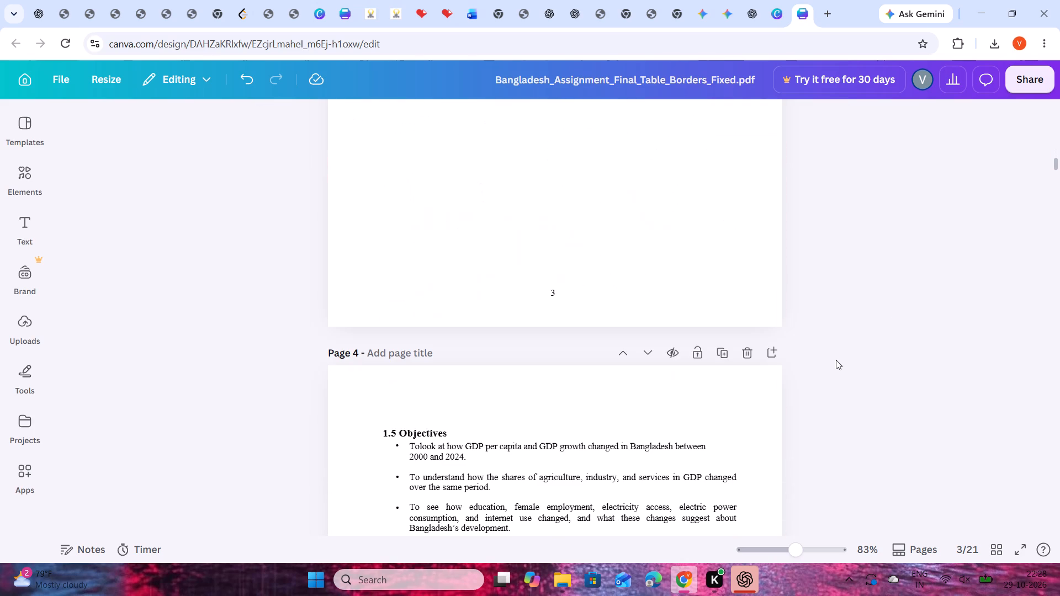
{"action": "scroll", "coordinate": [860, 354], "scroll_direction": "down", "scroll_amount": 1}
{"action": "scroll", "coordinate": [870, 324], "scroll_direction": "up", "scroll_amount": 5}
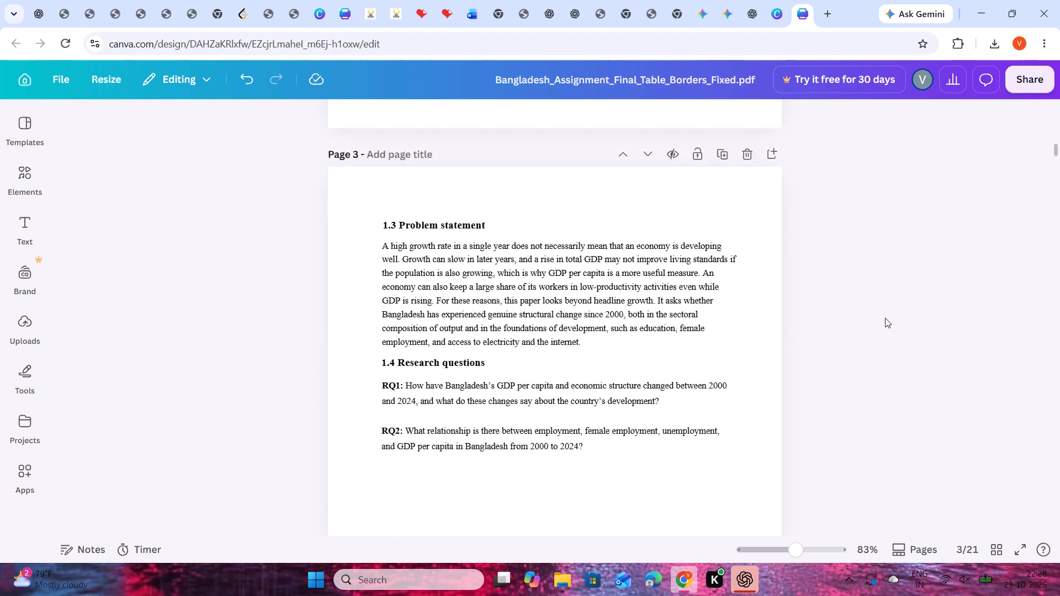
{"action": "scroll", "coordinate": [885, 318], "scroll_direction": "up", "scroll_amount": 14}
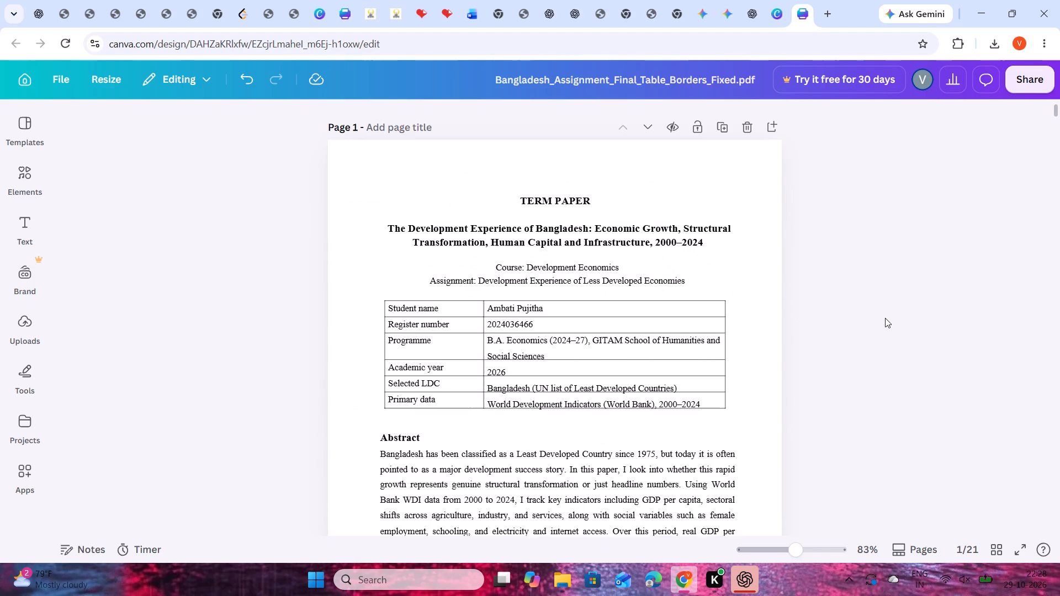
{"action": "scroll", "coordinate": [885, 318], "scroll_direction": "down", "scroll_amount": 4}
{"action": "scroll", "coordinate": [885, 318], "scroll_direction": "up", "scroll_amount": 3}
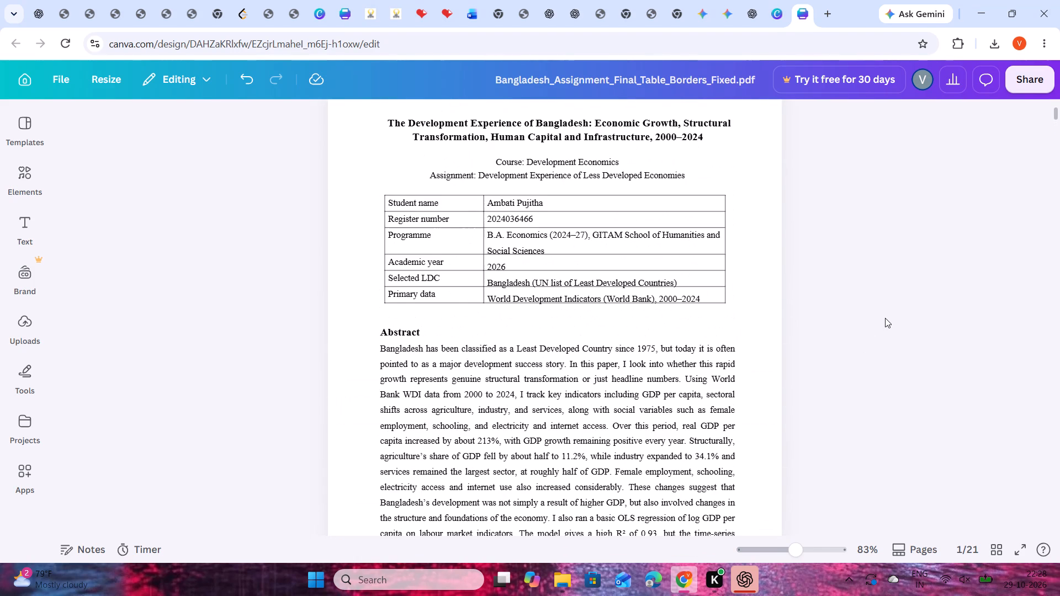
{"action": "scroll", "coordinate": [883, 324], "scroll_direction": "down", "scroll_amount": 1}
{"action": "scroll", "coordinate": [882, 324], "scroll_direction": "up", "scroll_amount": 3}
{"action": "scroll", "coordinate": [882, 324], "scroll_direction": "down", "scroll_amount": 5}
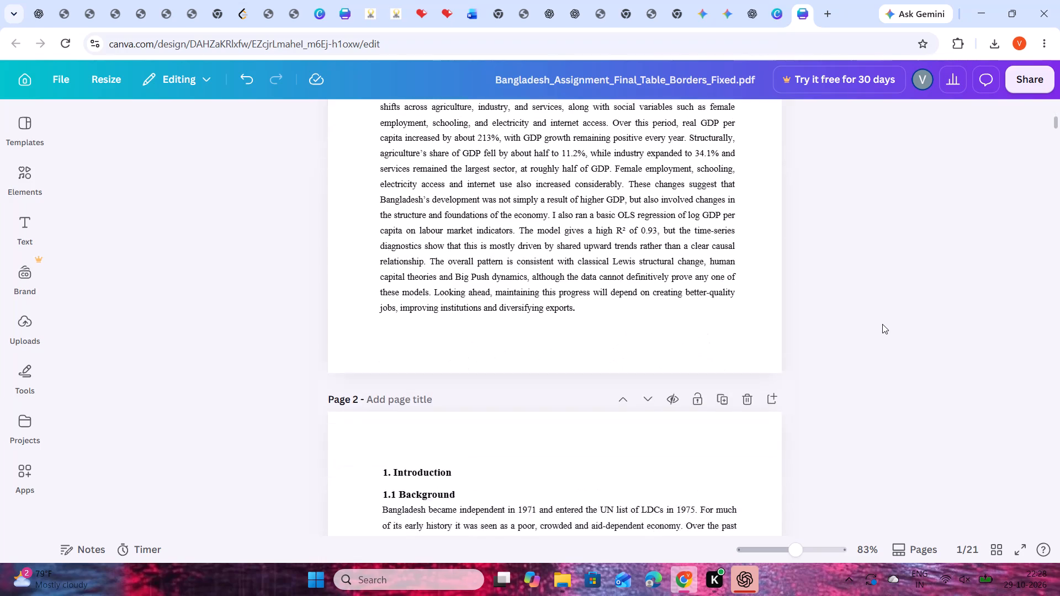
Examine the layout from page 2 to the start of page 5, including the objectives and sections 1.6 and 1.7.
{"action": "scroll", "coordinate": [882, 324], "scroll_direction": "down", "scroll_amount": 8}
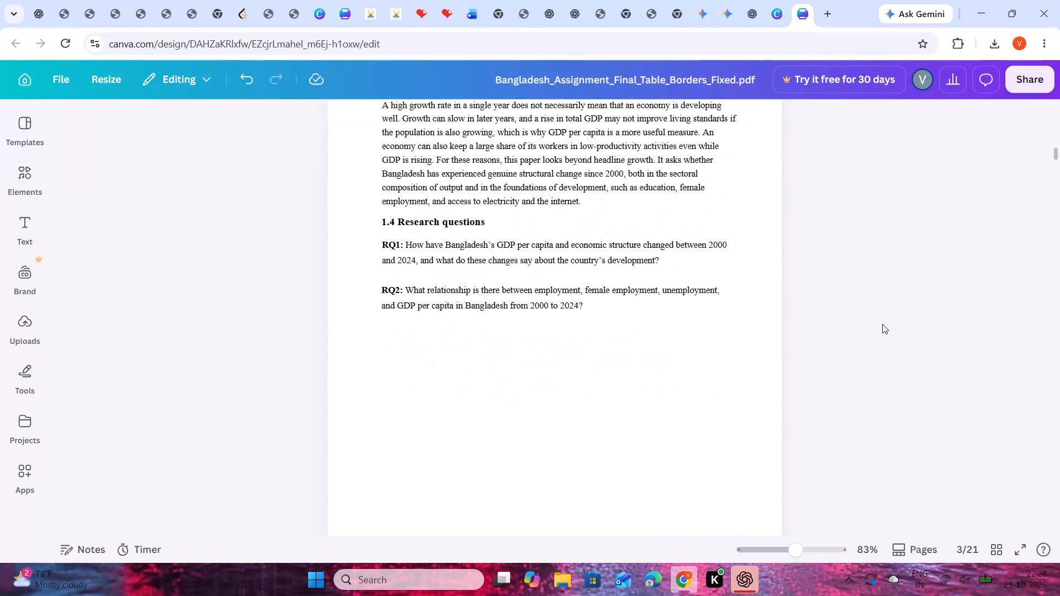
{"action": "scroll", "coordinate": [882, 324], "scroll_direction": "down", "scroll_amount": 4}
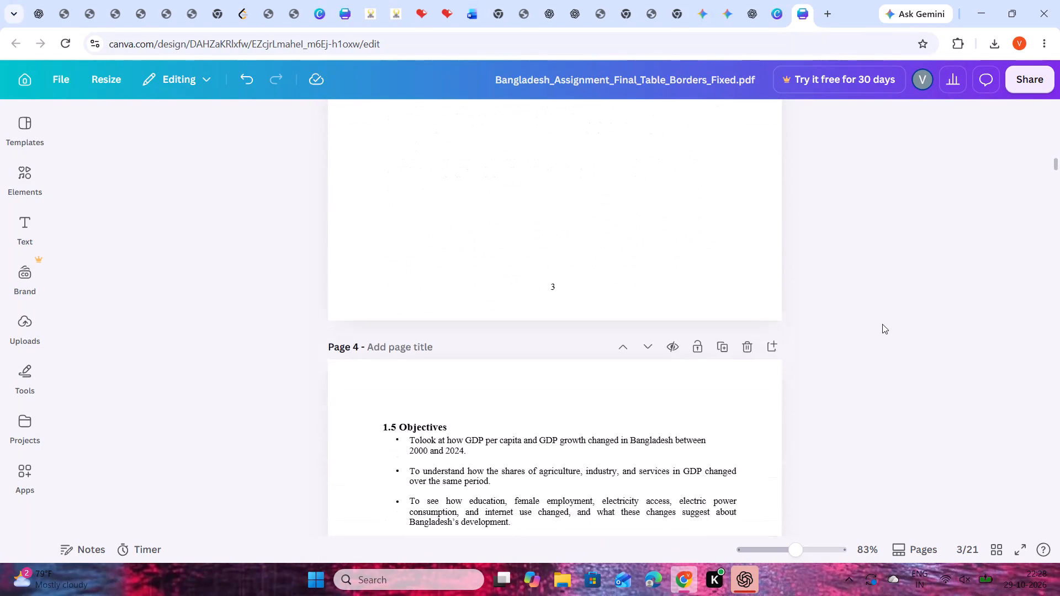
{"action": "scroll", "coordinate": [882, 324], "scroll_direction": "down", "scroll_amount": 2}
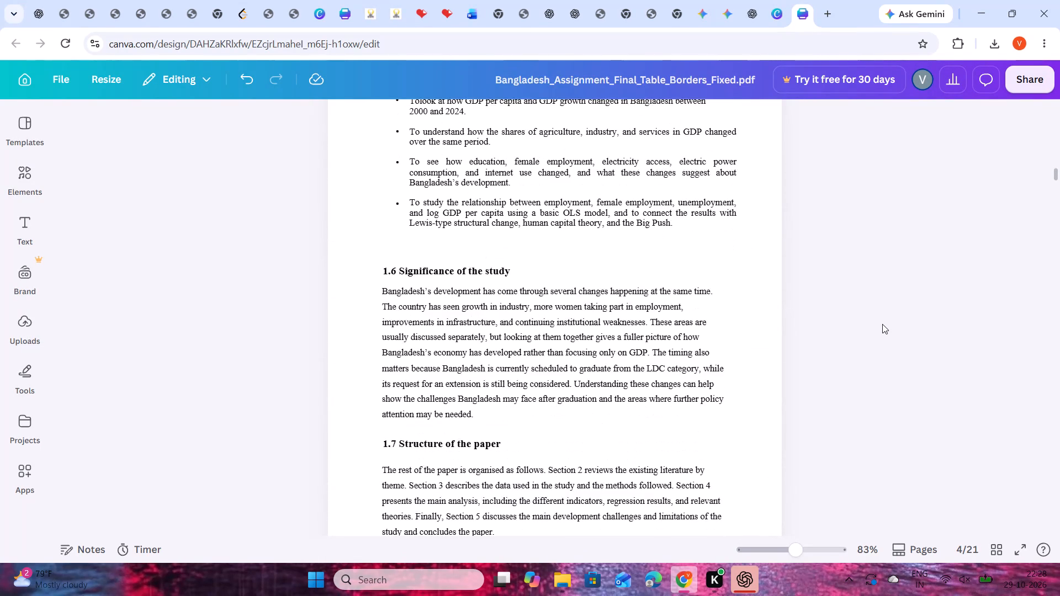
{"action": "scroll", "coordinate": [881, 328], "scroll_direction": "down", "scroll_amount": 3}
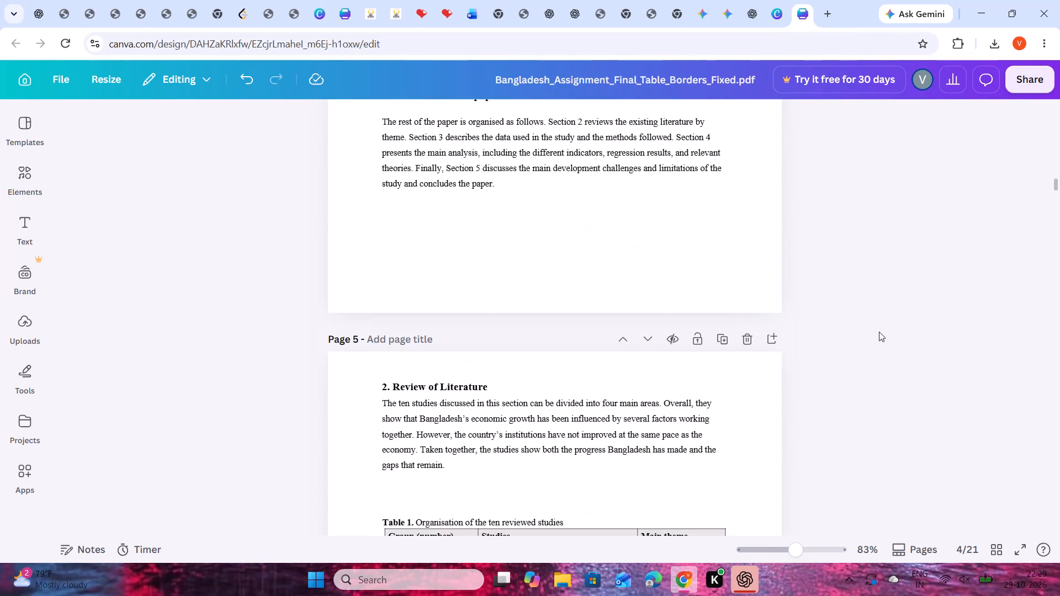
Inspect the border graphic and the Specific issues row of Table 1 on page 5.
{"action": "scroll", "coordinate": [879, 332], "scroll_direction": "down", "scroll_amount": 2}
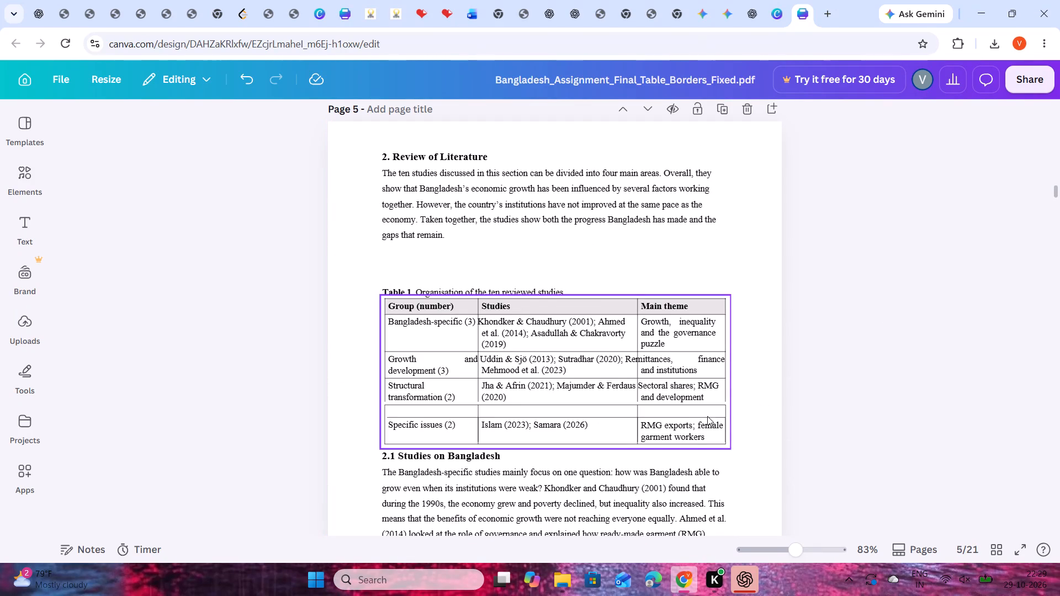
{"action": "left_click", "coordinate": [705, 414]}
{"action": "left_click", "coordinate": [702, 411]}
{"action": "left_click", "coordinate": [702, 410]}
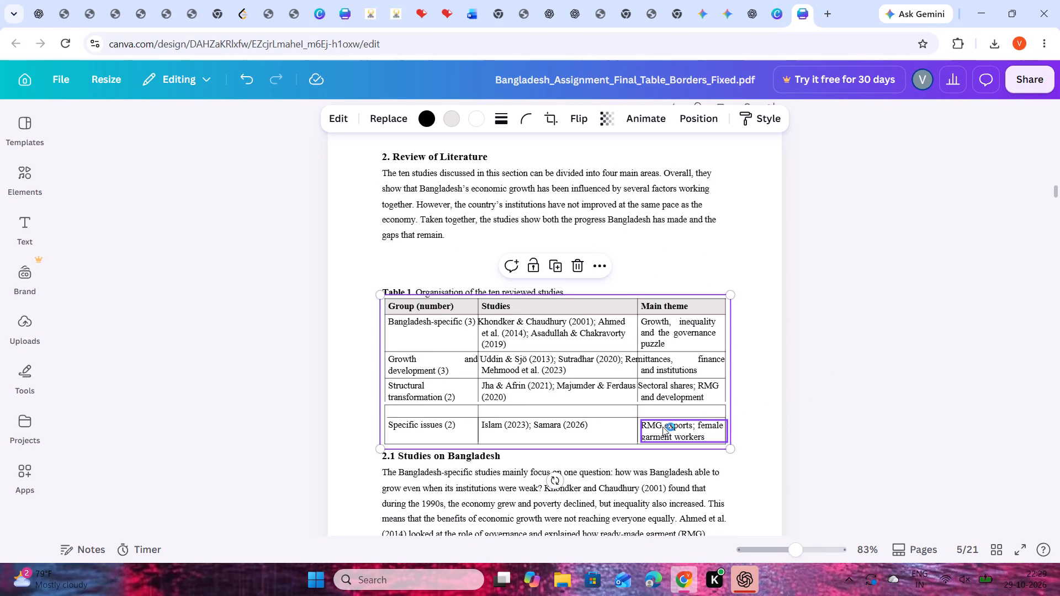
{"action": "left_click", "coordinate": [418, 432]}
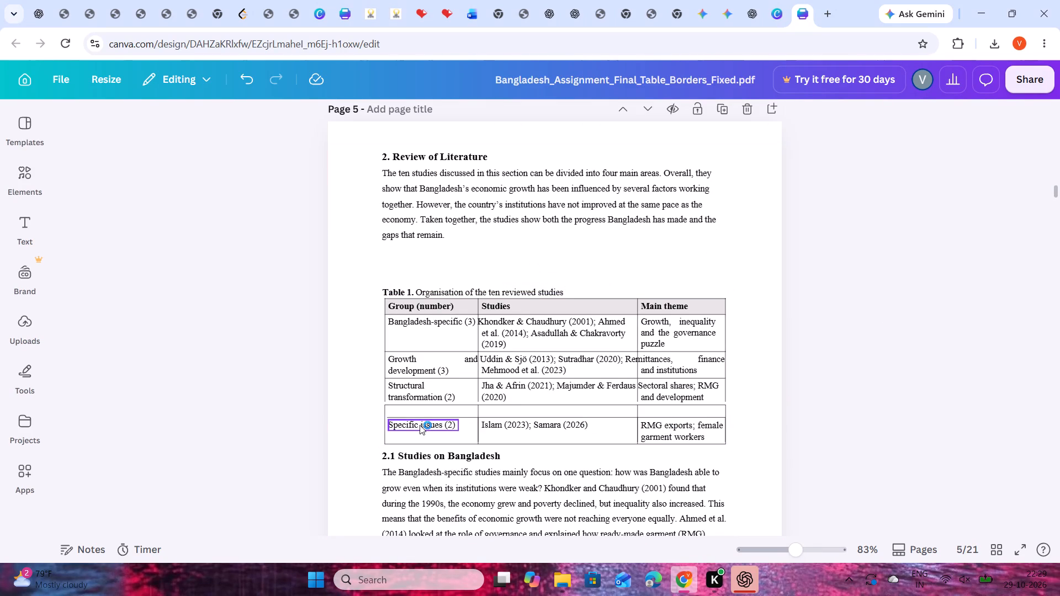
{"action": "left_click", "coordinate": [827, 361]}
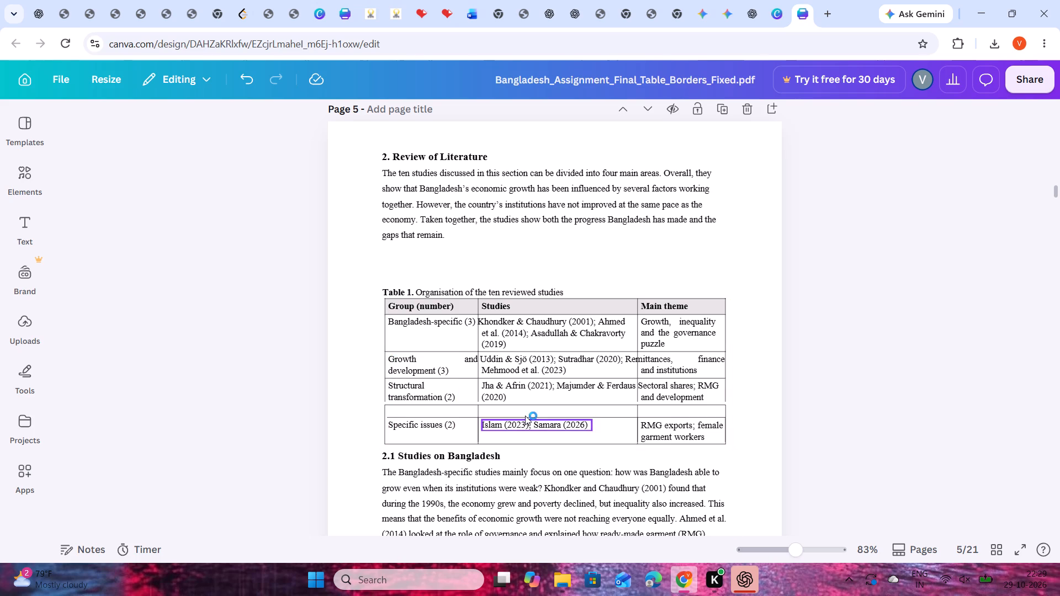
{"action": "left_click", "coordinate": [908, 399]}
Undo the last edit in the design.
{"action": "key", "text": "ctrl+z"}
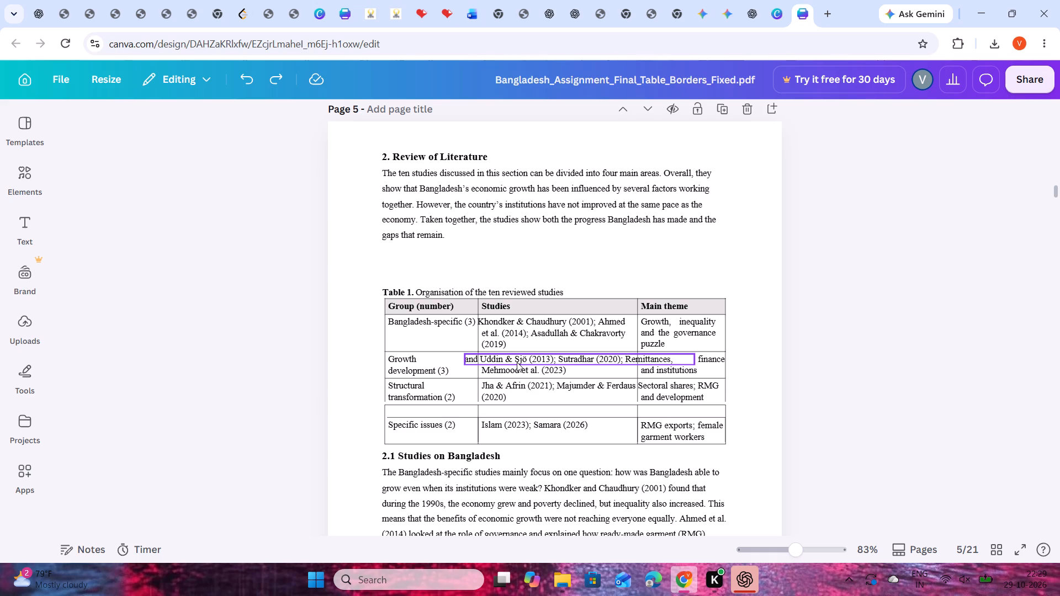
Switch to the Term Paper Bangladesh Assignmnet (3) PDF and examine how Table 1 is laid out in the original.
{"action": "left_click", "coordinate": [286, 10]}
{"action": "scroll", "coordinate": [441, 236], "scroll_direction": "up", "scroll_amount": 5}
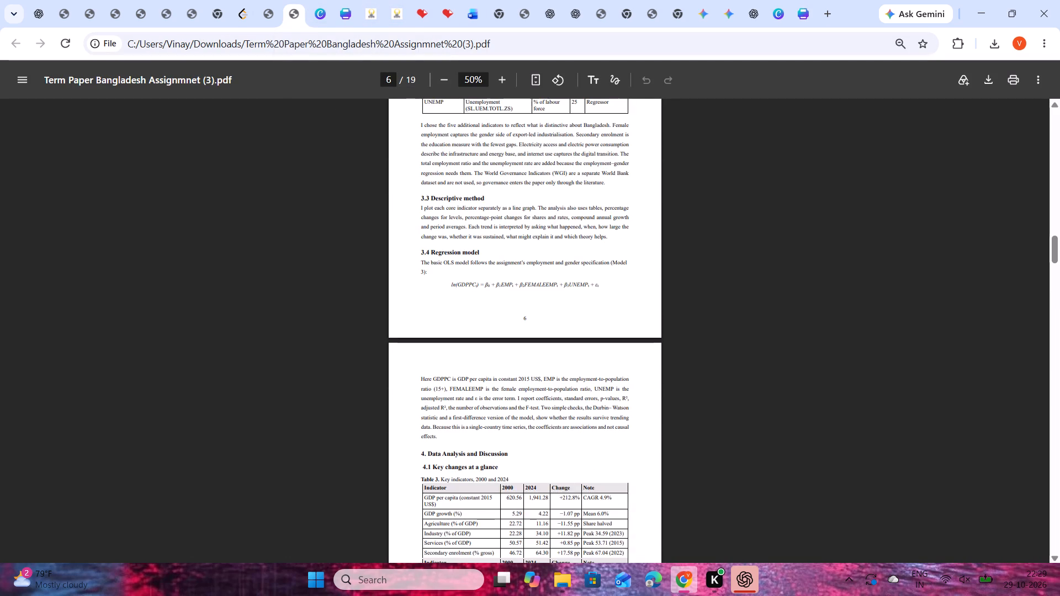
{"action": "scroll", "coordinate": [471, 249], "scroll_direction": "up", "scroll_amount": 6}
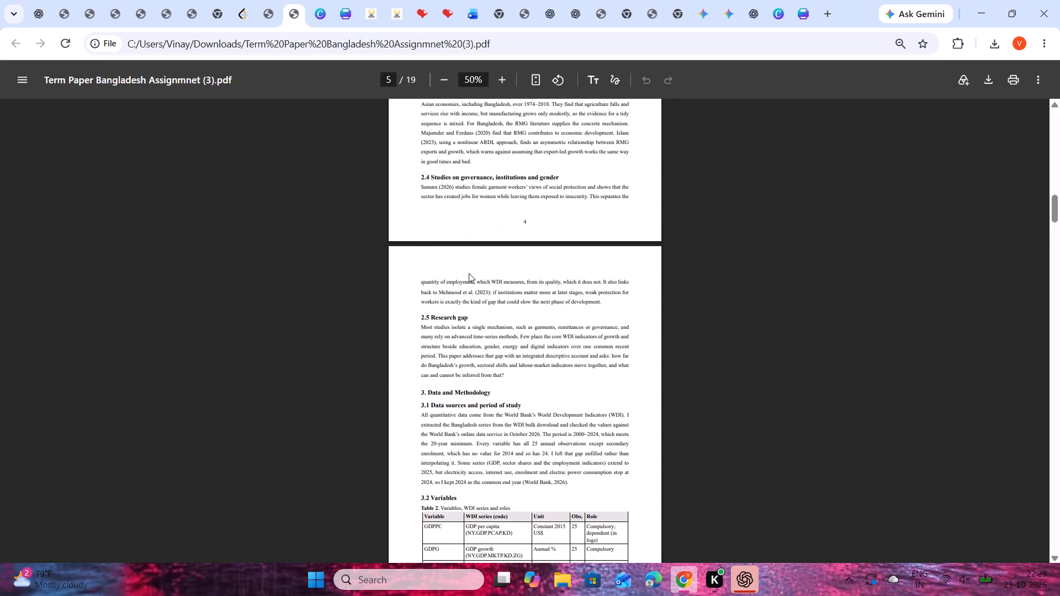
{"action": "scroll", "coordinate": [470, 279], "scroll_direction": "up", "scroll_amount": 4}
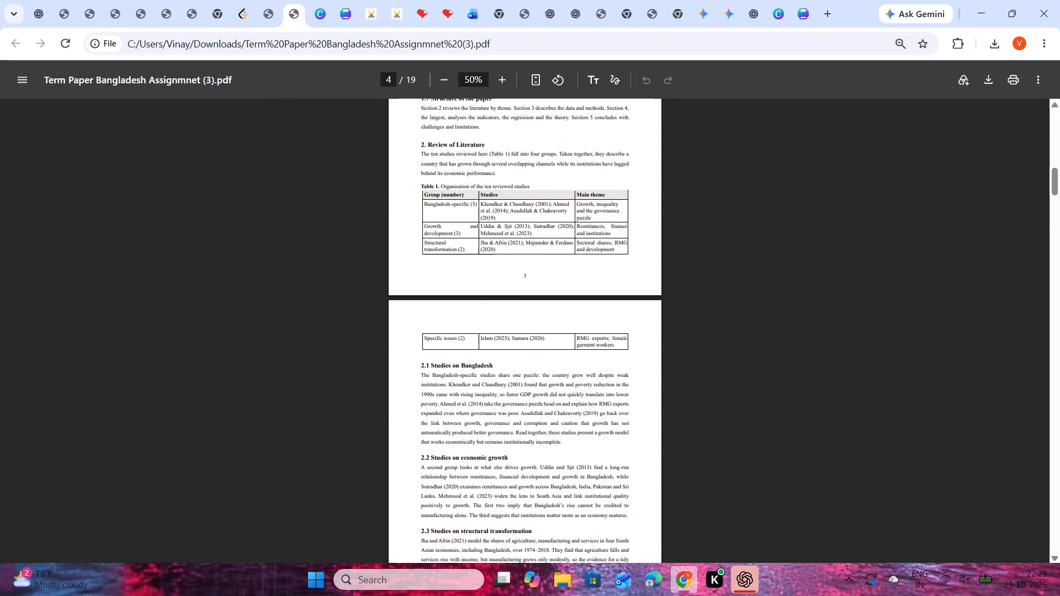
{"action": "scroll", "coordinate": [469, 286], "scroll_direction": "up", "scroll_amount": 1}
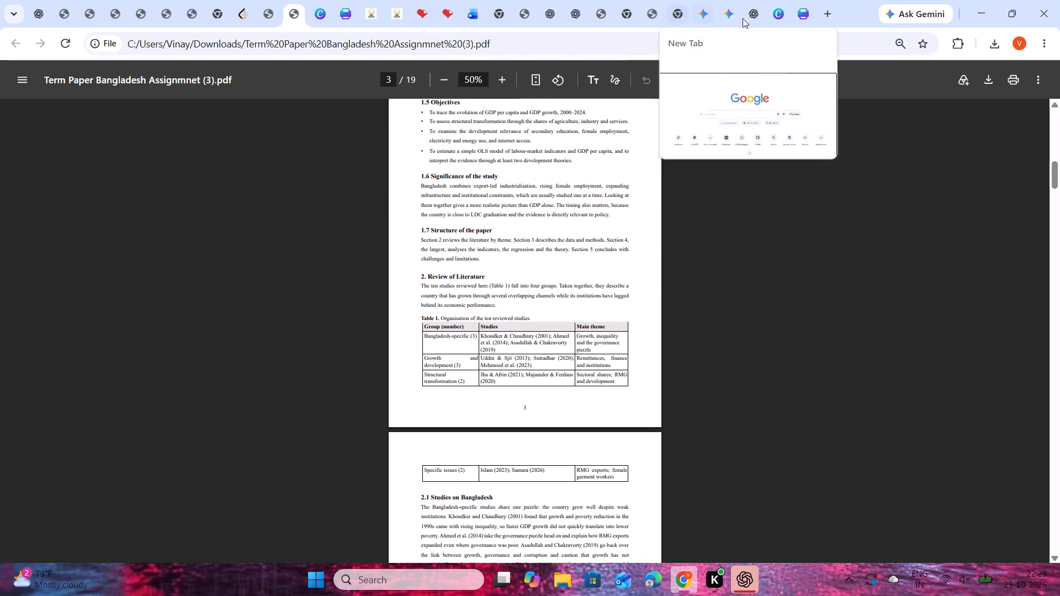
Back in the Canva design, insert seven spaces before "Remittances," in Table 1's Growth and development row to shift it into the Main theme column.
{"action": "left_click", "coordinate": [794, 9]}
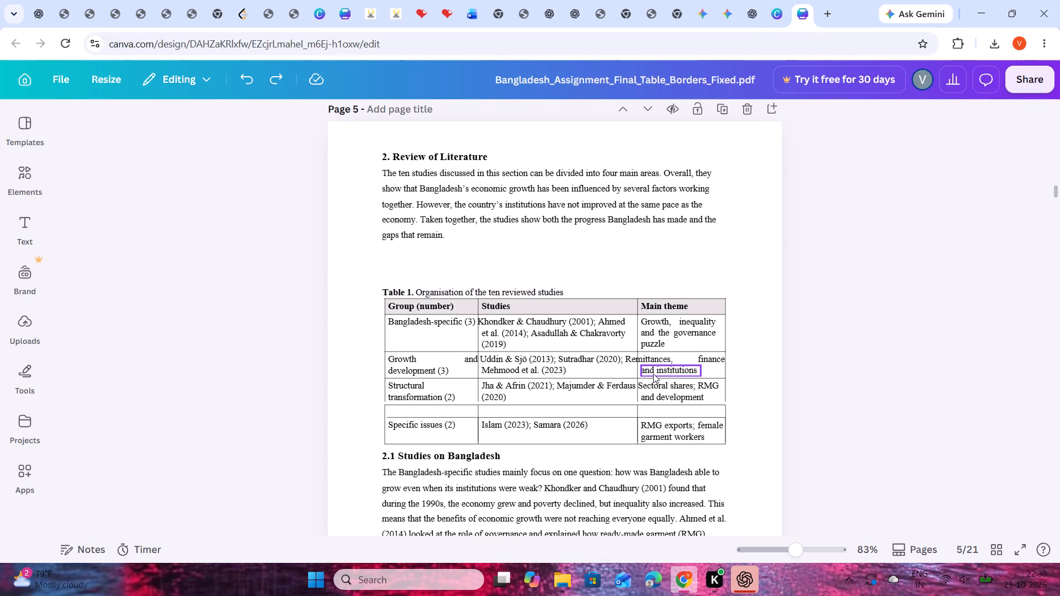
{"action": "left_click", "coordinate": [634, 356]}
{"action": "left_click", "coordinate": [629, 358]}
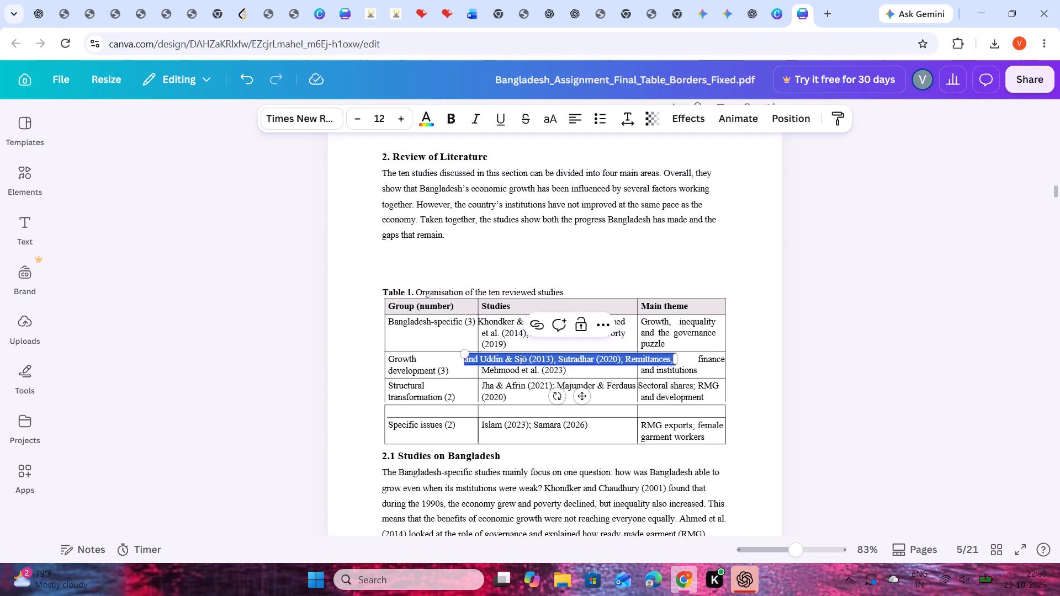
{"action": "left_click", "coordinate": [623, 361]}
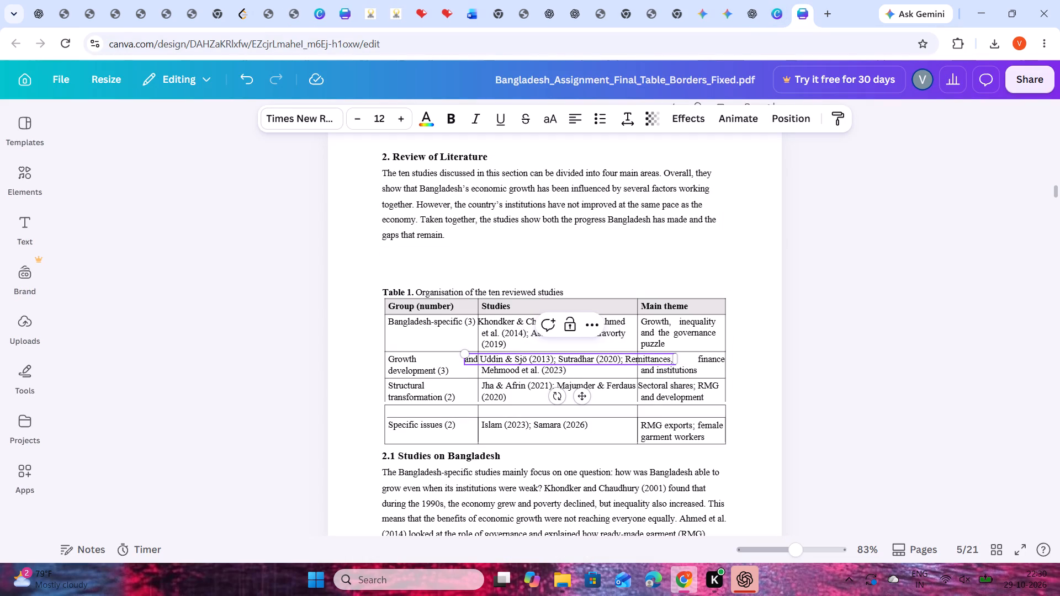
{"action": "key", "text": "space"}
{"action": "key", "text": "space"}
{"action": "key", "text": "space"}
{"action": "key", "text": "space"}
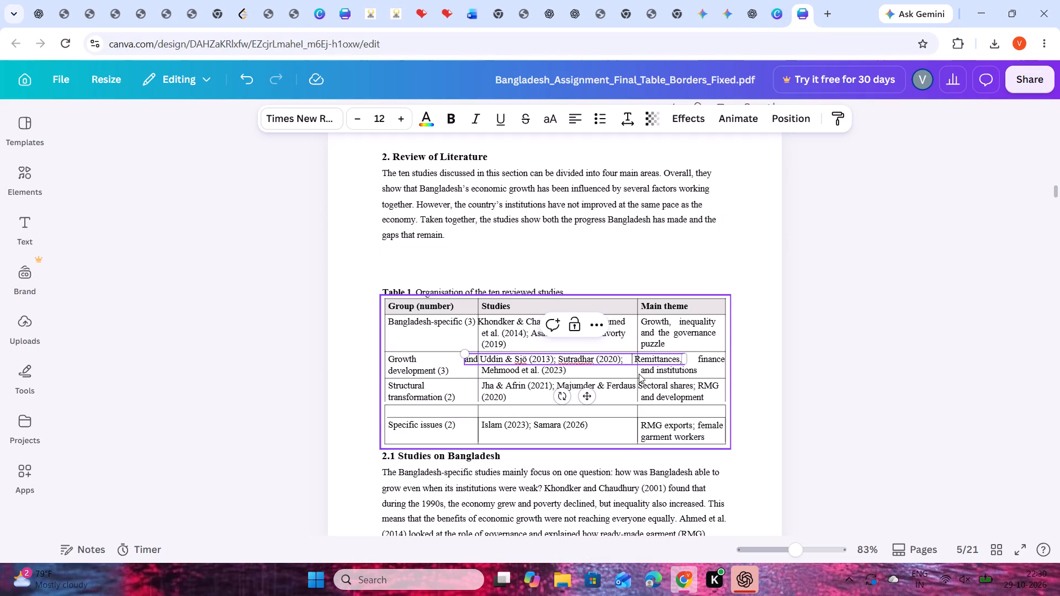
{"action": "key", "text": "space"}
{"action": "key", "text": "space"}
{"action": "key", "text": "space"}
{"action": "left_click", "coordinate": [960, 358]}
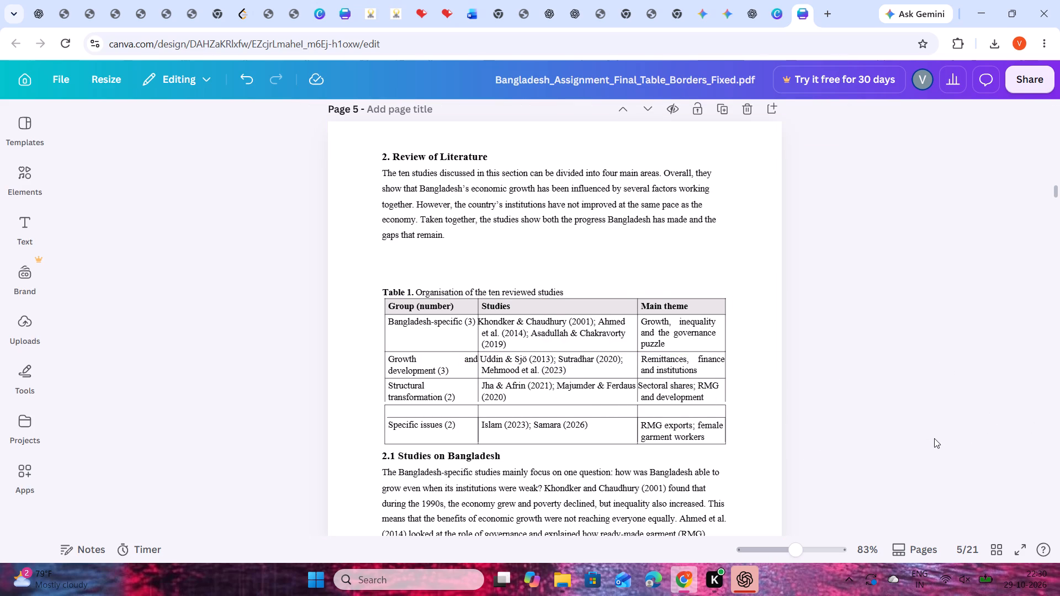
Examine the layout from section 2.1 on page 5 through section 2.4 on page 6.
{"action": "scroll", "coordinate": [978, 416], "scroll_direction": "down", "scroll_amount": 4}
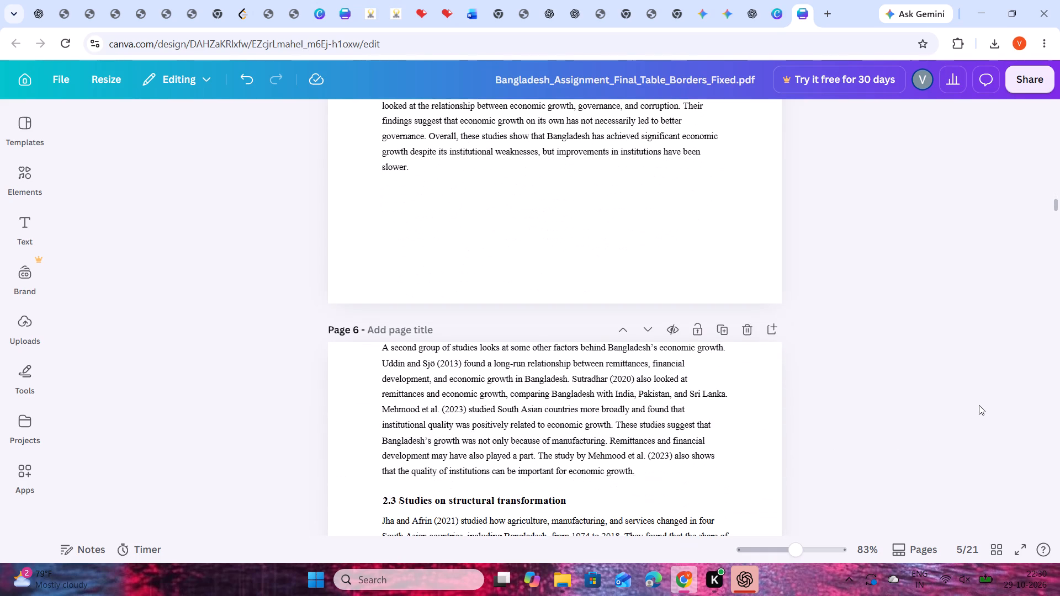
{"action": "scroll", "coordinate": [963, 398], "scroll_direction": "down", "scroll_amount": 1}
{"action": "scroll", "coordinate": [559, 359], "scroll_direction": "down", "scroll_amount": 2}
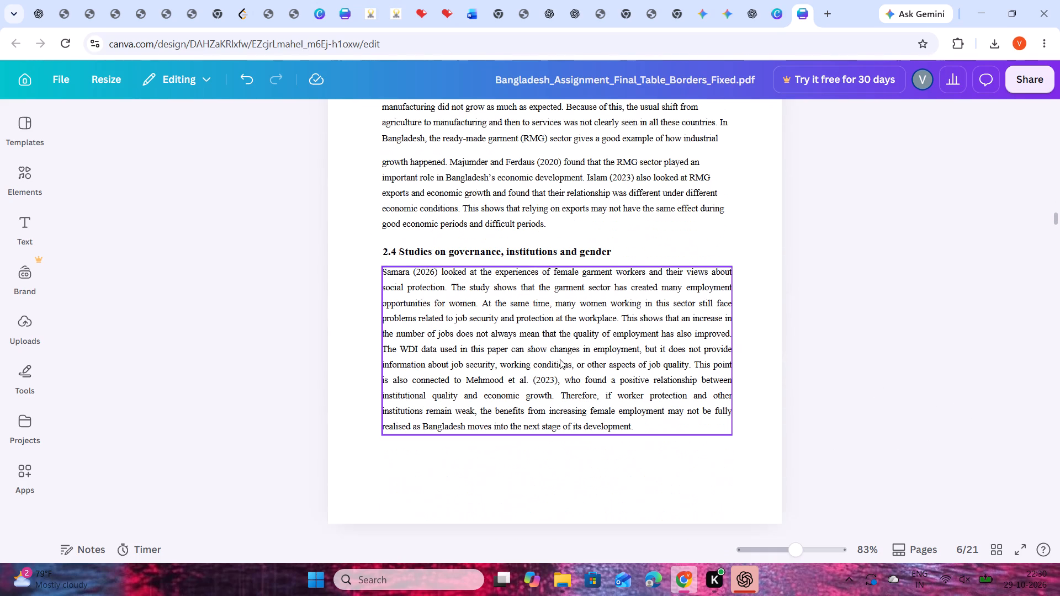
{"action": "scroll", "coordinate": [673, 352], "scroll_direction": "up", "scroll_amount": 3}
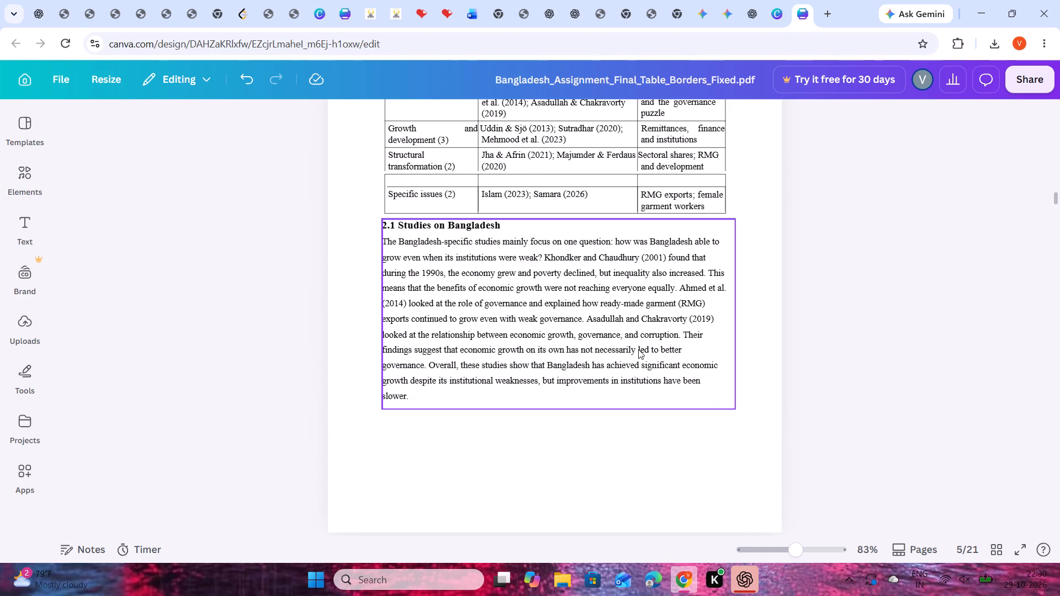
{"action": "scroll", "coordinate": [684, 348], "scroll_direction": "up", "scroll_amount": 1}
{"action": "scroll", "coordinate": [685, 347], "scroll_direction": "down", "scroll_amount": 4}
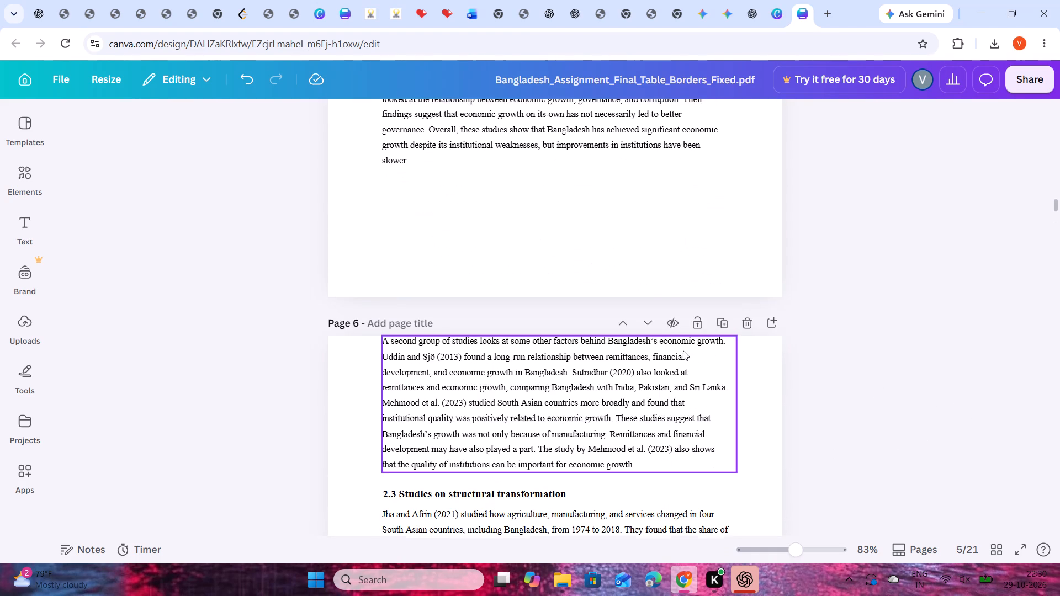
{"action": "scroll", "coordinate": [611, 391], "scroll_direction": "down", "scroll_amount": 1}
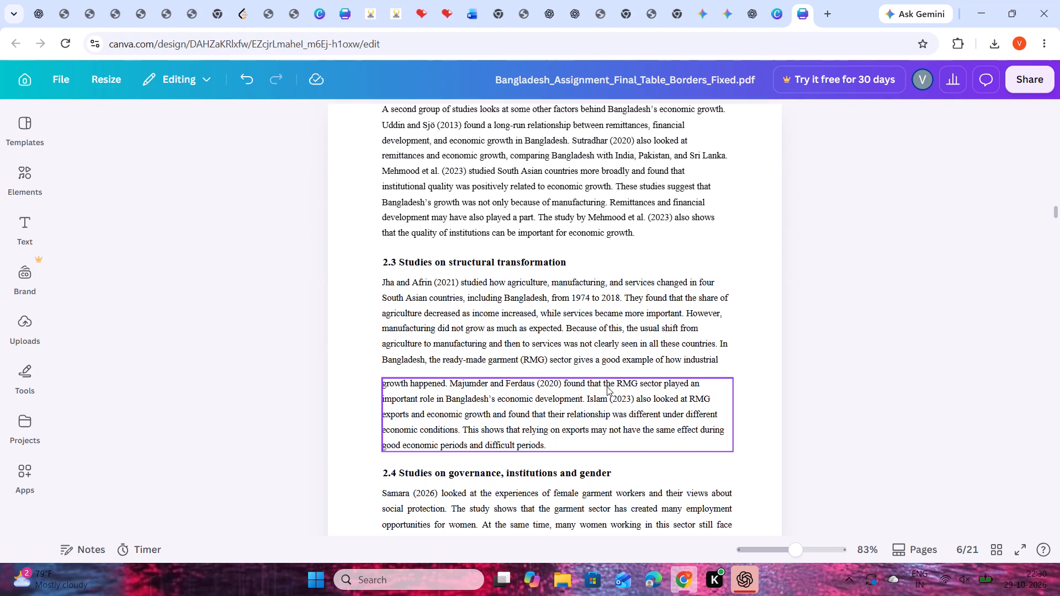
{"action": "scroll", "coordinate": [580, 342], "scroll_direction": "down", "scroll_amount": 1}
Move the "A second group of studies" paragraph at the top of page 6 slightly down, away from the page edge.
{"action": "scroll", "coordinate": [568, 338], "scroll_direction": "up", "scroll_amount": 1}
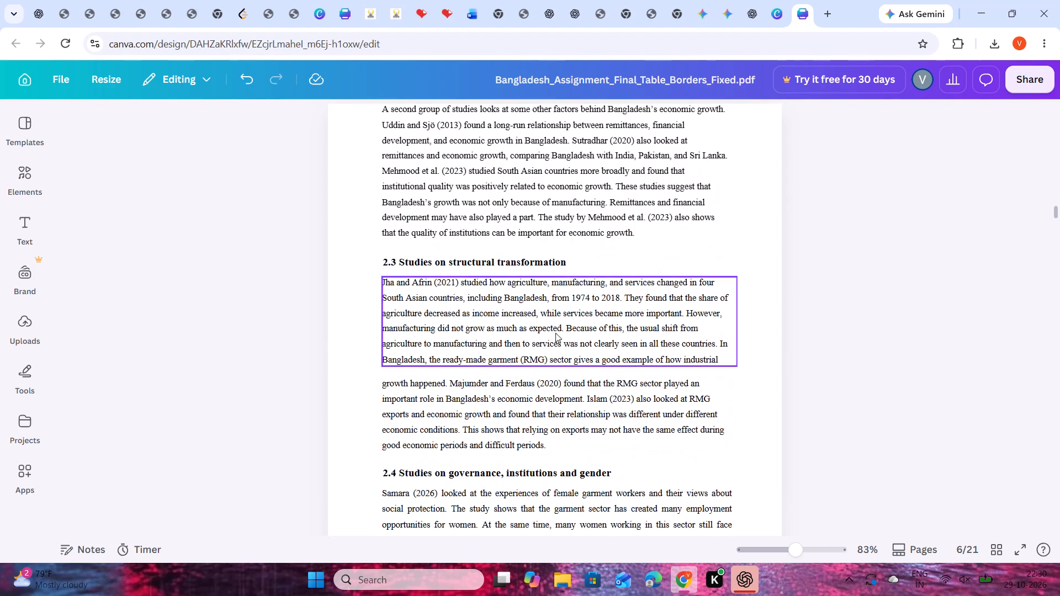
{"action": "scroll", "coordinate": [547, 328], "scroll_direction": "up", "scroll_amount": 1}
{"action": "left_click_drag", "start_coordinate": [544, 371], "coordinate": [544, 382]}
{"action": "left_click", "coordinate": [994, 350]}
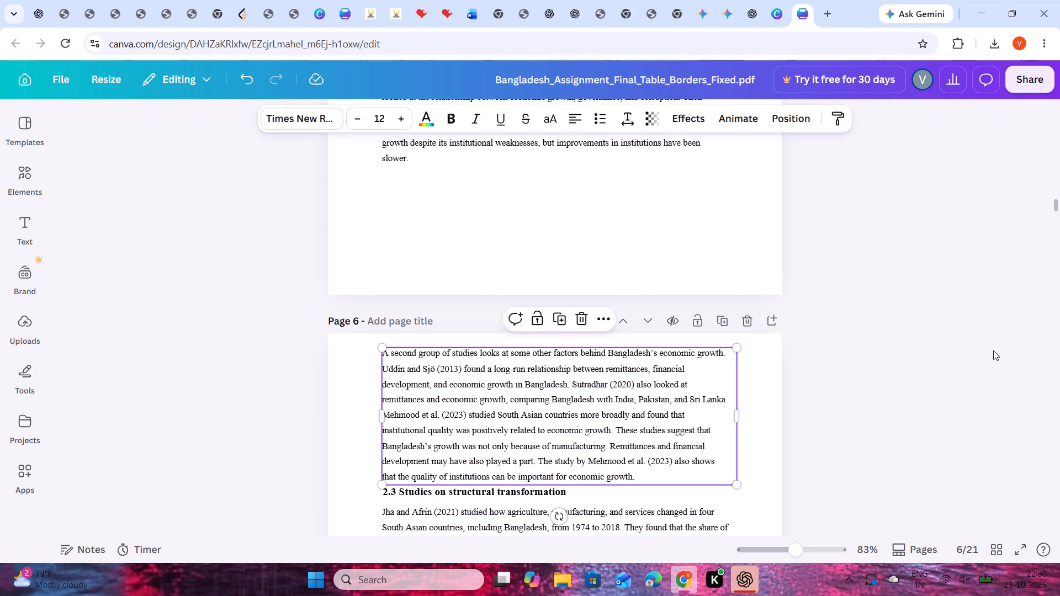
Check the formatting of the 2.3 Studies on structural transformation heading and the layout of page 6 through section 2.4.
{"action": "scroll", "coordinate": [884, 336], "scroll_direction": "down", "scroll_amount": 2}
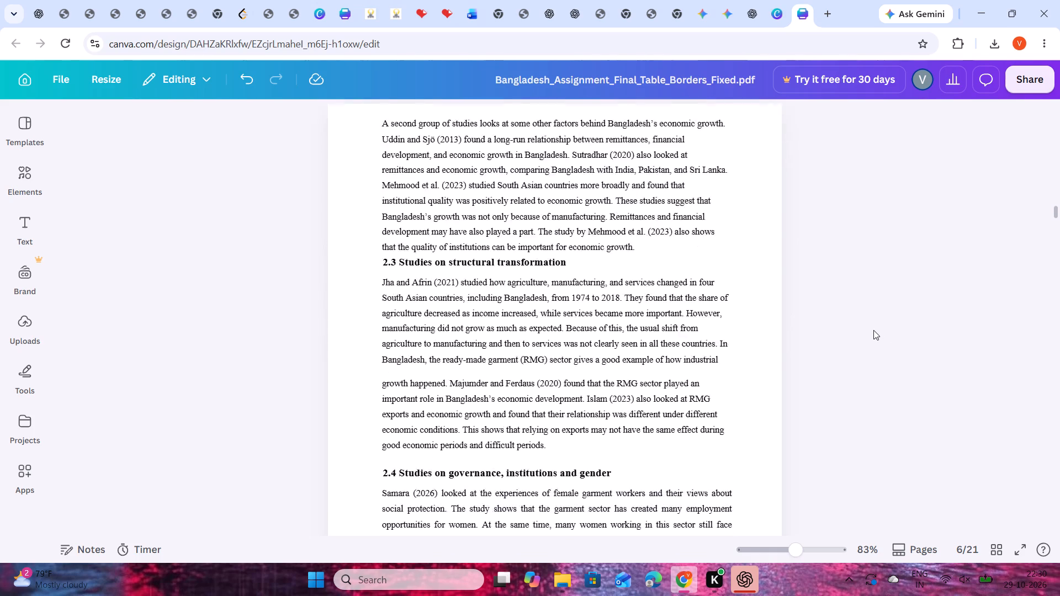
{"action": "scroll", "coordinate": [873, 330], "scroll_direction": "down", "scroll_amount": 1}
{"action": "left_click", "coordinate": [462, 149]}
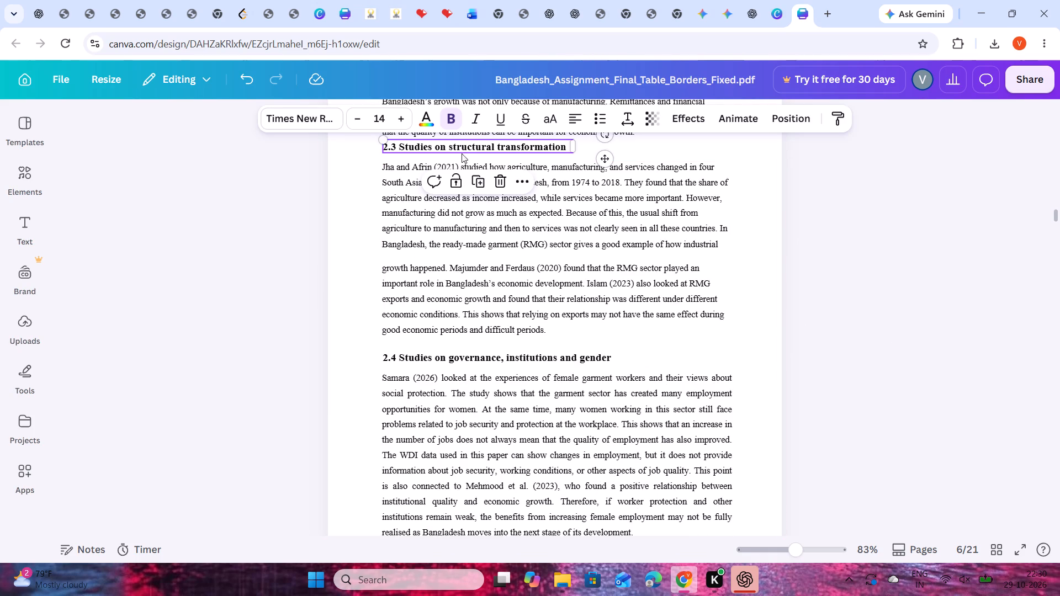
{"action": "left_click", "coordinate": [900, 272]}
{"action": "scroll", "coordinate": [818, 328], "scroll_direction": "down", "scroll_amount": 1}
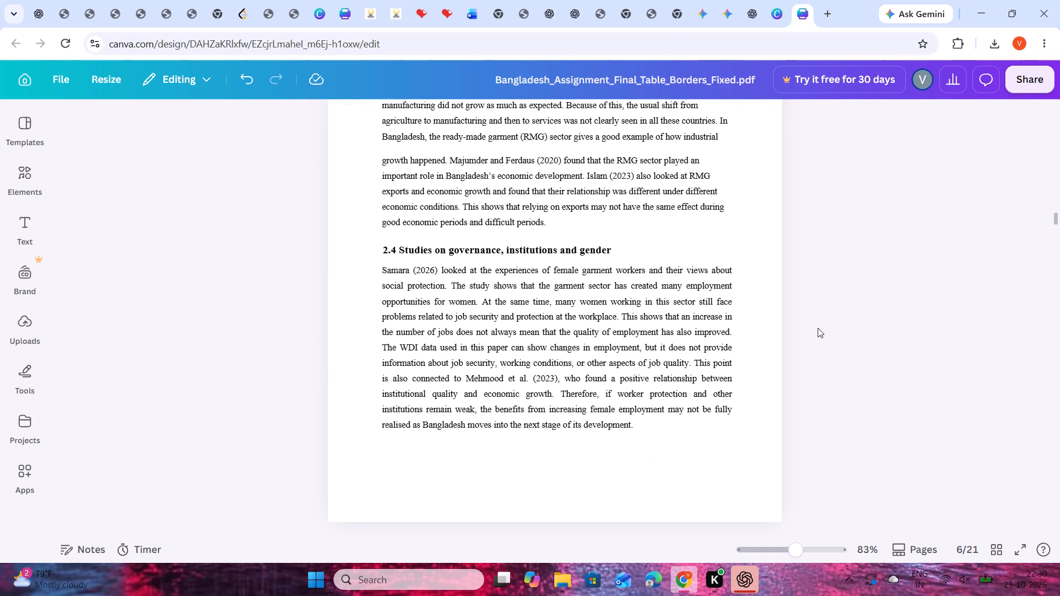
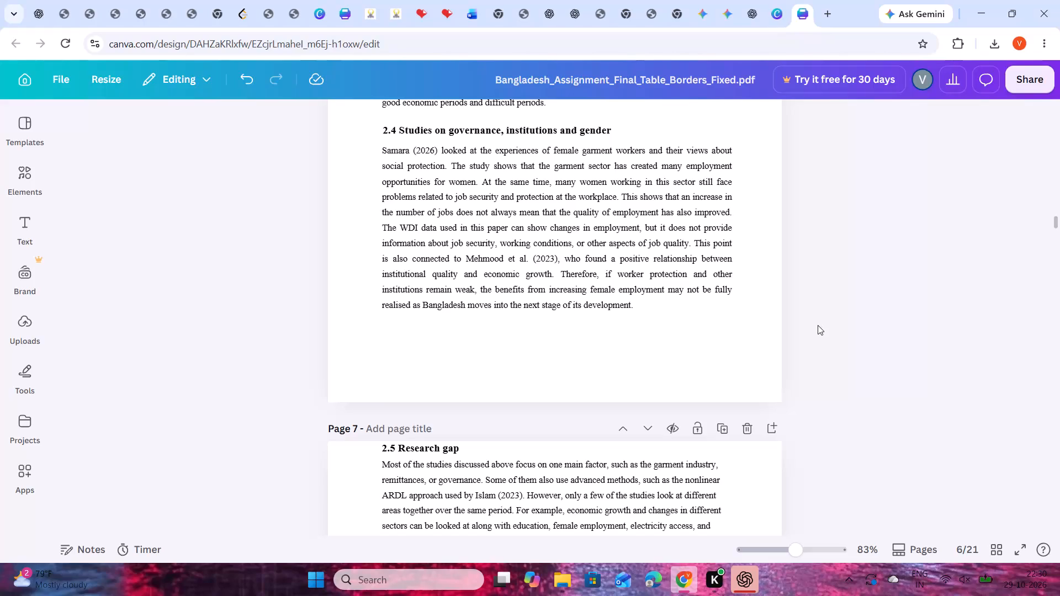
Move the 2.5 Research gap heading and paragraph block at the top of page 7 down, away from the page edge.
{"action": "scroll", "coordinate": [818, 325], "scroll_direction": "down", "scroll_amount": 2}
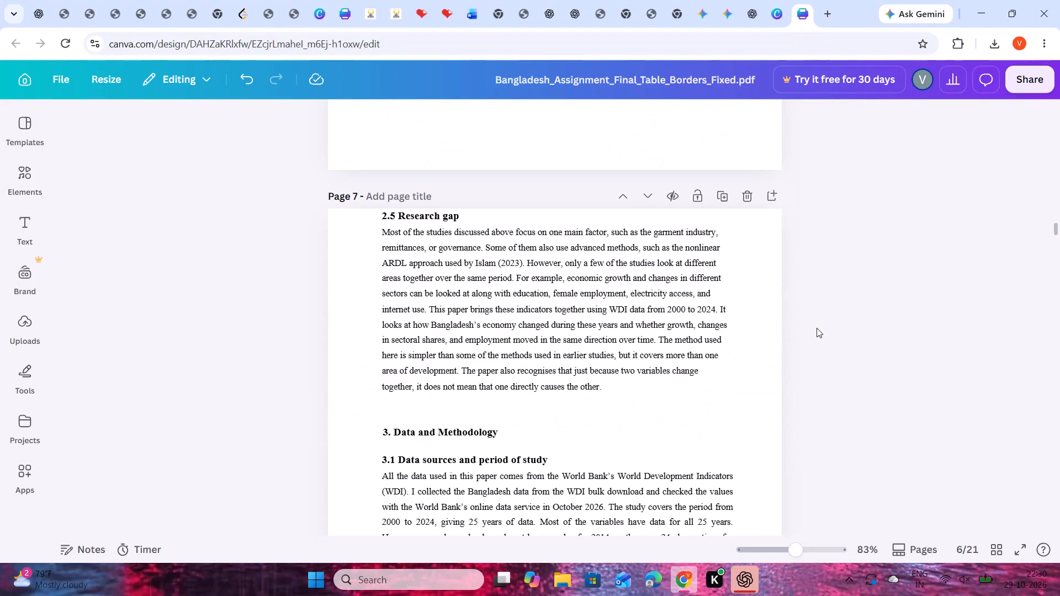
{"action": "left_click_drag", "start_coordinate": [510, 291], "coordinate": [507, 309]}
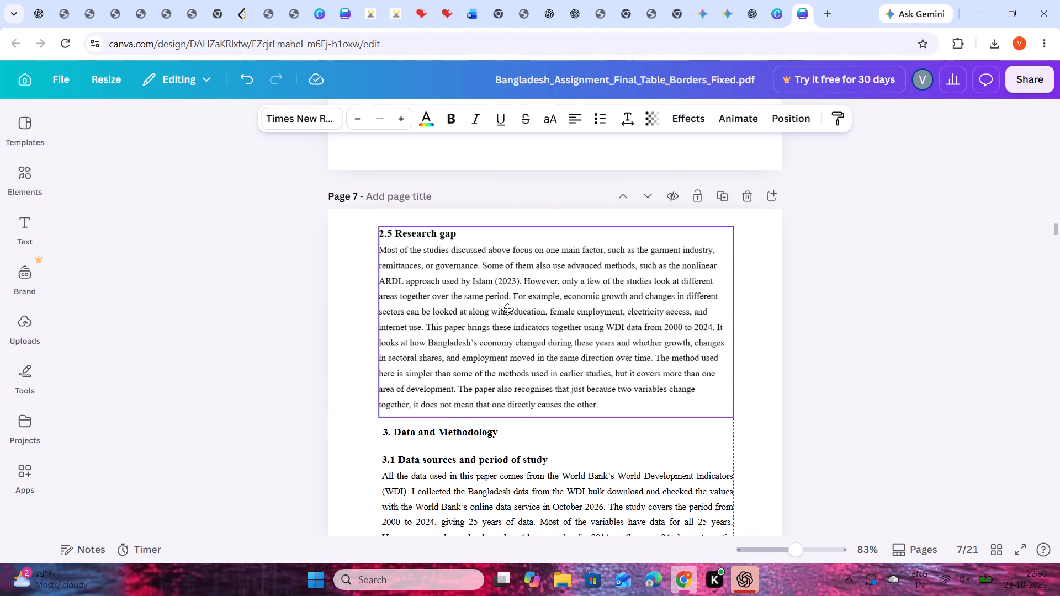
{"action": "left_click_drag", "start_coordinate": [507, 309], "coordinate": [507, 310]}
{"action": "left_click", "coordinate": [867, 318]}
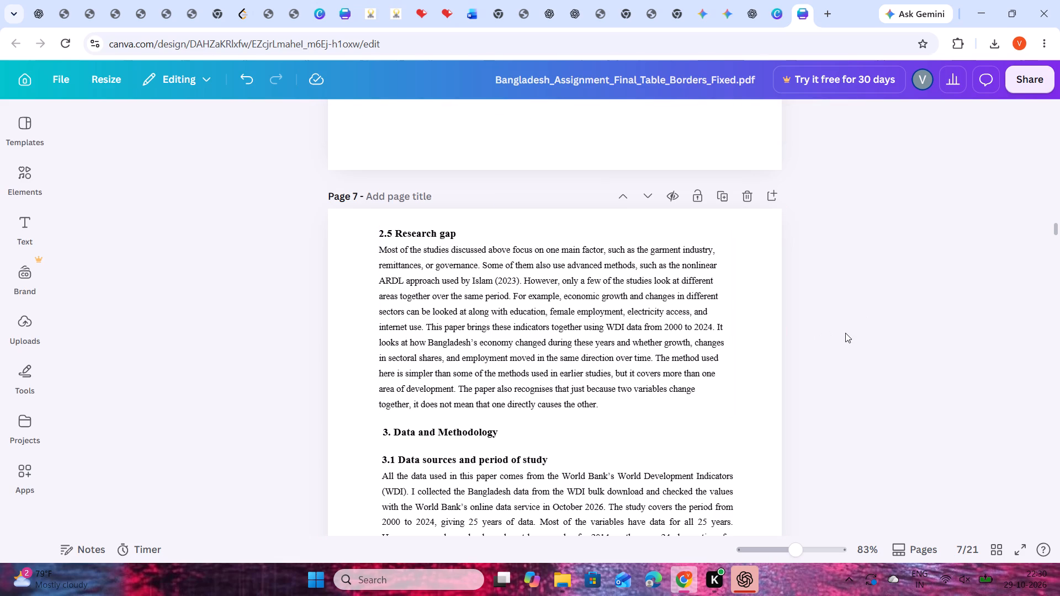
{"action": "scroll", "coordinate": [844, 333], "scroll_direction": "down", "scroll_amount": 1}
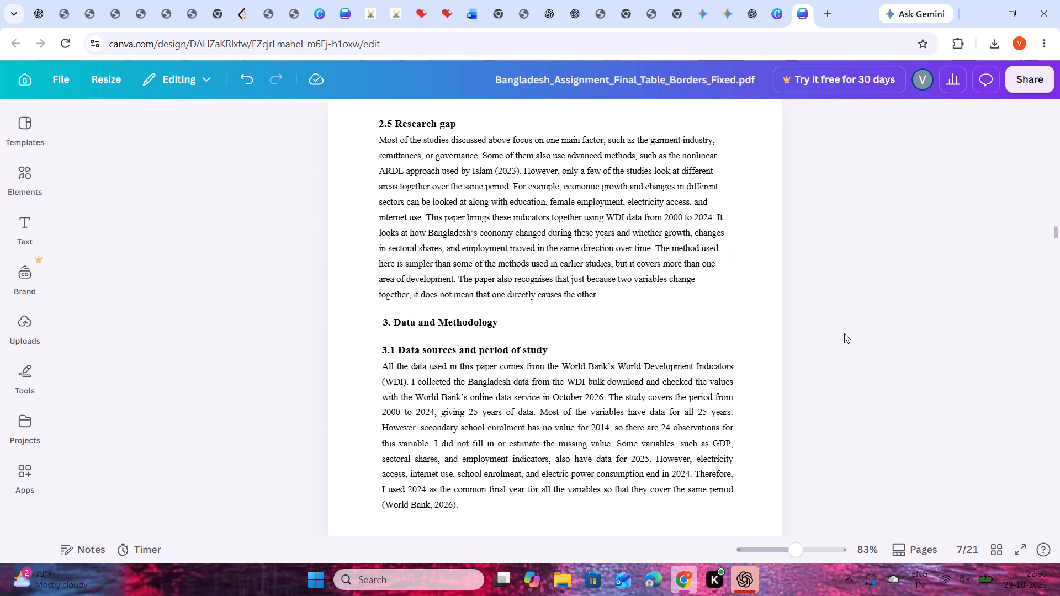
{"action": "left_click", "coordinate": [470, 316]}
{"action": "left_click", "coordinate": [894, 321]}
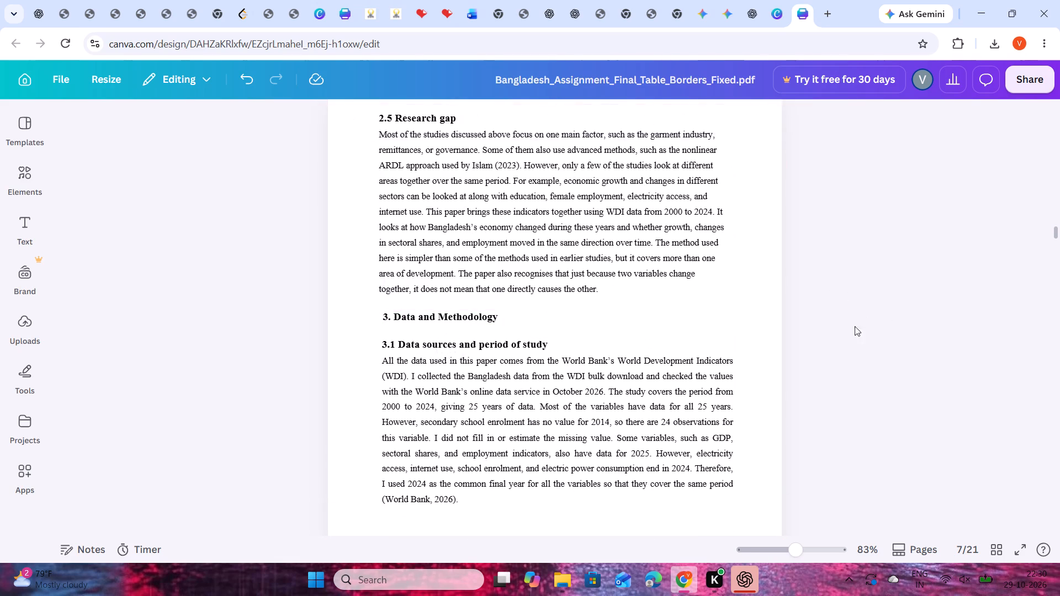
{"action": "scroll", "coordinate": [817, 336], "scroll_direction": "down", "scroll_amount": 3}
{"action": "scroll", "coordinate": [803, 330], "scroll_direction": "up", "scroll_amount": 4}
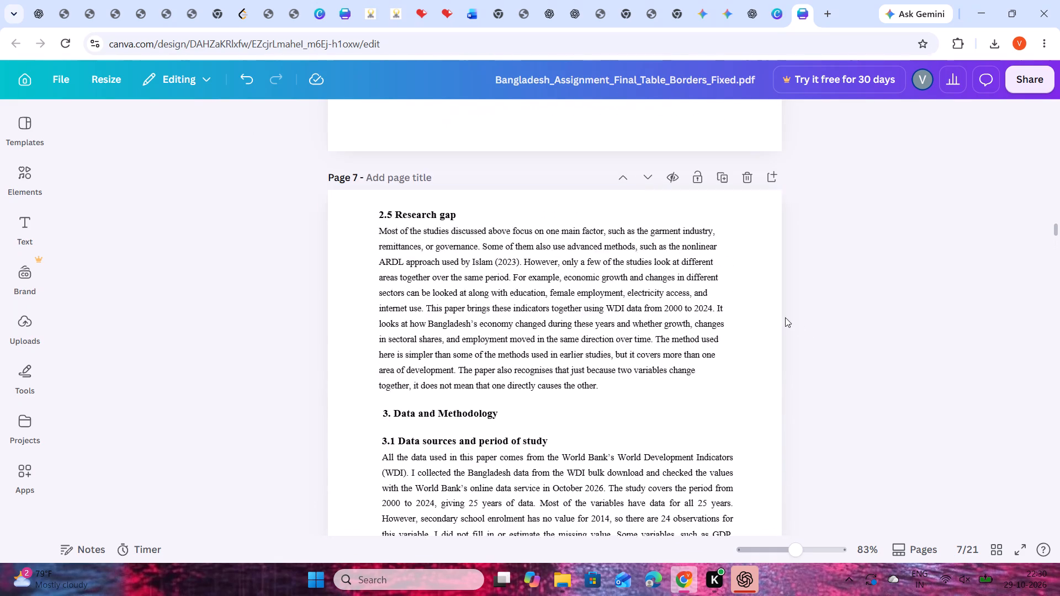
{"action": "left_click_drag", "start_coordinate": [560, 335], "coordinate": [562, 343]}
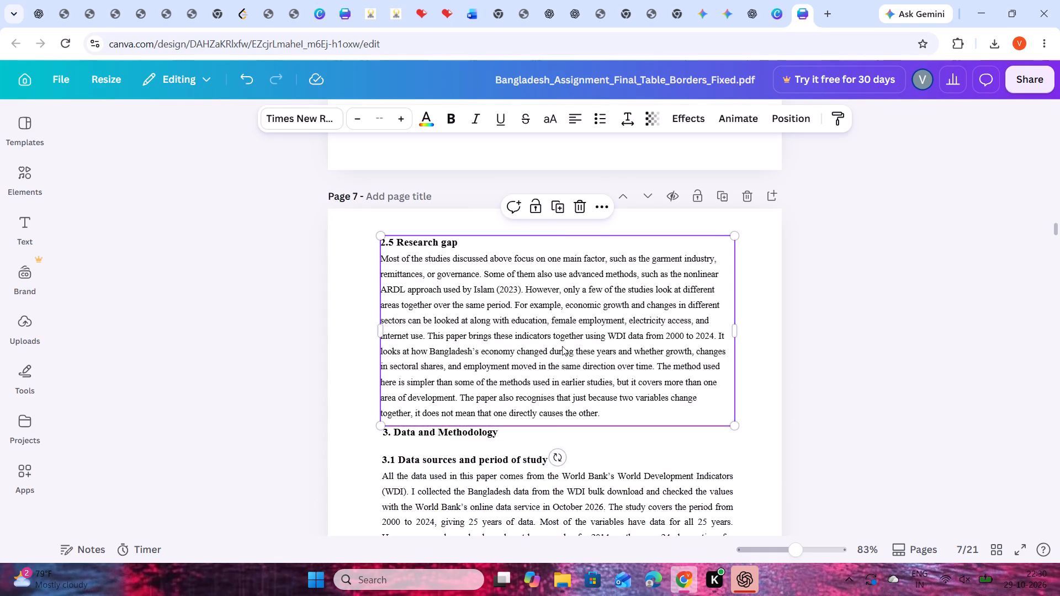
{"action": "double_click", "coordinate": [566, 348]}
{"action": "left_click", "coordinate": [533, 341]}
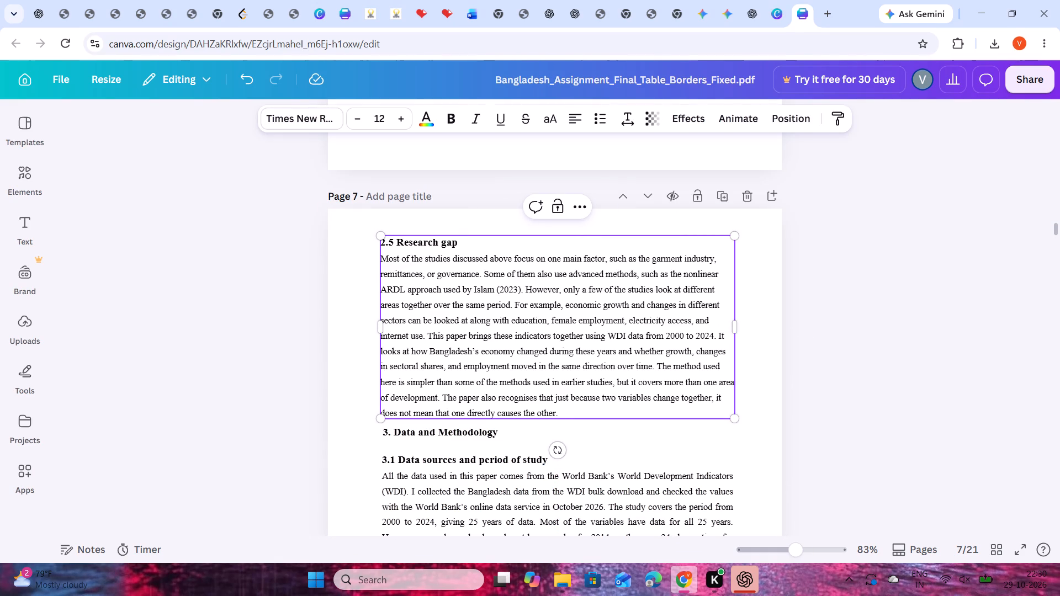
{"action": "left_click_drag", "start_coordinate": [560, 415], "coordinate": [384, 265]}
{"action": "left_click", "coordinate": [894, 318]}
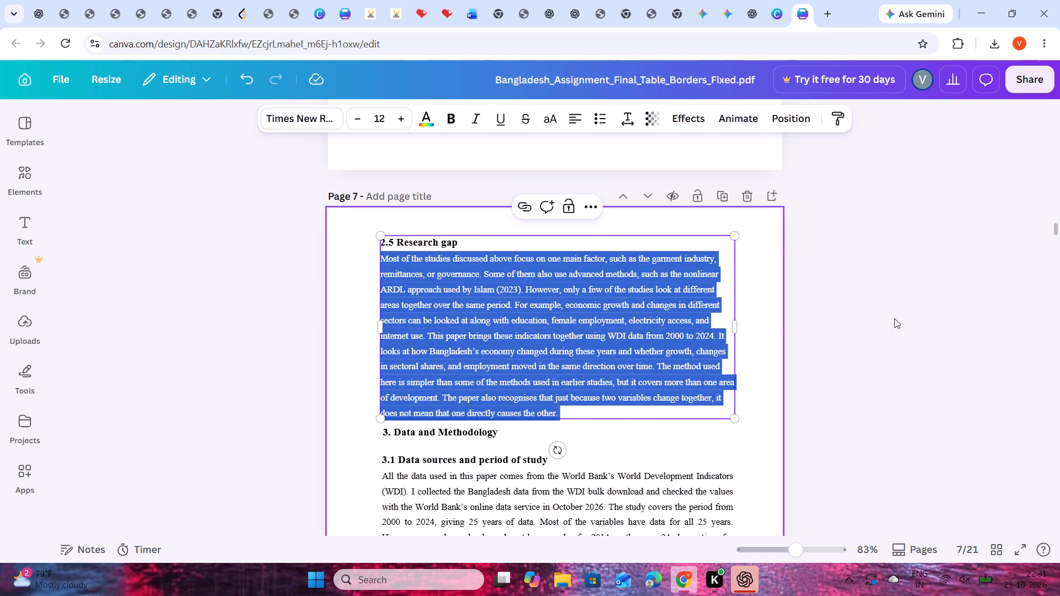
Move the 3. Data and Methodology heading and the 3.1 Data sources block on page 7 slightly down to space them out.
{"action": "scroll", "coordinate": [807, 417], "scroll_direction": "down", "scroll_amount": 1}
{"action": "left_click_drag", "start_coordinate": [439, 317], "coordinate": [443, 323]}
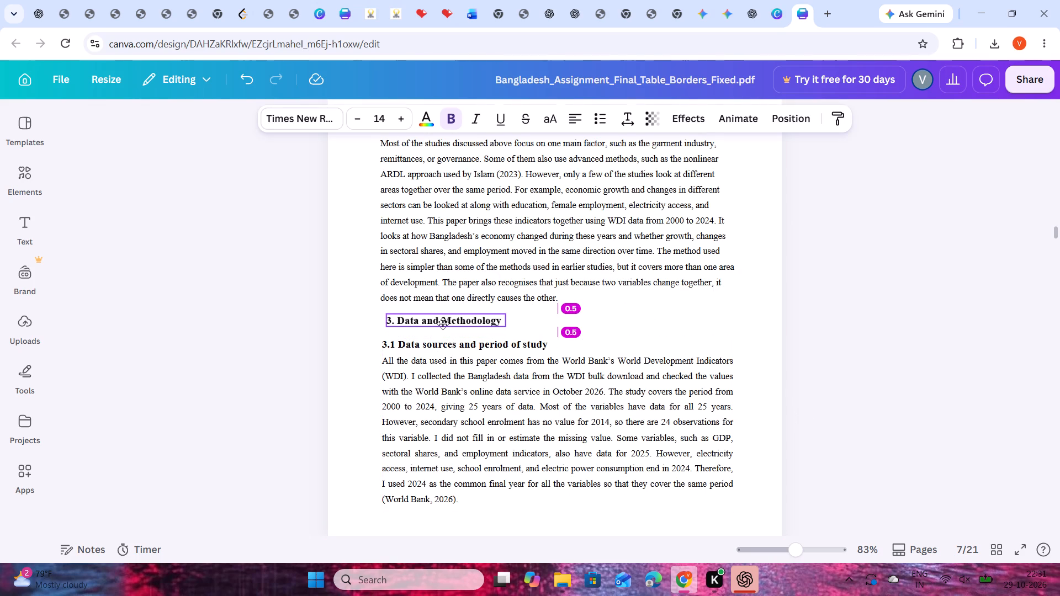
{"action": "left_click_drag", "start_coordinate": [443, 323], "coordinate": [442, 326]}
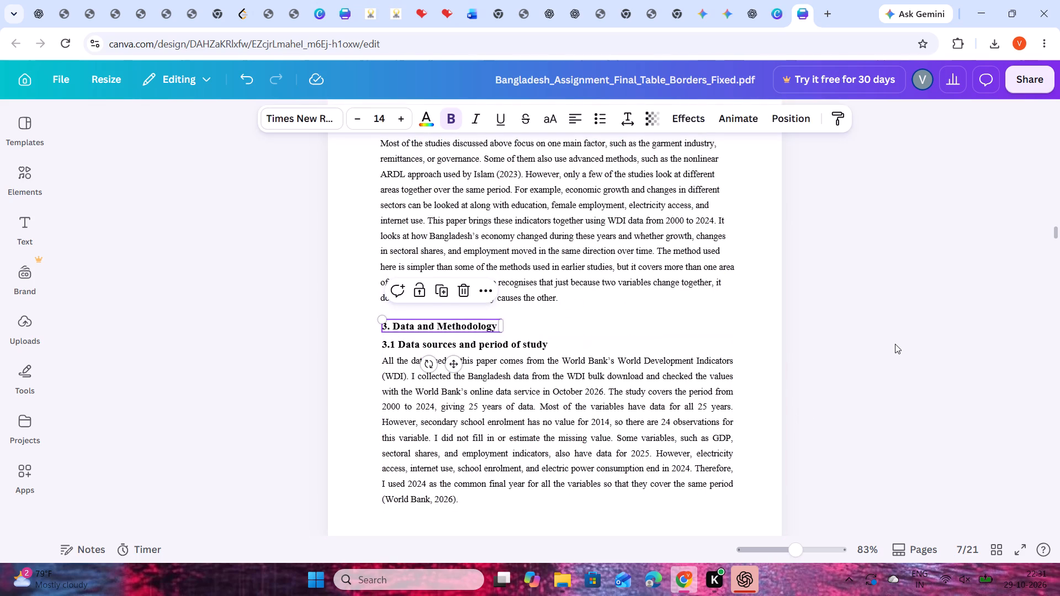
{"action": "left_click", "coordinate": [895, 344]}
{"action": "scroll", "coordinate": [895, 344], "scroll_direction": "down", "scroll_amount": 1}
{"action": "left_click_drag", "start_coordinate": [561, 322], "coordinate": [558, 335]}
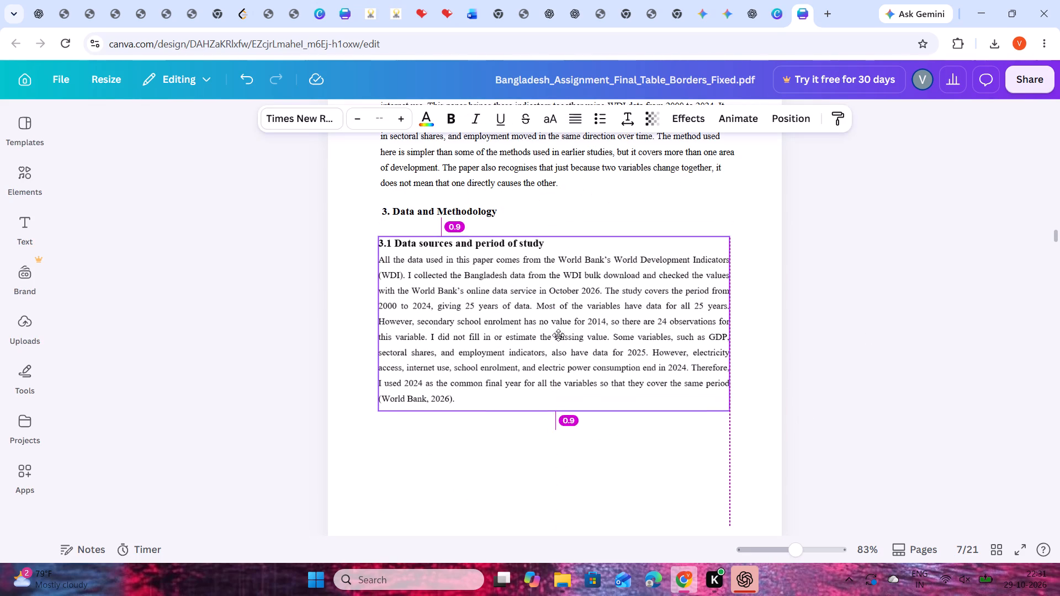
{"action": "left_click_drag", "start_coordinate": [558, 335], "coordinate": [561, 332]}
{"action": "left_click", "coordinate": [956, 323]}
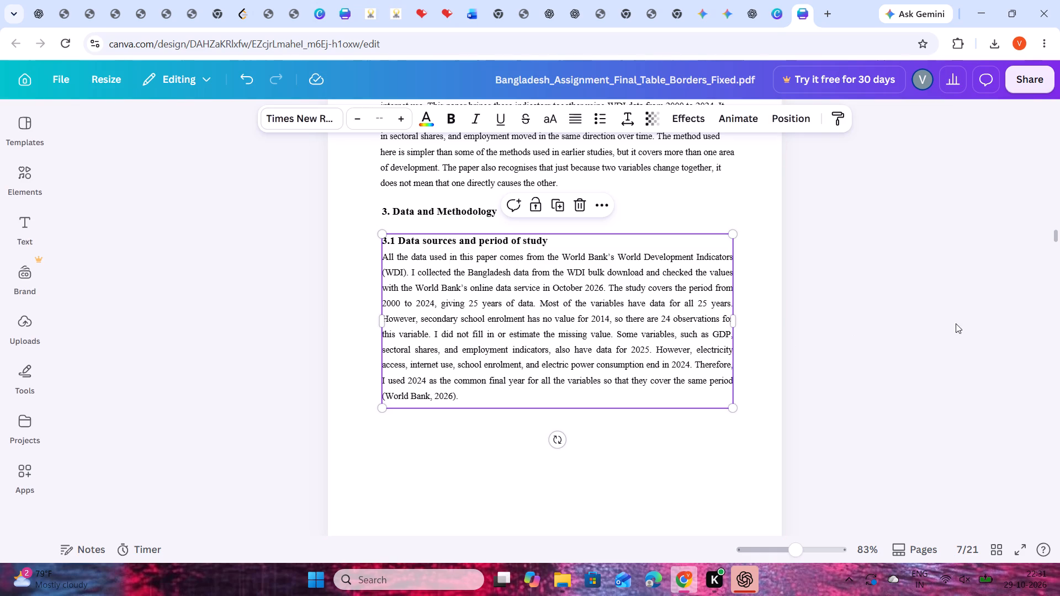
Move the "I selected these indicators" paragraph on page 8 slightly down to leave a gap below Table 2.
{"action": "scroll", "coordinate": [900, 321], "scroll_direction": "down", "scroll_amount": 4}
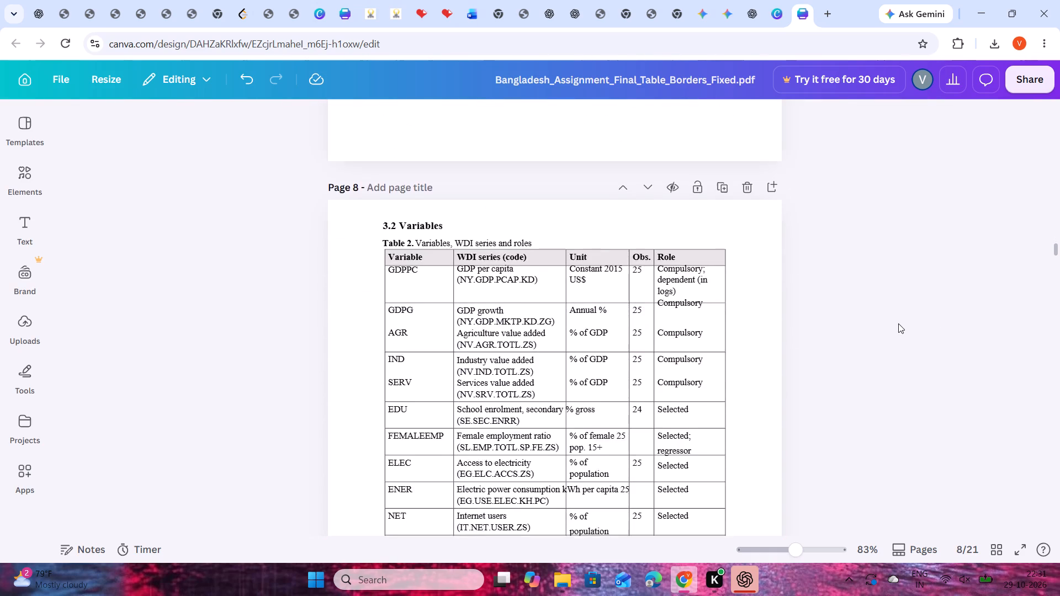
{"action": "scroll", "coordinate": [898, 323], "scroll_direction": "down", "scroll_amount": 3}
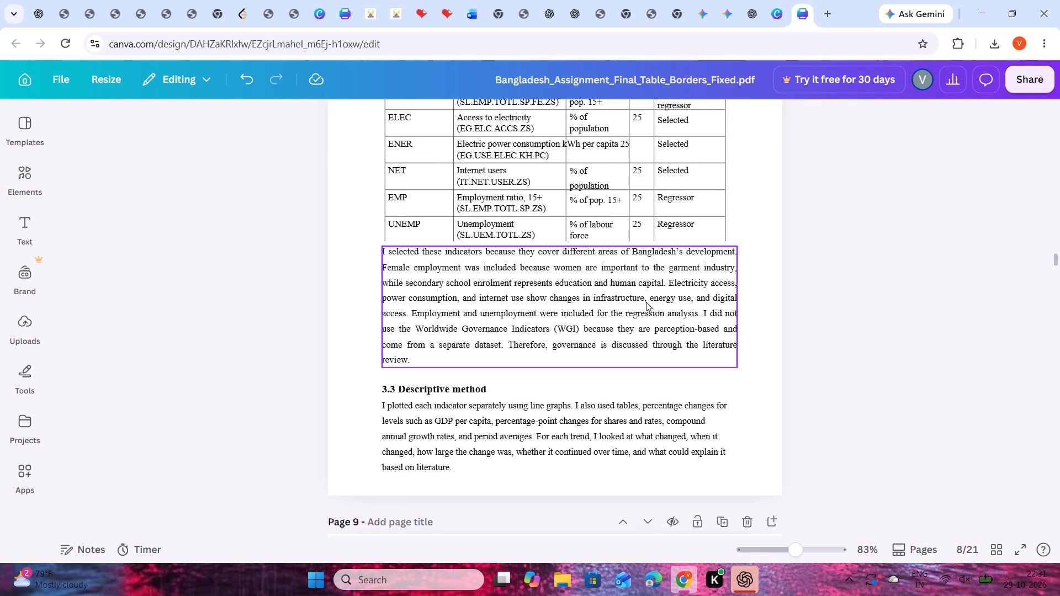
{"action": "left_click_drag", "start_coordinate": [646, 302], "coordinate": [646, 308]}
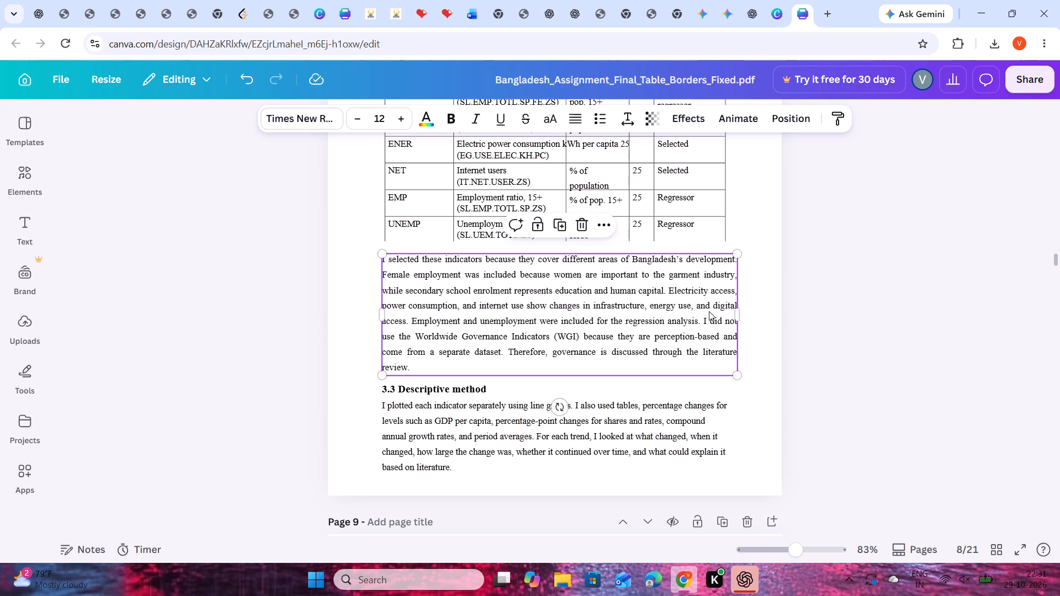
{"action": "left_click", "coordinate": [923, 300]}
Move the "Here, GDPPC is GDP per capita" paragraph on page 9, including the section 4 heading, slightly down from the equation.
{"action": "scroll", "coordinate": [923, 301], "scroll_direction": "down", "scroll_amount": 2}
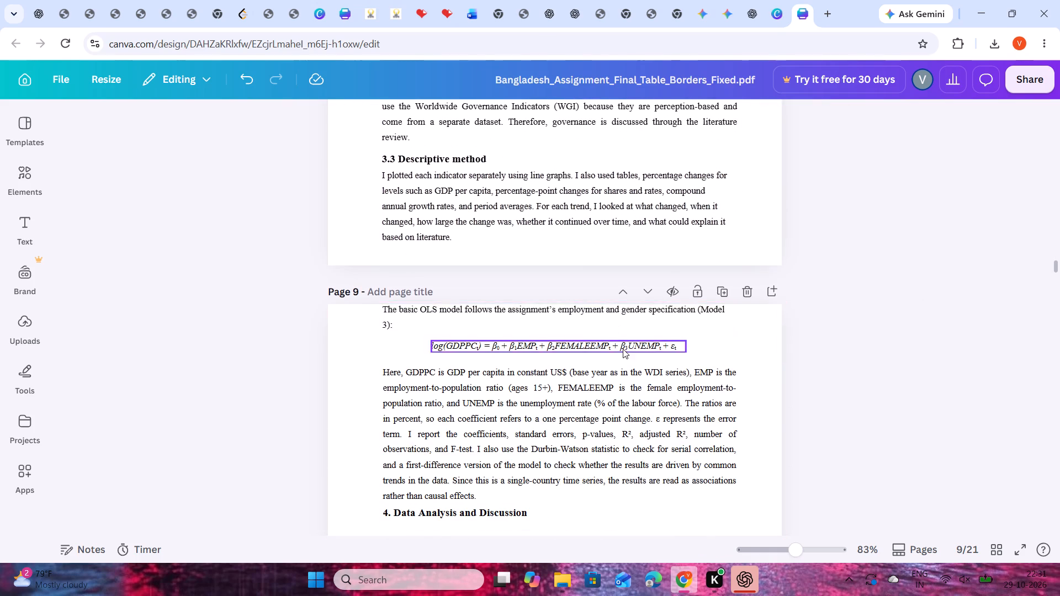
{"action": "scroll", "coordinate": [624, 349], "scroll_direction": "down", "scroll_amount": 1}
{"action": "scroll", "coordinate": [606, 329], "scroll_direction": "up", "scroll_amount": 1}
{"action": "left_click_drag", "start_coordinate": [582, 335], "coordinate": [582, 341]}
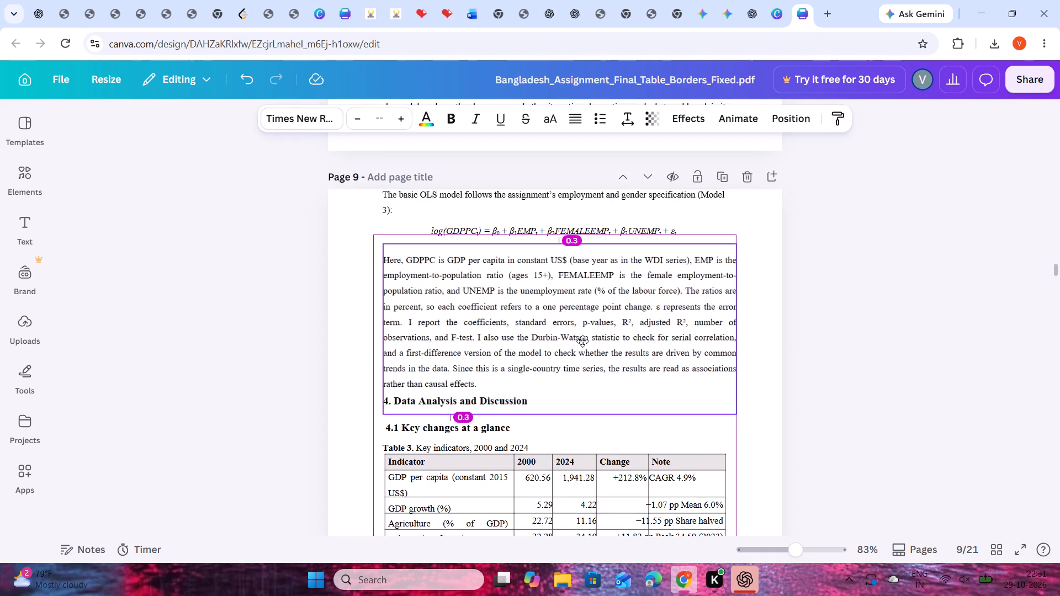
{"action": "left_click_drag", "start_coordinate": [582, 341], "coordinate": [582, 344]}
{"action": "left_click", "coordinate": [1006, 317]}
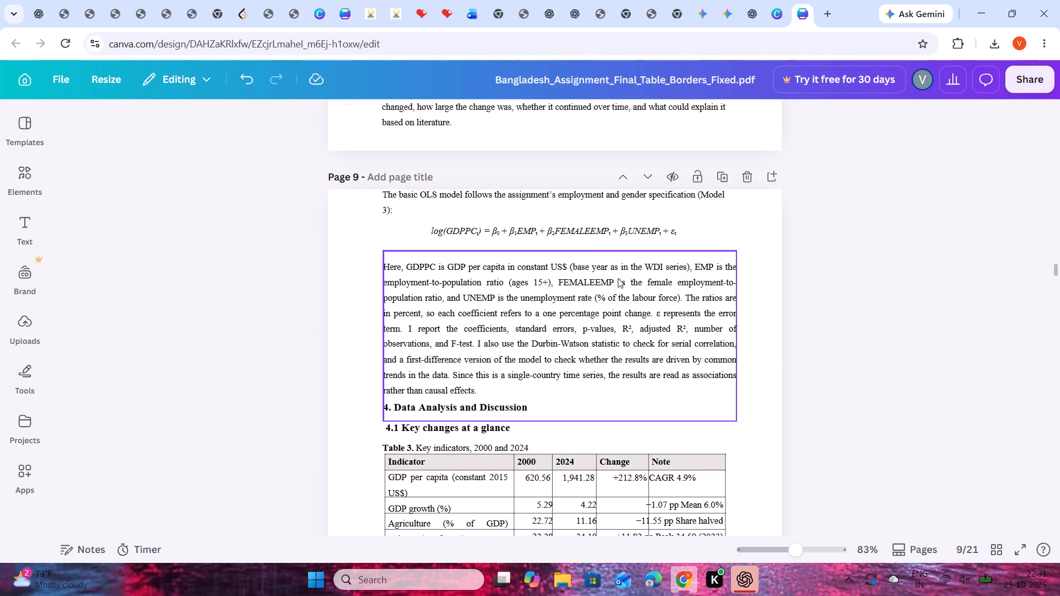
Move the log(GDPPC) equation and the opening "The basic OLS model" sentence on page 9 down, clear of the page's top edge.
{"action": "left_click_drag", "start_coordinate": [573, 233], "coordinate": [574, 252]}
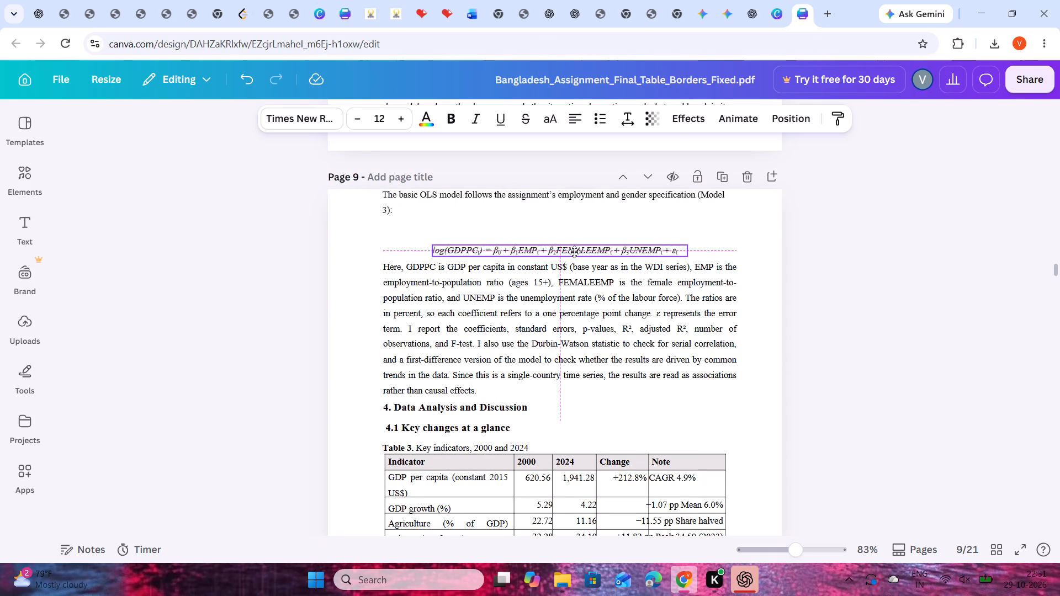
{"action": "left_click_drag", "start_coordinate": [574, 252], "coordinate": [575, 247]}
{"action": "left_click", "coordinate": [930, 268]}
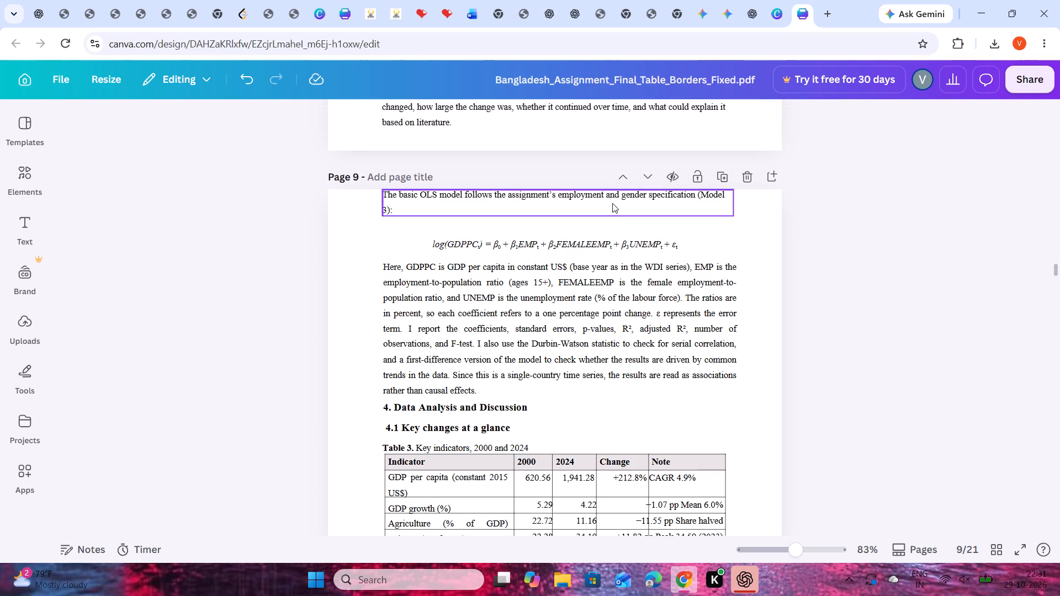
{"action": "left_click_drag", "start_coordinate": [612, 203], "coordinate": [613, 228]}
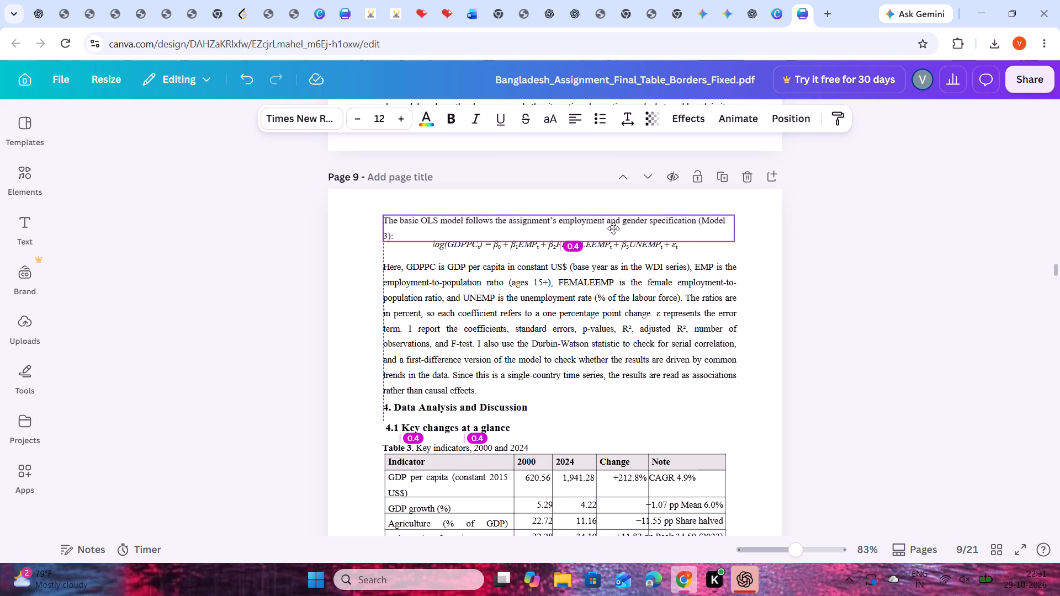
{"action": "left_click", "coordinate": [1002, 247]}
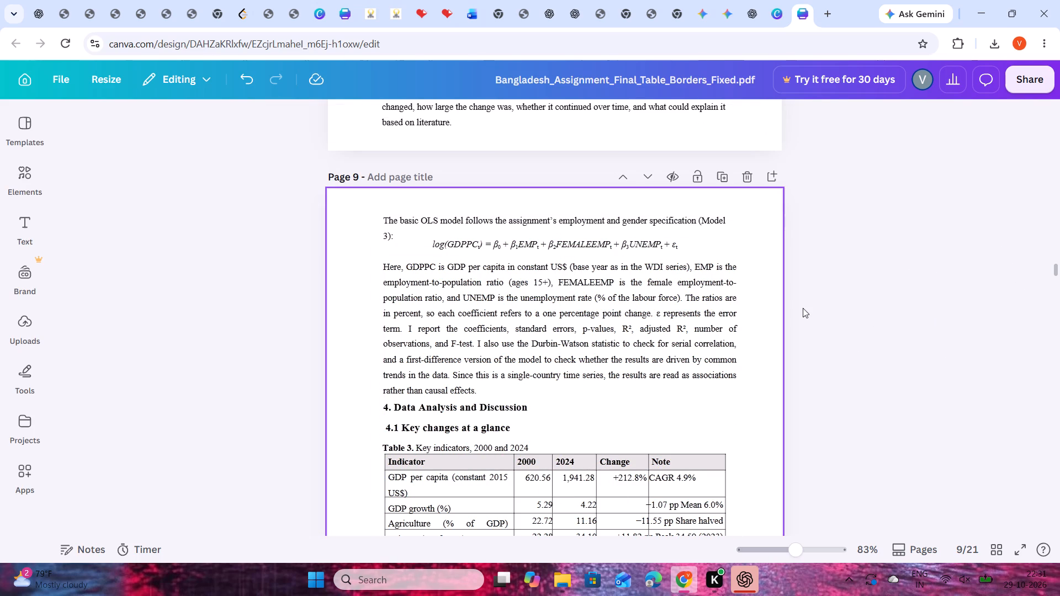
Delete the World Bank source note below Table 3 on page 9.
{"action": "scroll", "coordinate": [855, 301], "scroll_direction": "down", "scroll_amount": 1}
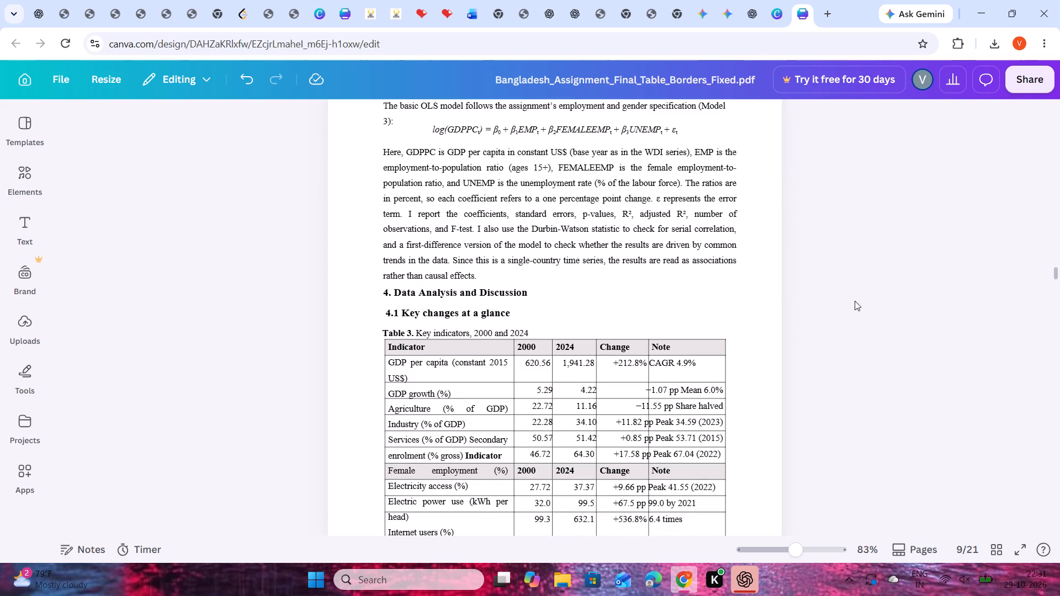
{"action": "scroll", "coordinate": [873, 295], "scroll_direction": "down", "scroll_amount": 3}
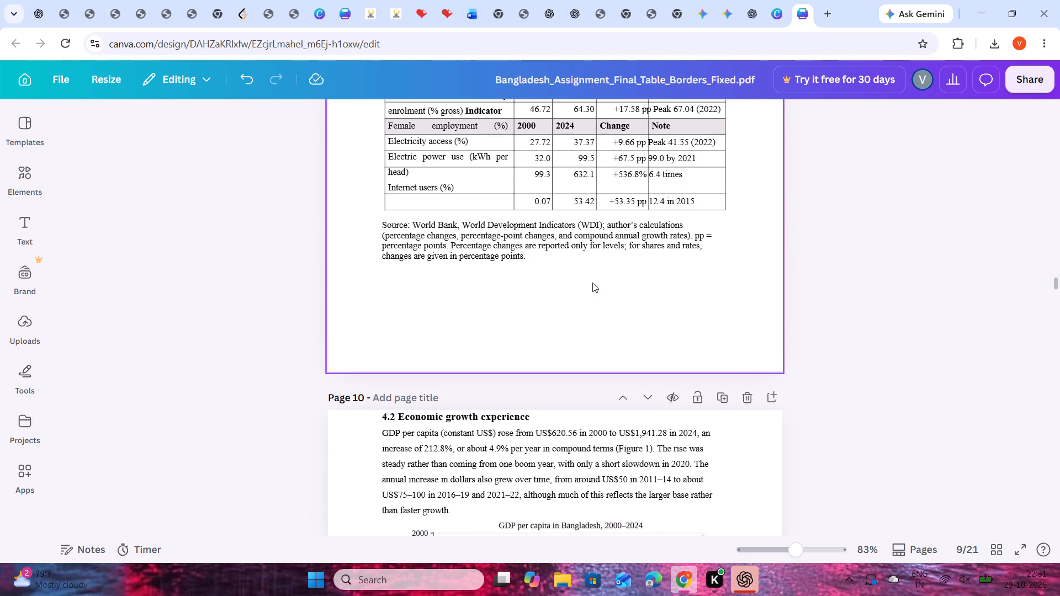
{"action": "left_click", "coordinate": [563, 253]}
{"action": "left_click", "coordinate": [569, 195]}
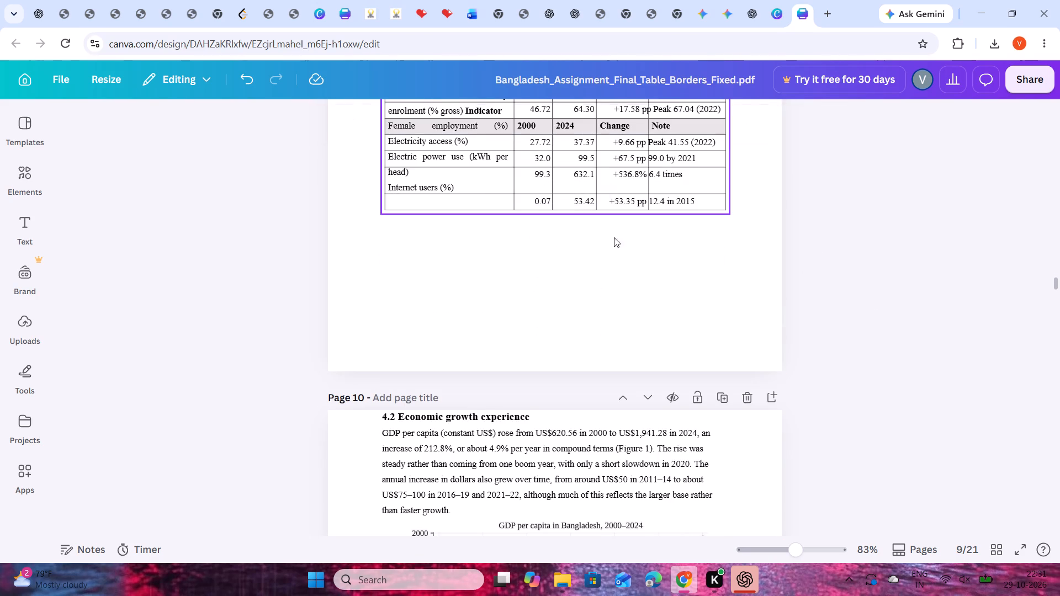
{"action": "scroll", "coordinate": [903, 296], "scroll_direction": "up", "scroll_amount": 3}
{"action": "scroll", "coordinate": [898, 299], "scroll_direction": "down", "scroll_amount": 1}
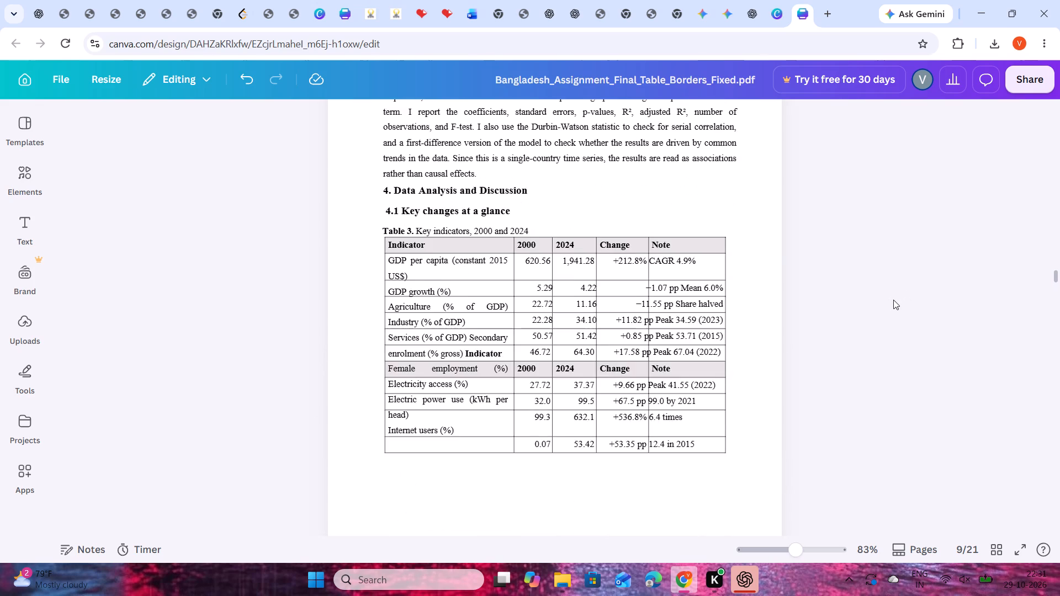
Move the Figure 1 caption and GDP growth paragraph on page 10 slightly down, away from the chart above.
{"action": "scroll", "coordinate": [893, 300], "scroll_direction": "down", "scroll_amount": 5}
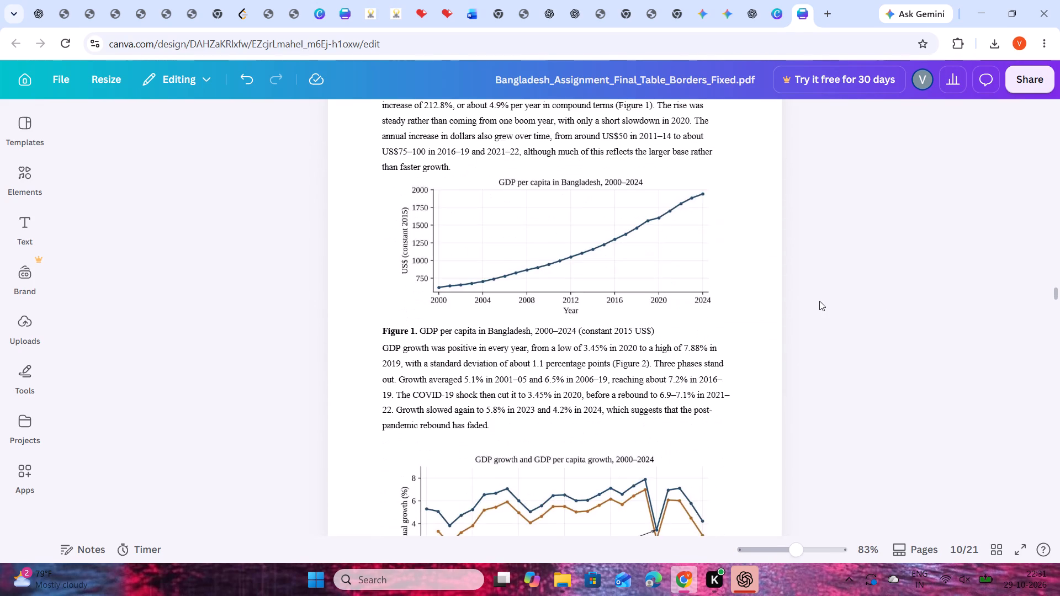
{"action": "scroll", "coordinate": [817, 302], "scroll_direction": "down", "scroll_amount": 1}
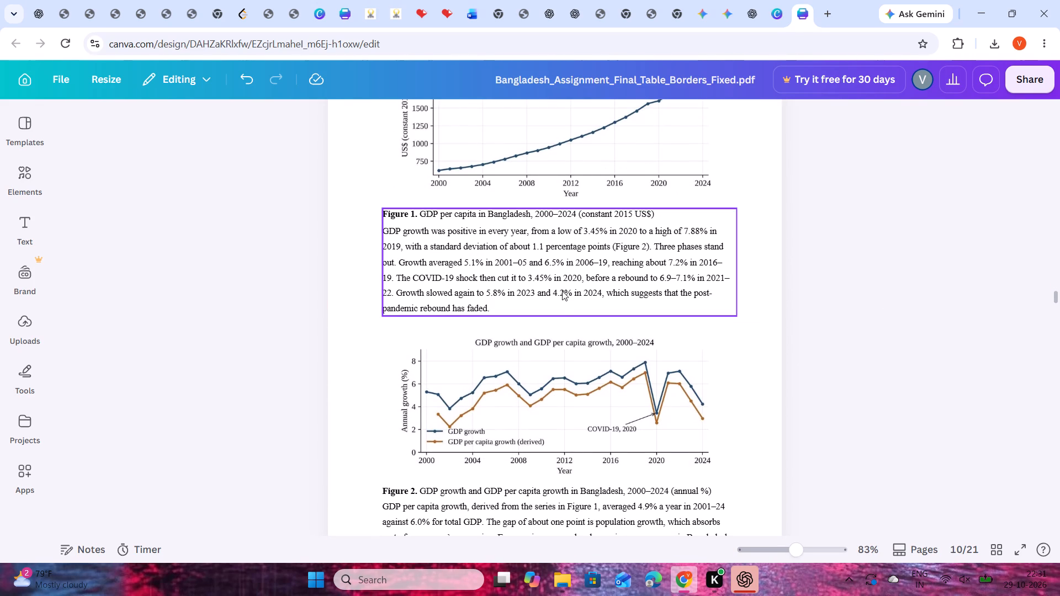
{"action": "left_click_drag", "start_coordinate": [543, 291], "coordinate": [543, 306]}
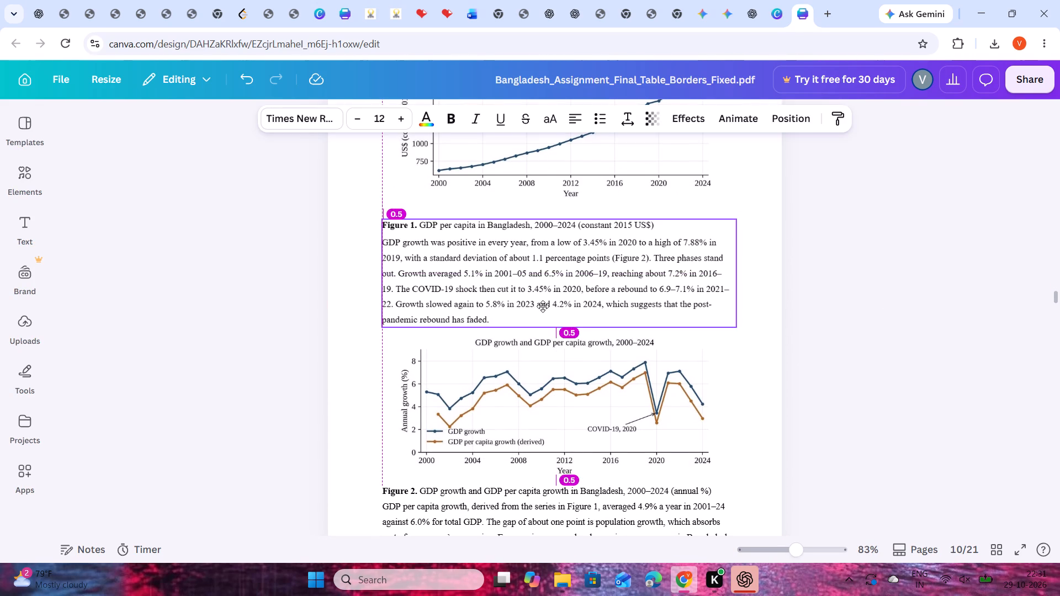
{"action": "left_click_drag", "start_coordinate": [543, 306], "coordinate": [543, 308]}
{"action": "left_click", "coordinate": [909, 269]}
Move the GDP per capita chart and the 4.2 Economic growth experience text block on page 10 down from the page's top edge.
{"action": "scroll", "coordinate": [762, 273], "scroll_direction": "up", "scroll_amount": 1}
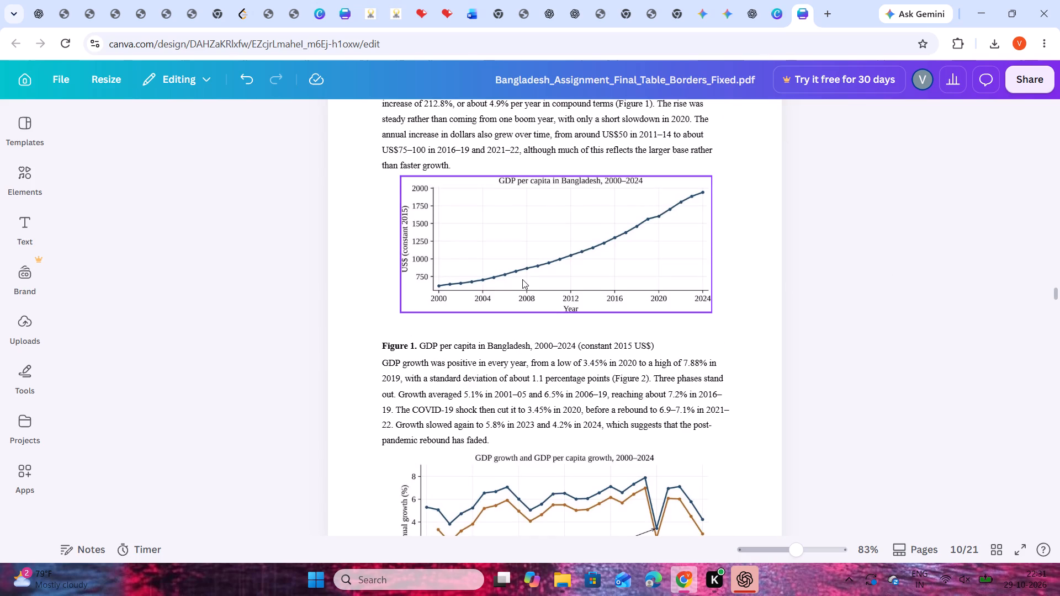
{"action": "left_click_drag", "start_coordinate": [522, 279], "coordinate": [520, 292]}
{"action": "left_click", "coordinate": [942, 293]}
{"action": "scroll", "coordinate": [913, 288], "scroll_direction": "up", "scroll_amount": 1}
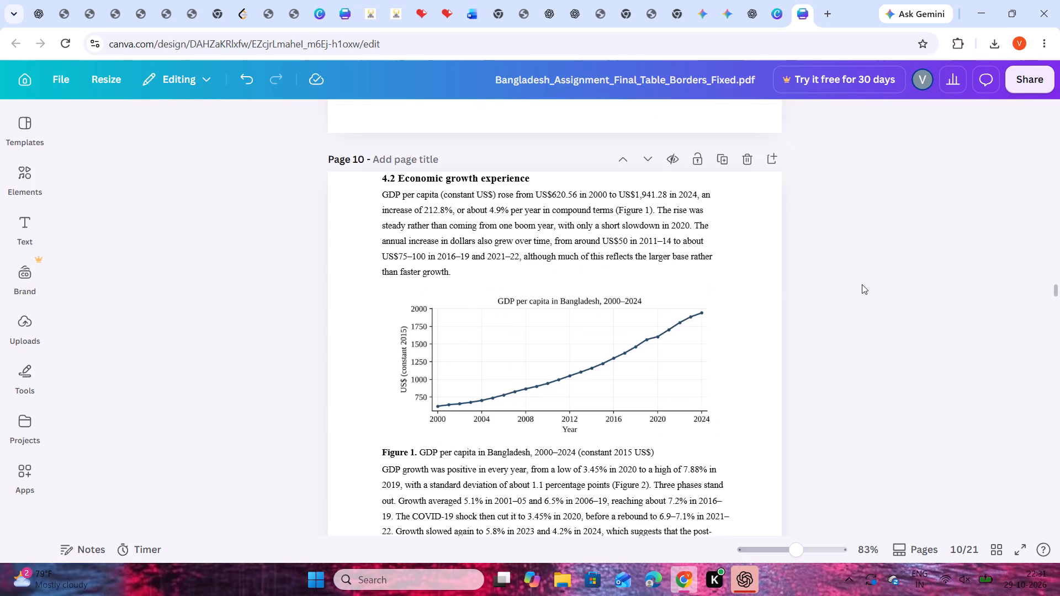
{"action": "left_click_drag", "start_coordinate": [566, 259], "coordinate": [566, 276]}
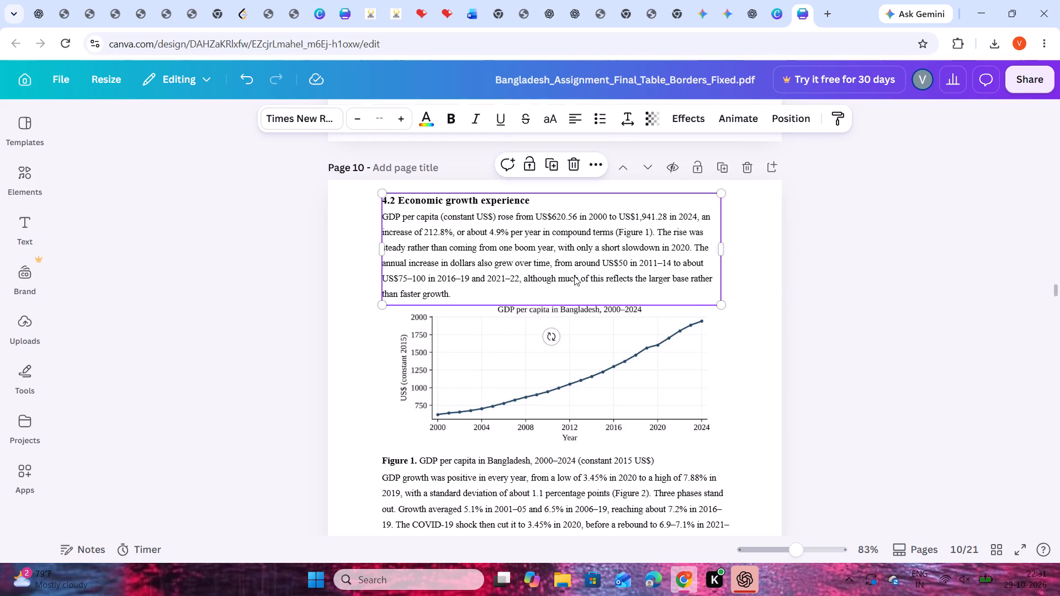
{"action": "left_click", "coordinate": [894, 304]}
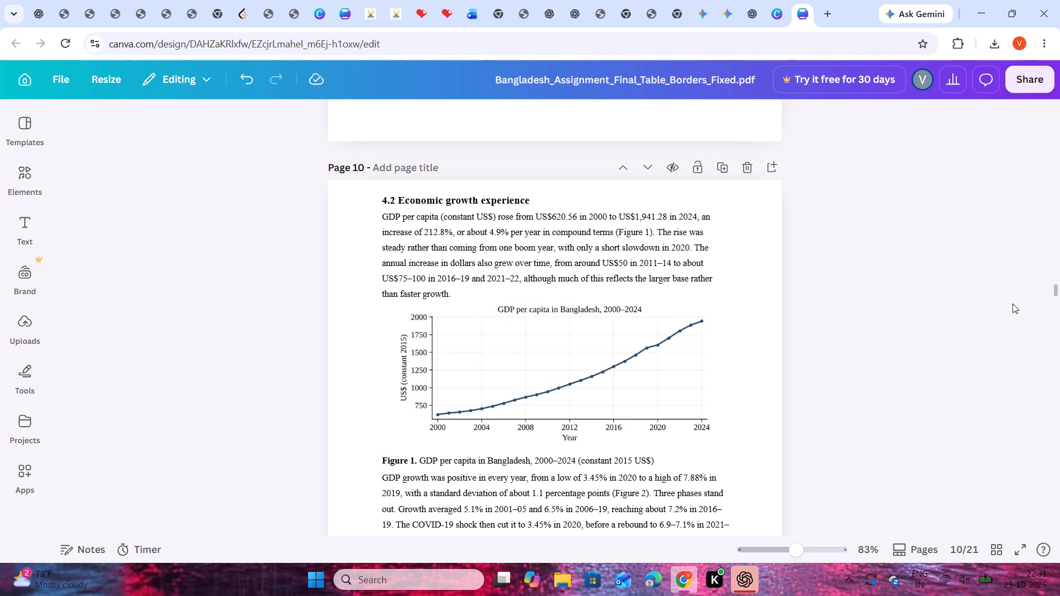
Review the layout of text, charts and captions from page 10 through to page 14.
{"action": "scroll", "coordinate": [984, 304], "scroll_direction": "down", "scroll_amount": 4}
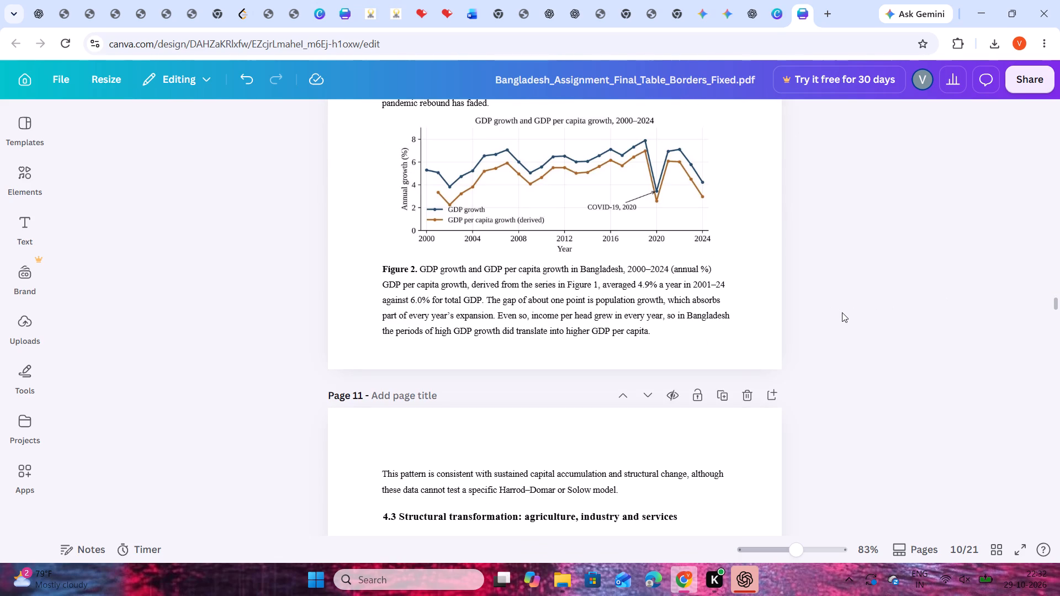
{"action": "scroll", "coordinate": [842, 312], "scroll_direction": "down", "scroll_amount": 1}
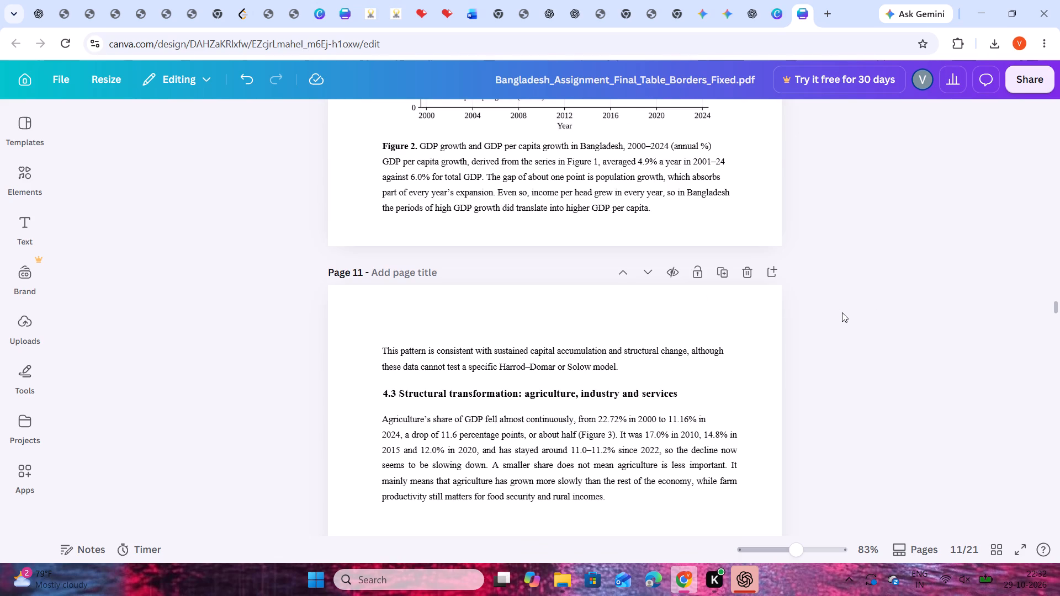
{"action": "scroll", "coordinate": [842, 312], "scroll_direction": "down", "scroll_amount": 1}
{"action": "scroll", "coordinate": [842, 312], "scroll_direction": "up", "scroll_amount": 3}
{"action": "scroll", "coordinate": [842, 312], "scroll_direction": "down", "scroll_amount": 2}
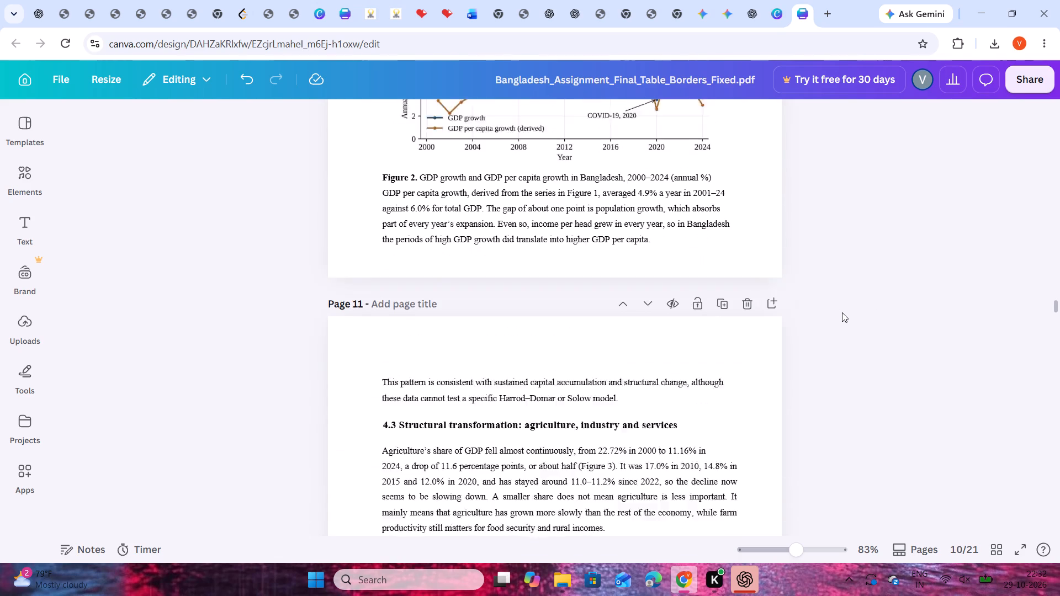
{"action": "scroll", "coordinate": [844, 309], "scroll_direction": "down", "scroll_amount": 2}
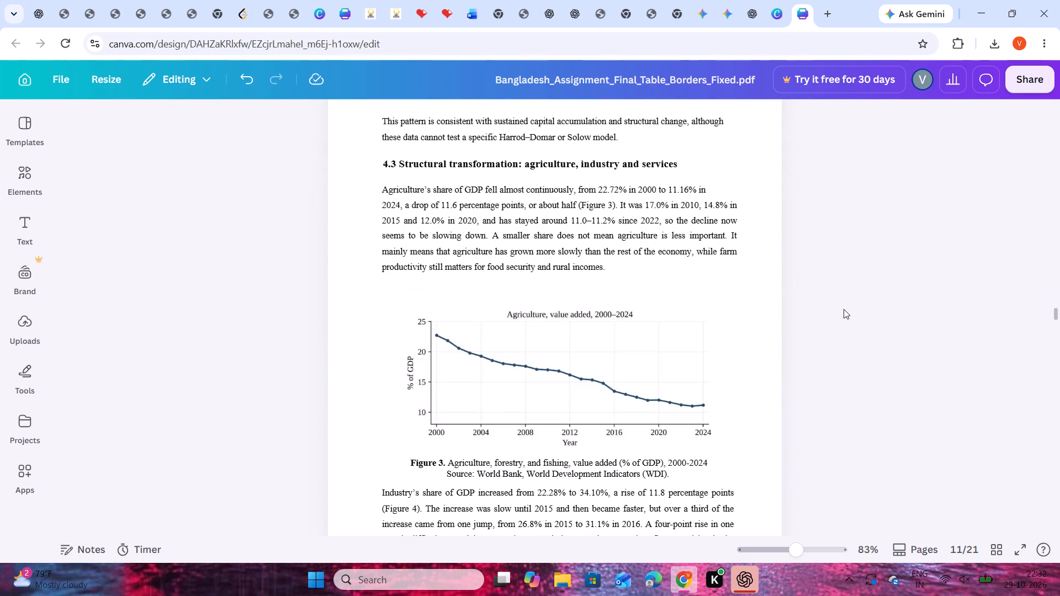
{"action": "scroll", "coordinate": [844, 309], "scroll_direction": "down", "scroll_amount": 2}
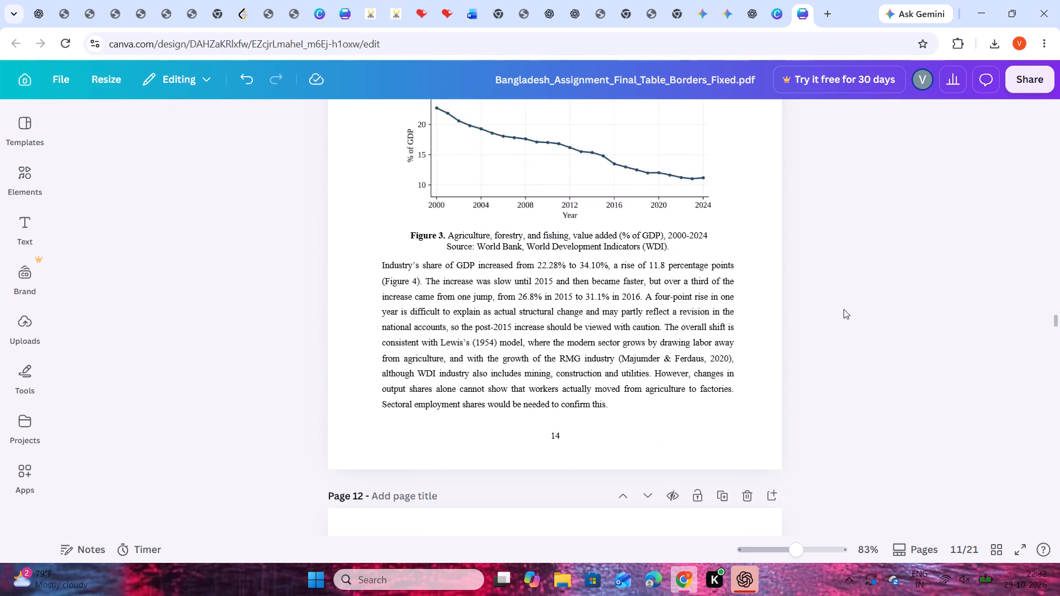
{"action": "scroll", "coordinate": [844, 309], "scroll_direction": "down", "scroll_amount": 5}
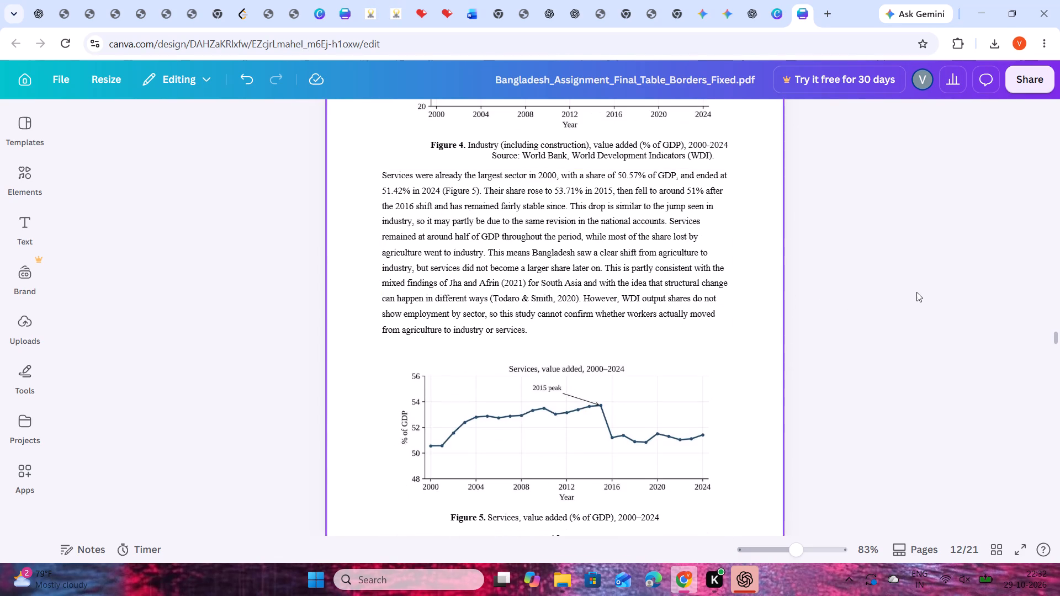
{"action": "scroll", "coordinate": [916, 292], "scroll_direction": "down", "scroll_amount": 7}
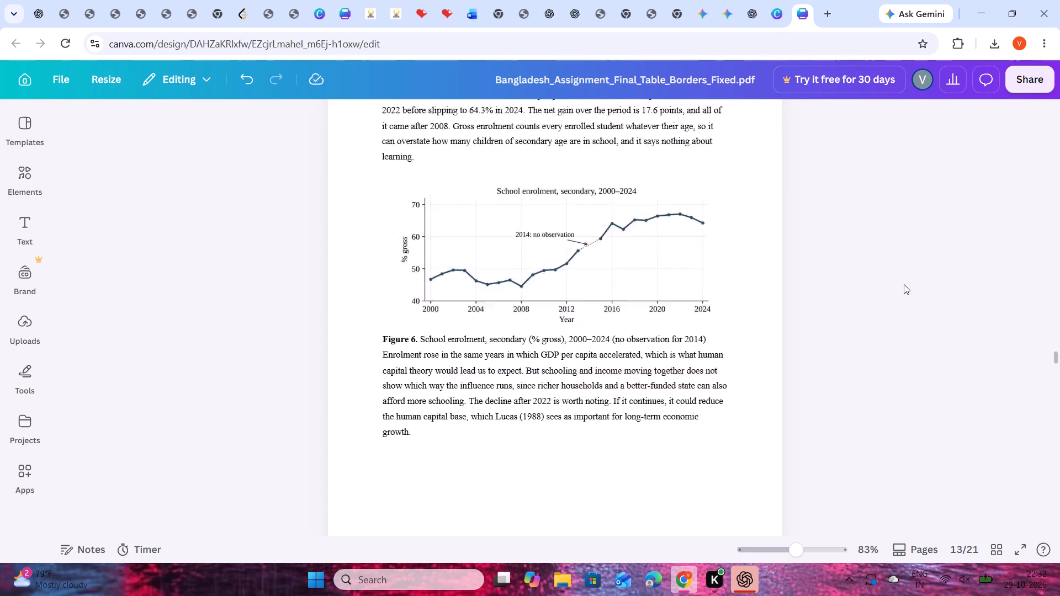
{"action": "scroll", "coordinate": [904, 284], "scroll_direction": "down", "scroll_amount": 3}
Set the font size of the "4.5 Employment and gender" heading on page 14 to 14, keeping it bold.
{"action": "double_click", "coordinate": [605, 266]}
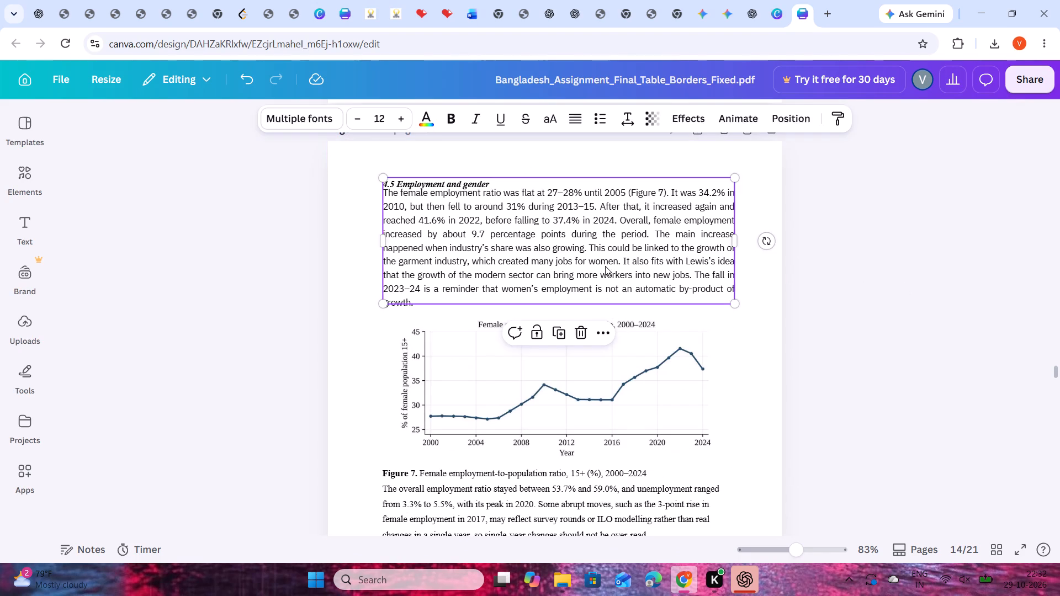
{"action": "left_click", "coordinate": [940, 255]}
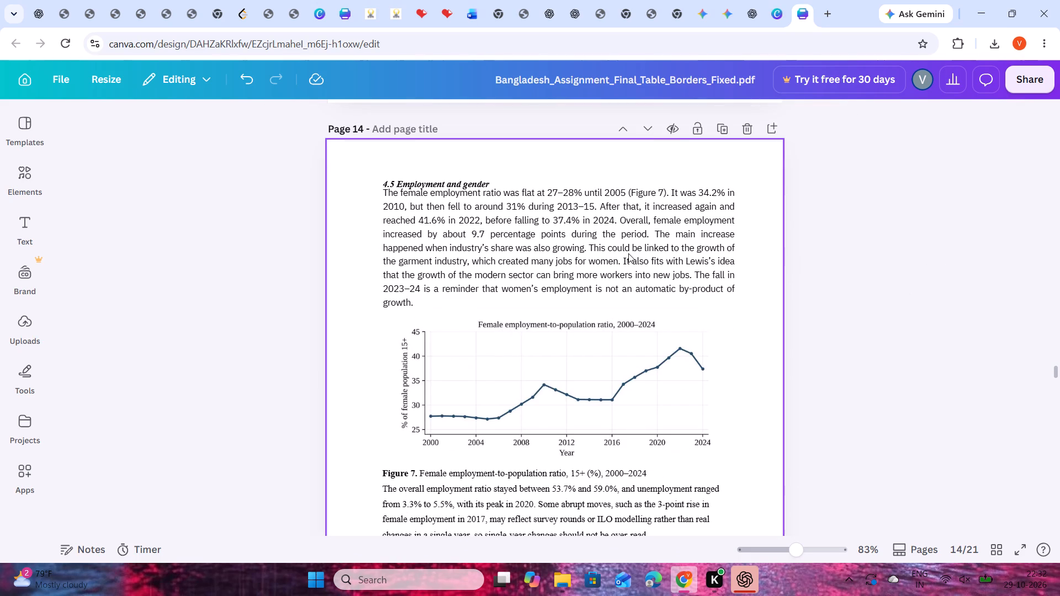
{"action": "double_click", "coordinate": [491, 184]}
{"action": "left_click", "coordinate": [492, 184]}
{"action": "left_click_drag", "start_coordinate": [492, 184], "coordinate": [378, 179]}
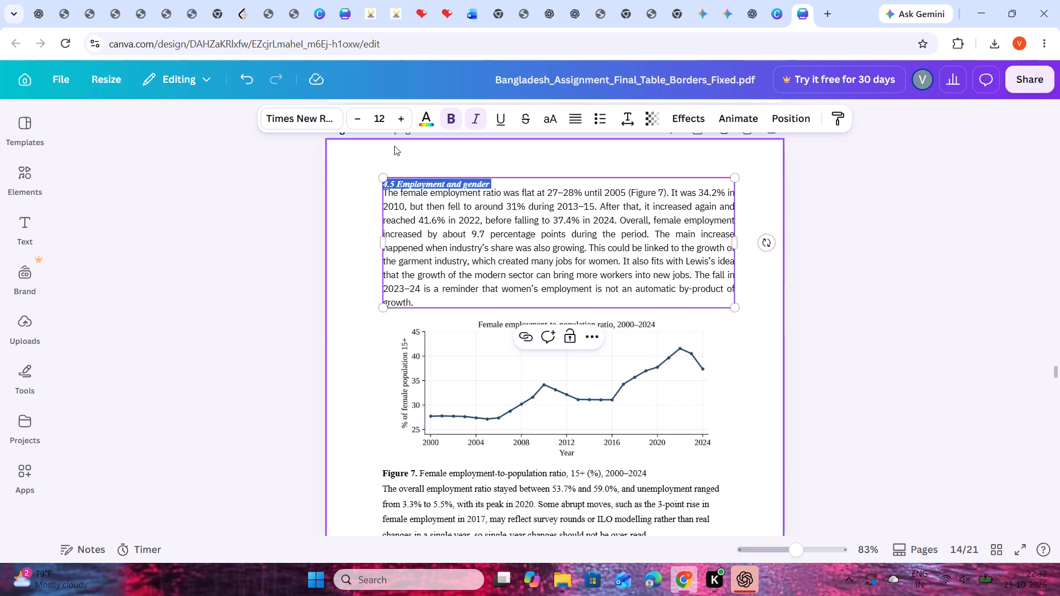
{"action": "left_click", "coordinate": [404, 120]}
{"action": "left_click", "coordinate": [407, 121]}
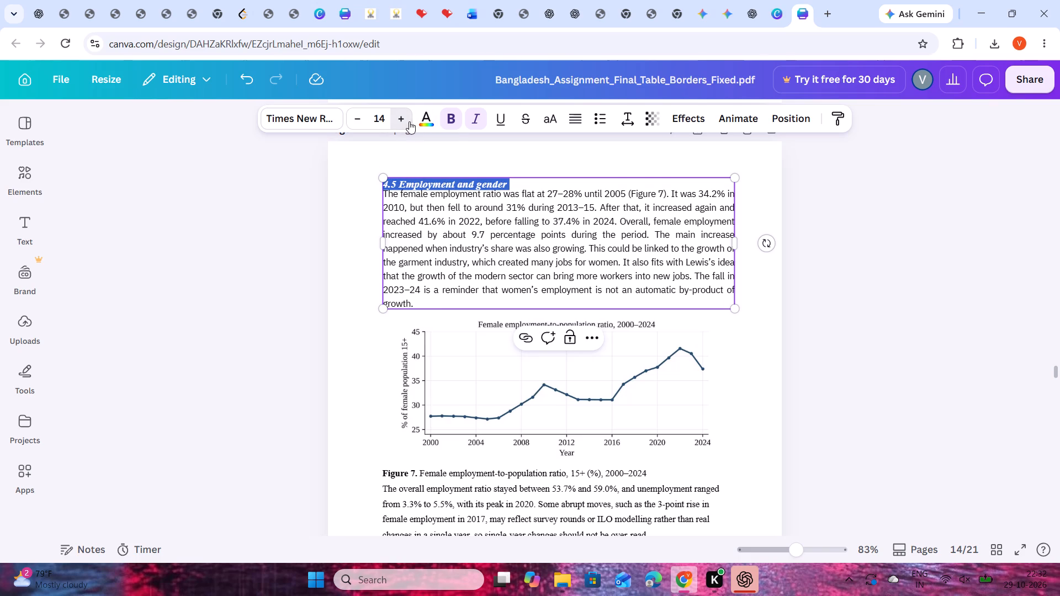
{"action": "left_click", "coordinate": [449, 120]}
{"action": "left_click", "coordinate": [449, 120]}
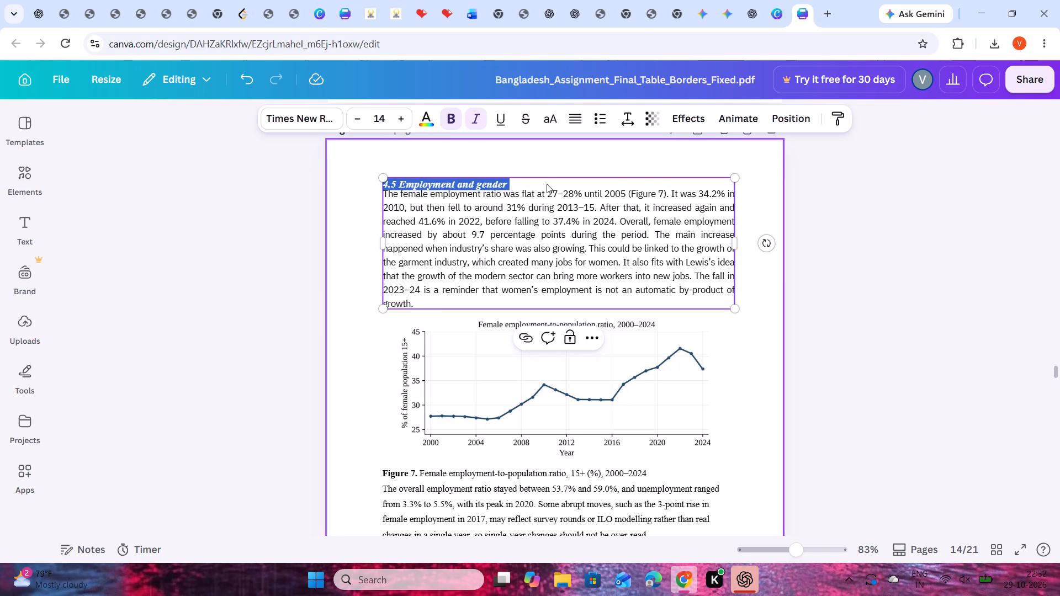
{"action": "left_click", "coordinate": [887, 230]}
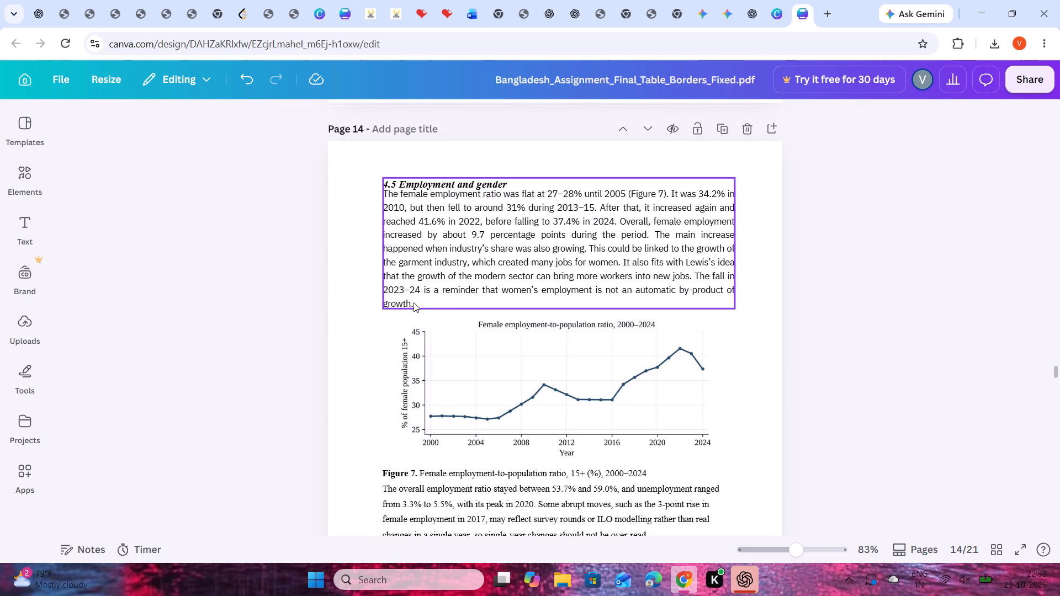
Set the female employment paragraph under heading 4.5 on page 14 in Times New Roman with 1.5 line spacing.
{"action": "double_click", "coordinate": [414, 302]}
{"action": "left_click", "coordinate": [417, 302]}
{"action": "left_click_drag", "start_coordinate": [417, 302], "coordinate": [388, 205]}
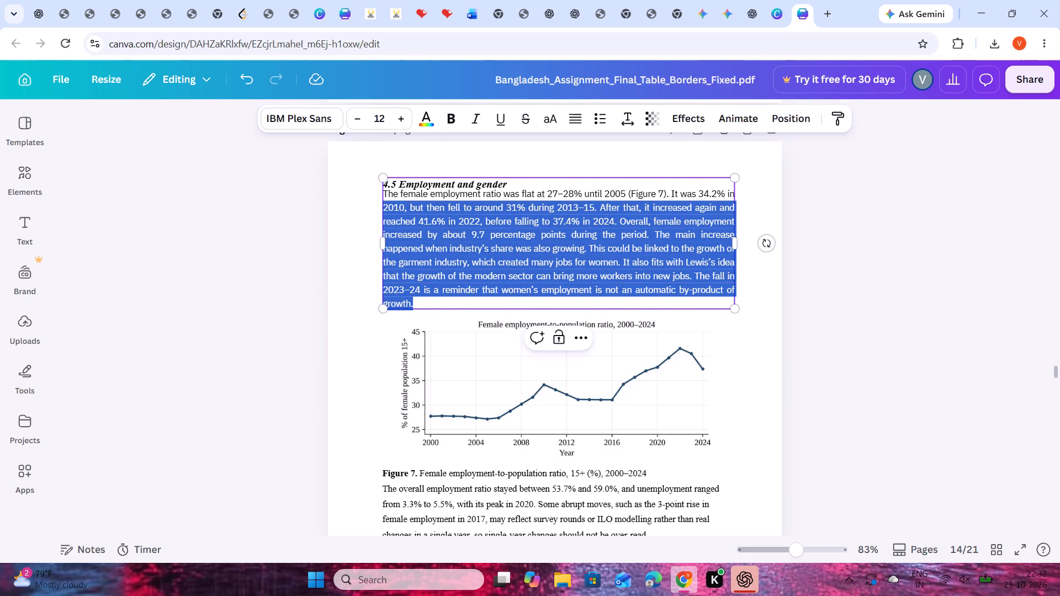
{"action": "left_click_drag", "start_coordinate": [388, 205], "coordinate": [384, 196]}
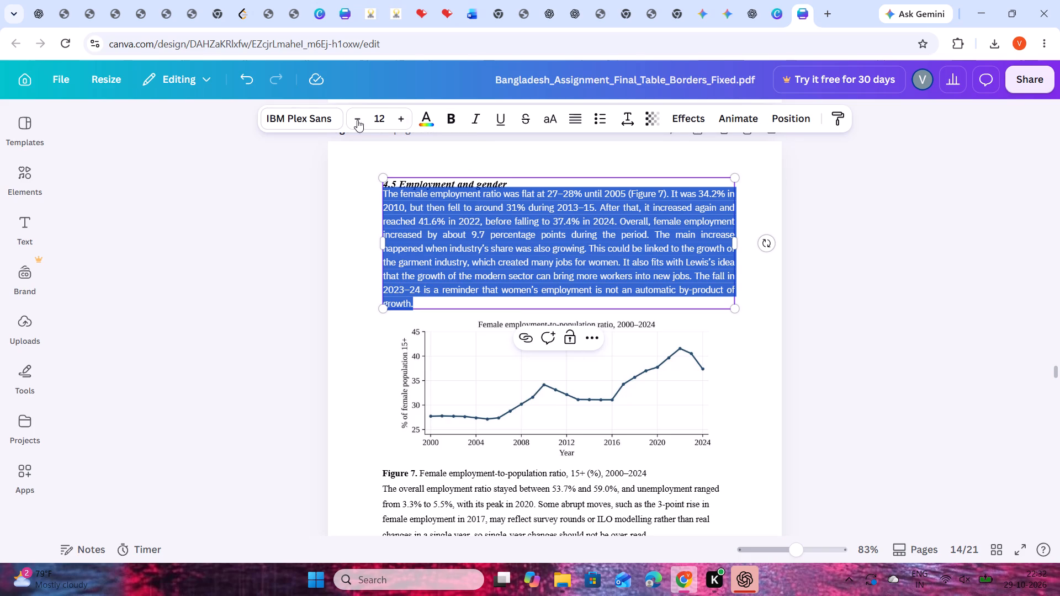
{"action": "left_click", "coordinate": [323, 118]}
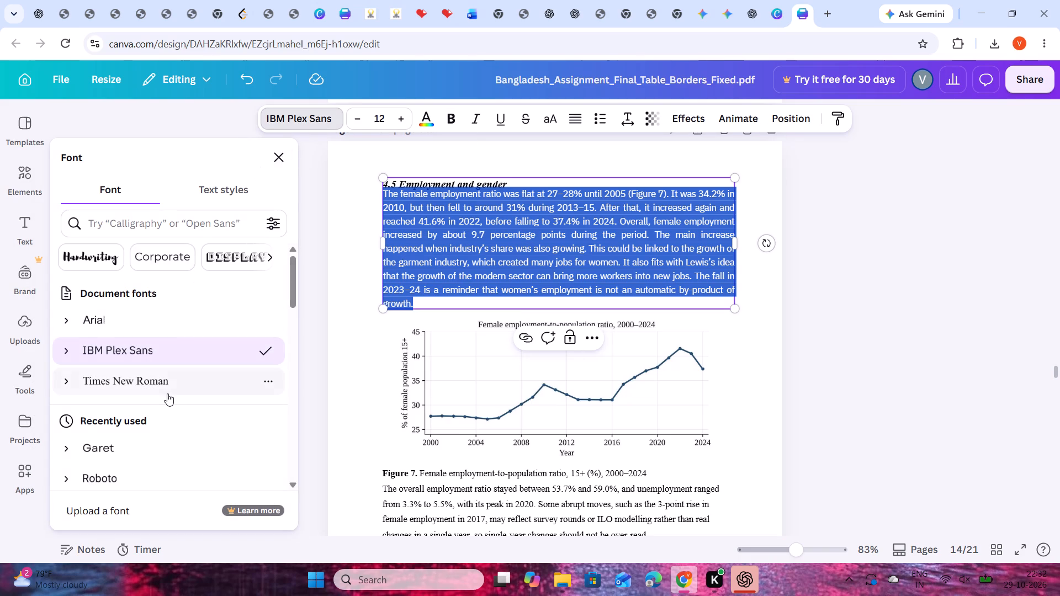
{"action": "left_click", "coordinate": [165, 381]}
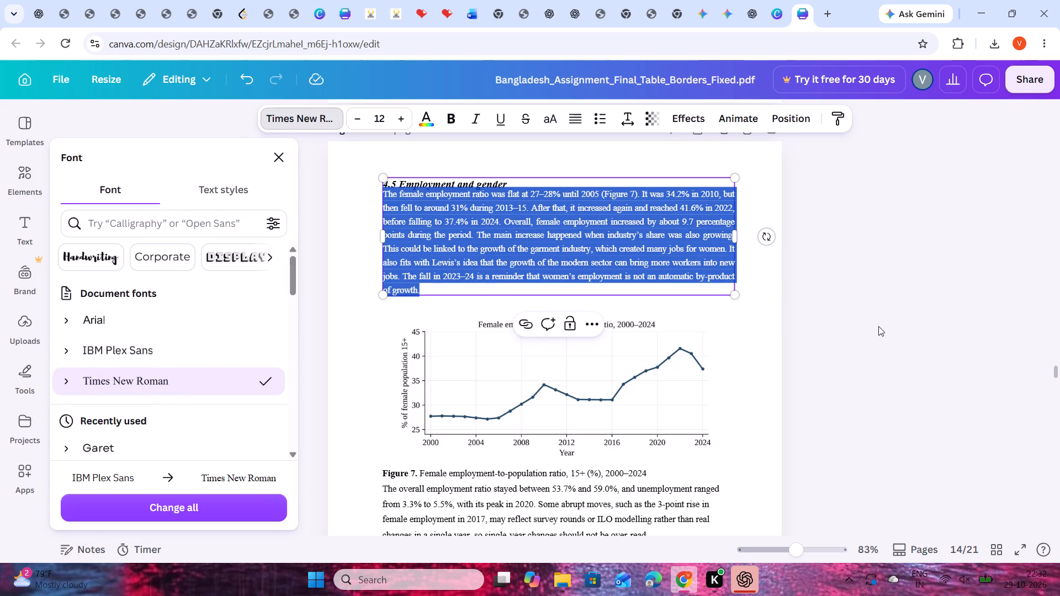
{"action": "left_click", "coordinate": [623, 123]}
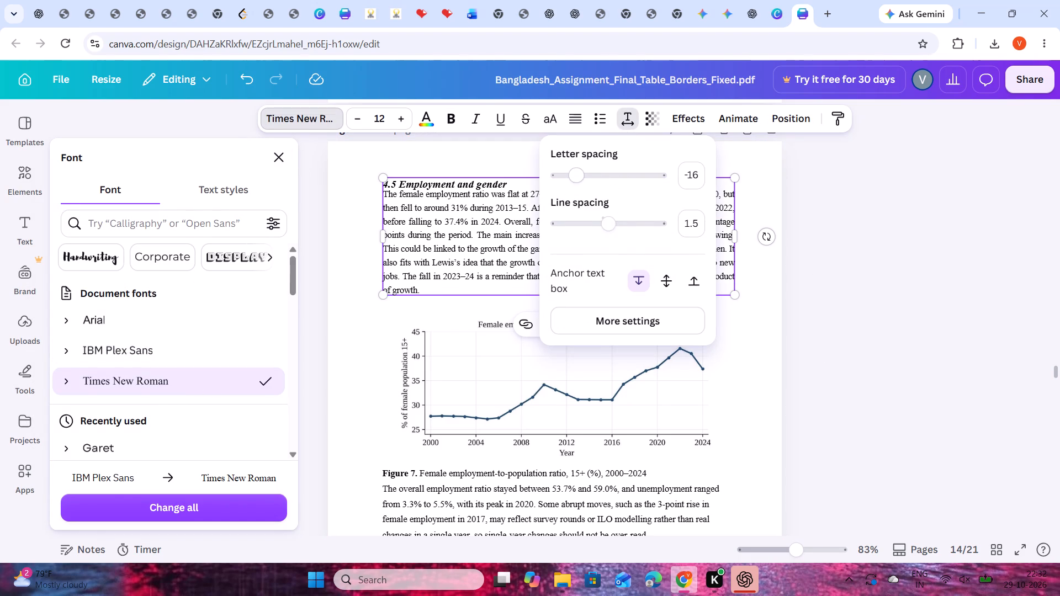
{"action": "left_click", "coordinate": [683, 229]}
{"action": "type", "text": "1.5"}
{"action": "key", "text": "Return"}
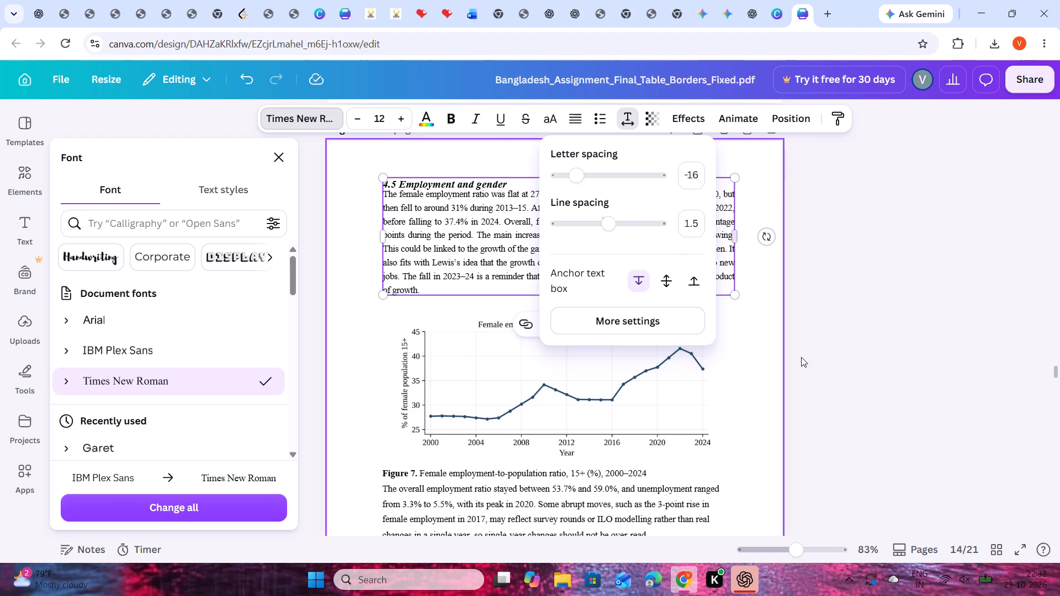
{"action": "left_click", "coordinate": [940, 364]}
{"action": "left_click", "coordinate": [931, 383]}
Set the line spacing of the entire 4.5 Employment and gender text block, heading included, to 1.5.
{"action": "double_click", "coordinate": [540, 245]}
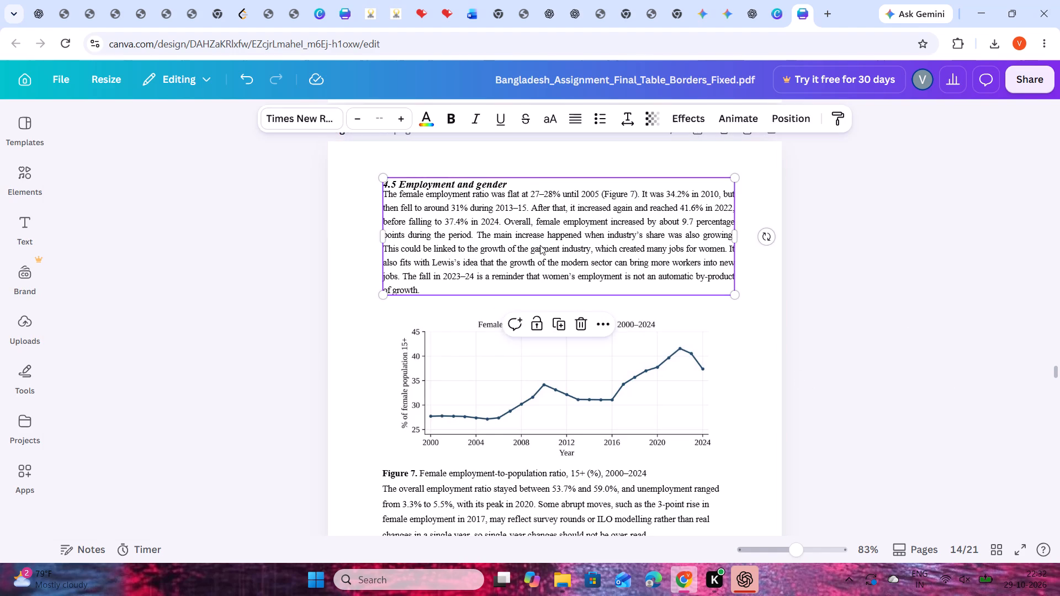
{"action": "left_click", "coordinate": [629, 120]}
{"action": "left_click", "coordinate": [686, 226]}
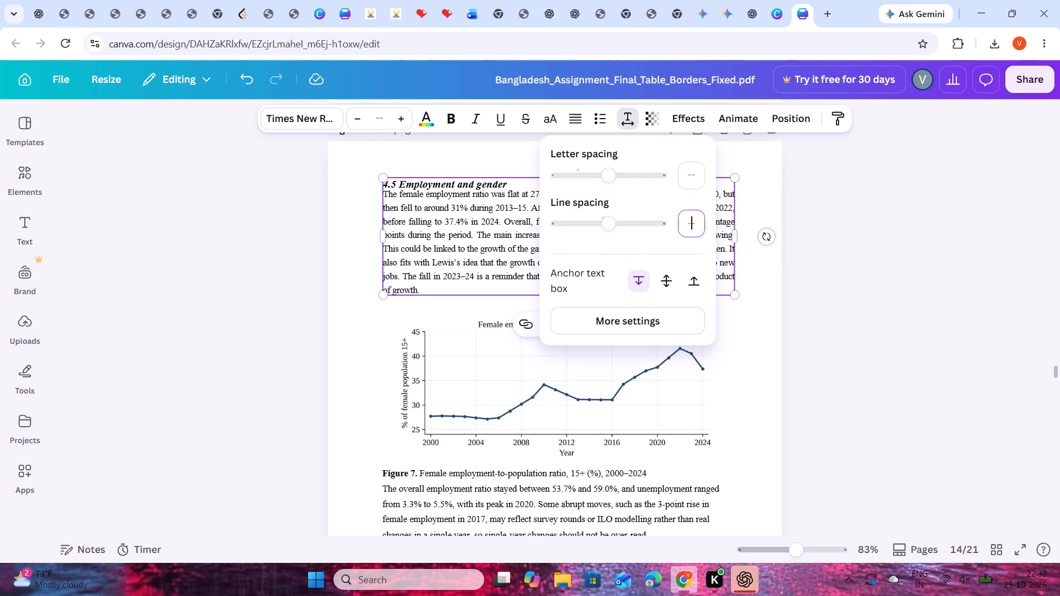
{"action": "type", "text": "1.5"}
{"action": "key", "text": "Return"}
{"action": "left_click", "coordinate": [904, 301]}
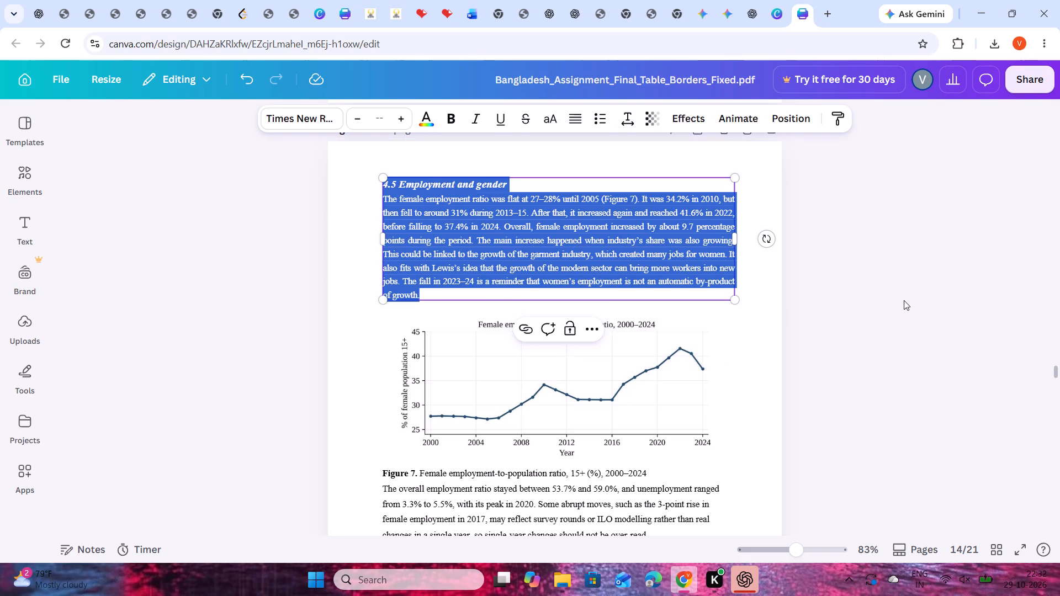
{"action": "left_click", "coordinate": [904, 300]}
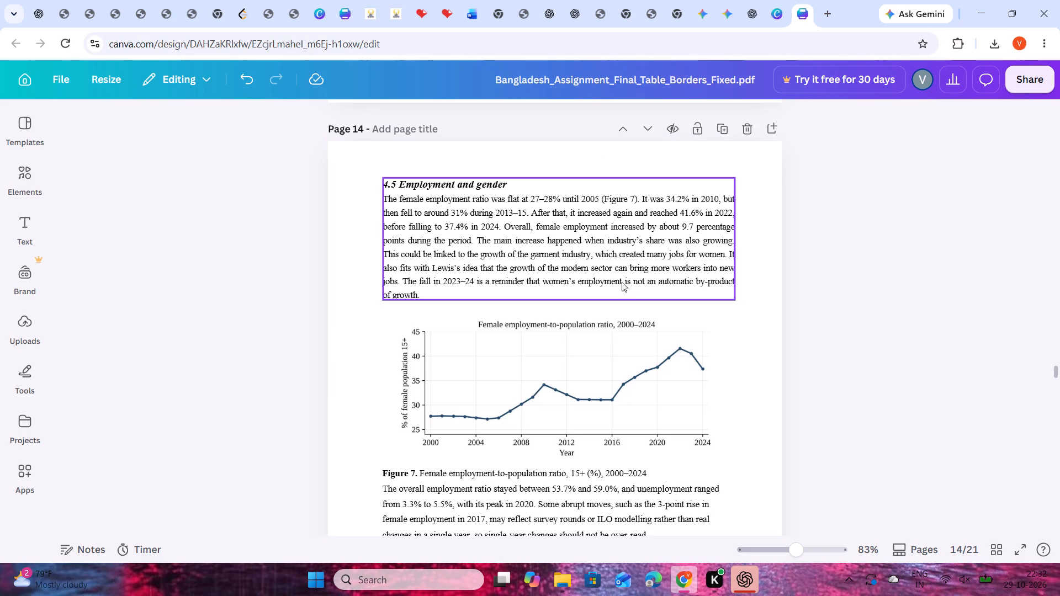
{"action": "left_click", "coordinate": [593, 268]}
{"action": "left_click", "coordinate": [1019, 337]}
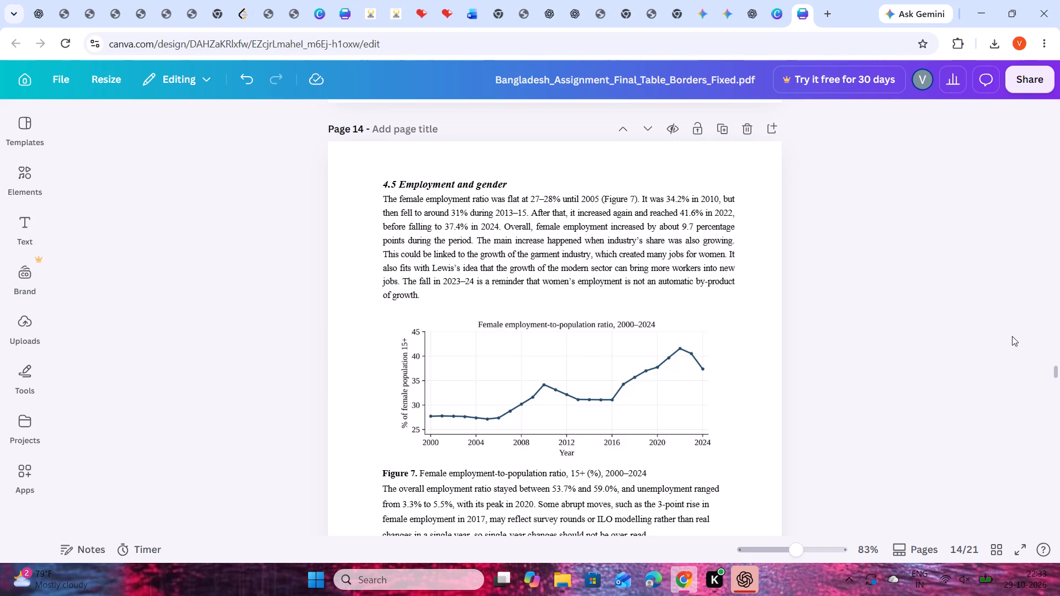
Review the layout from the rest of page 14 to the regression tables at the end of page 16.
{"action": "scroll", "coordinate": [934, 345], "scroll_direction": "down", "scroll_amount": 3}
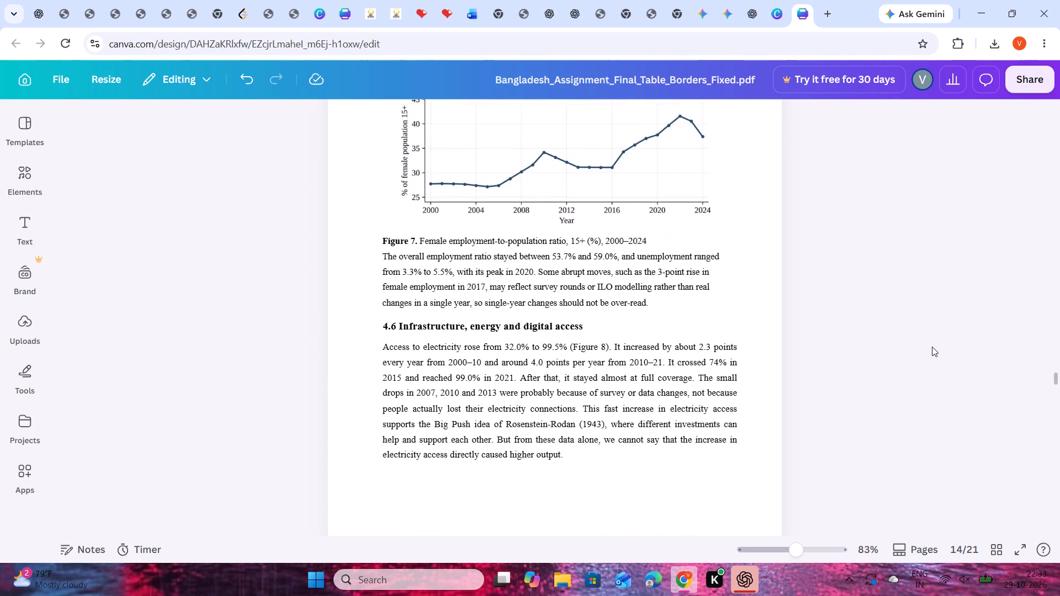
{"action": "scroll", "coordinate": [932, 347], "scroll_direction": "down", "scroll_amount": 8}
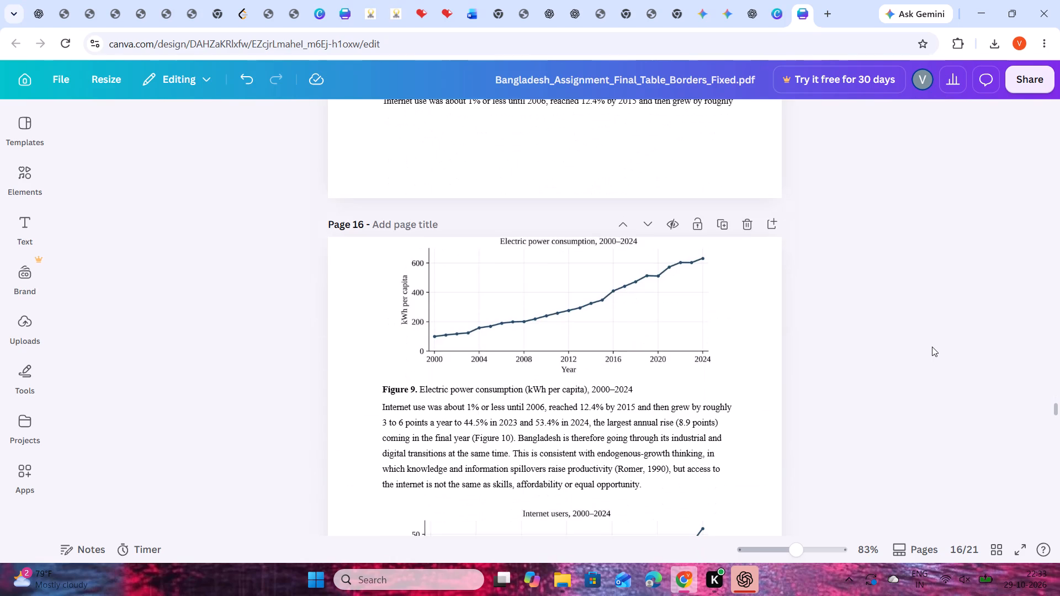
{"action": "scroll", "coordinate": [932, 347], "scroll_direction": "down", "scroll_amount": 4}
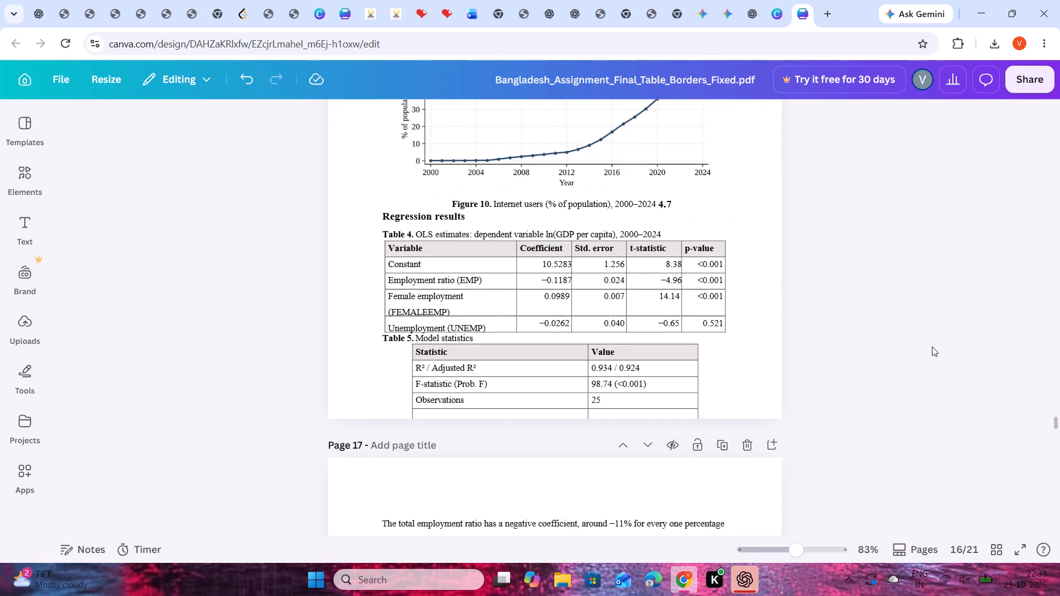
{"action": "left_click", "coordinate": [522, 285]}
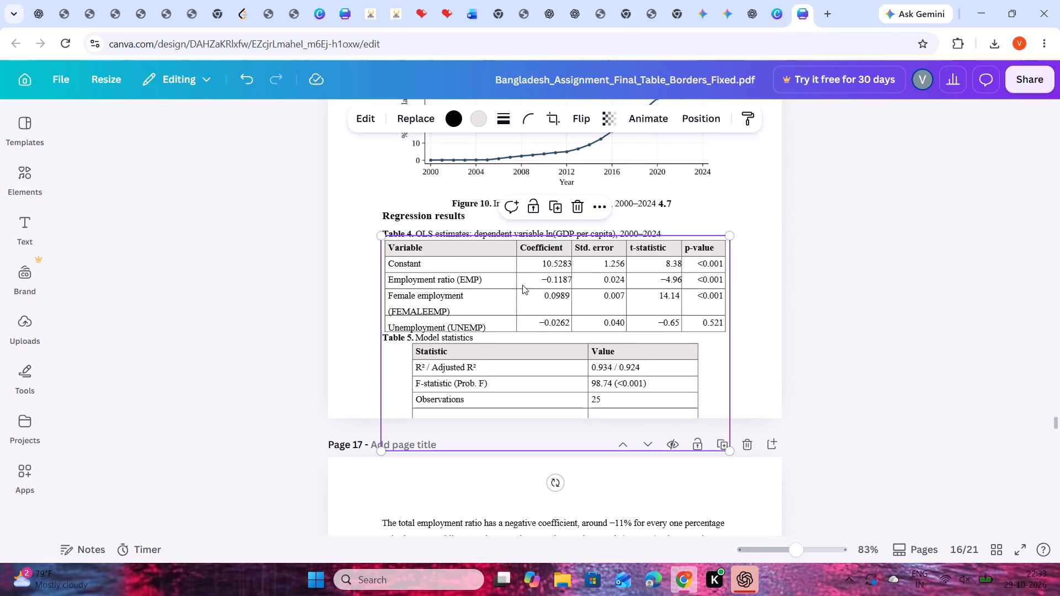
{"action": "left_click", "coordinate": [993, 285]}
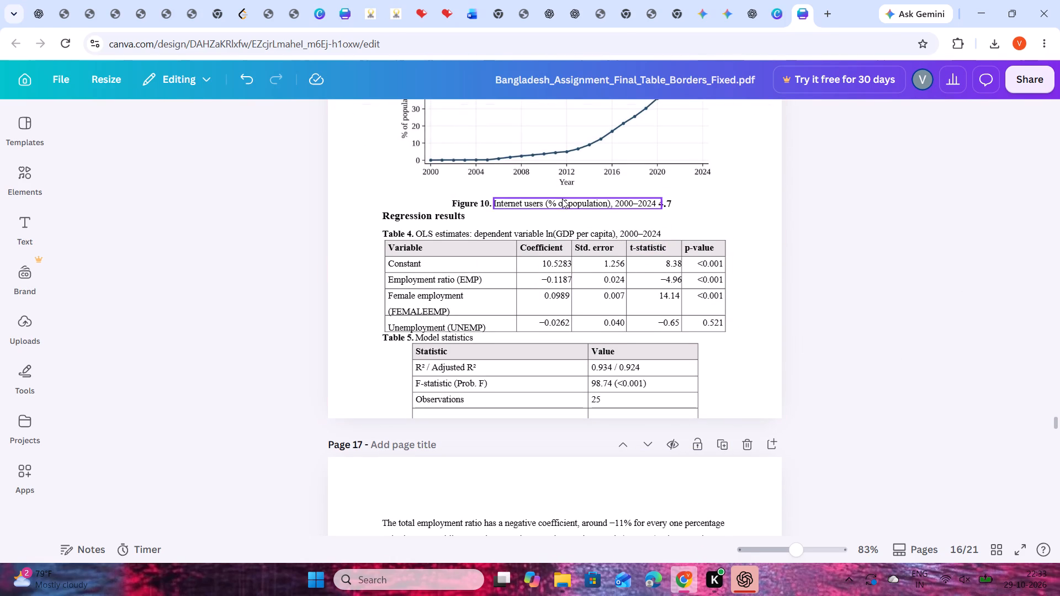
Move both parts of the Figure 10 caption on page 16 slightly up, closer to the internet users chart.
{"action": "left_click_drag", "start_coordinate": [458, 201], "coordinate": [458, 194]}
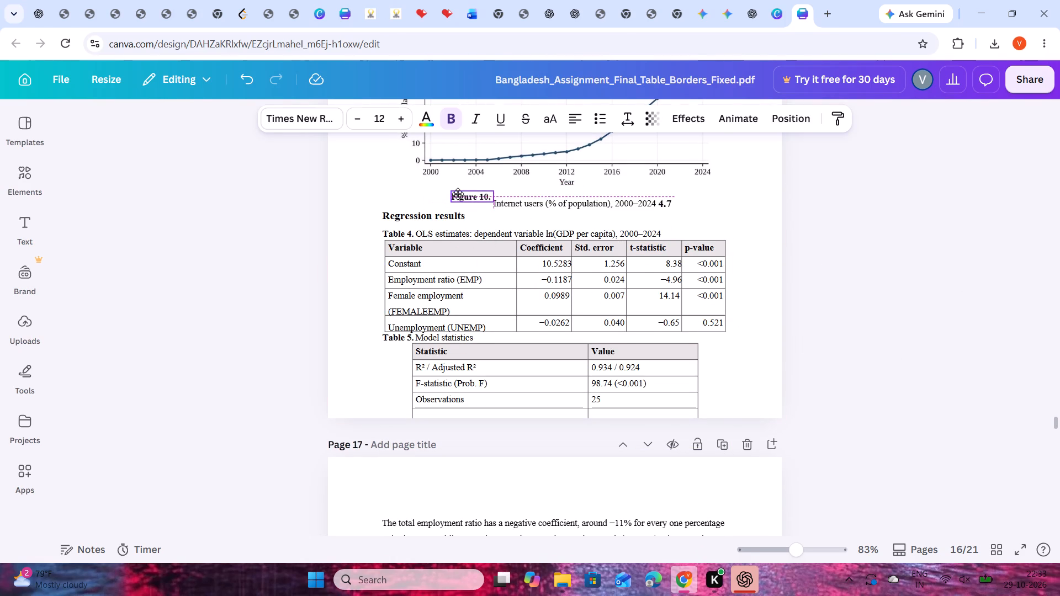
{"action": "left_click_drag", "start_coordinate": [458, 194], "coordinate": [459, 190]}
{"action": "left_click", "coordinate": [942, 258]}
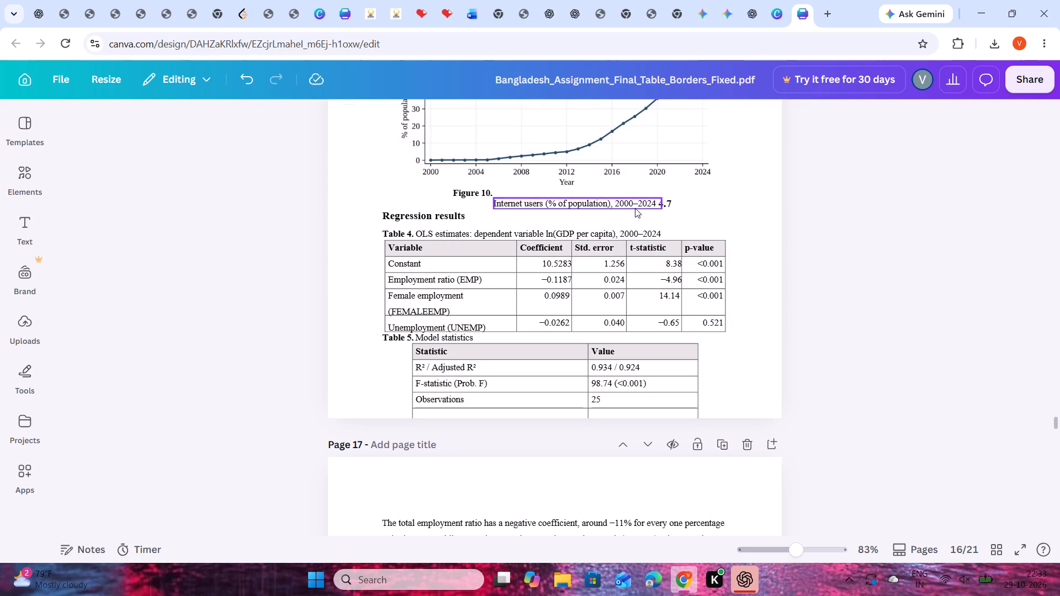
{"action": "left_click_drag", "start_coordinate": [628, 205], "coordinate": [629, 194]}
{"action": "left_click", "coordinate": [847, 240]}
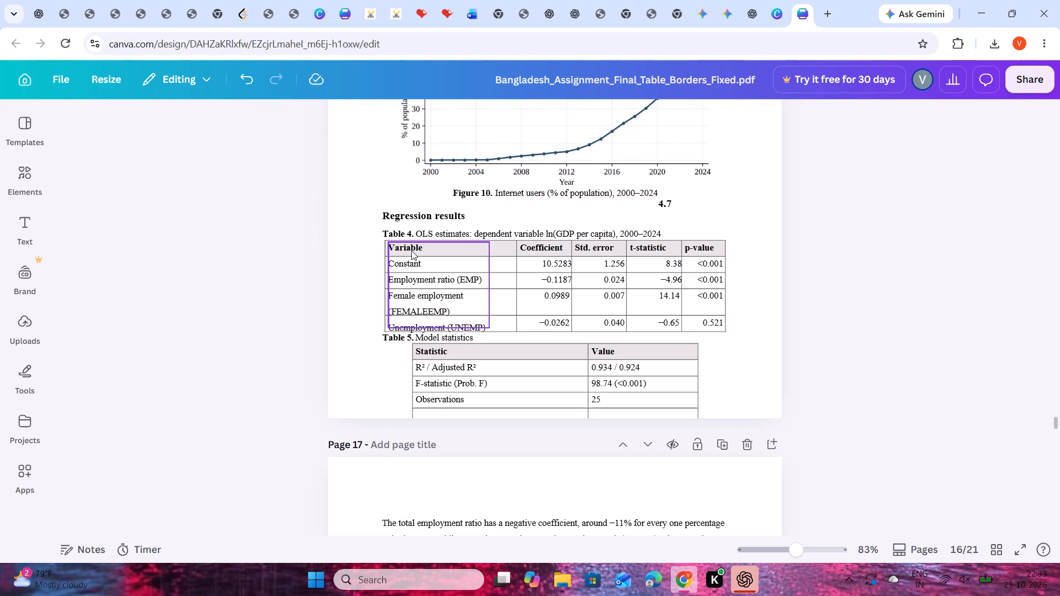
Move the "Regression results" heading on page 16 slightly up, away from the Table 4 title.
{"action": "left_click_drag", "start_coordinate": [411, 217], "coordinate": [413, 211]}
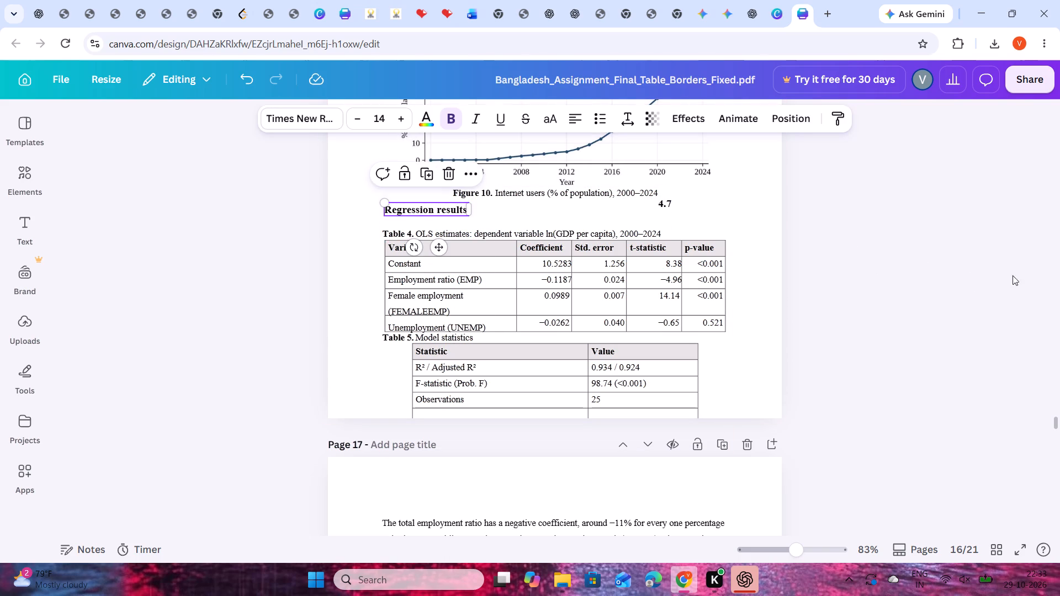
Move both parts of the Table 4 title on page 16 up beneath the "Regression results" heading, lined up with each other.
{"action": "left_click", "coordinate": [1009, 270]}
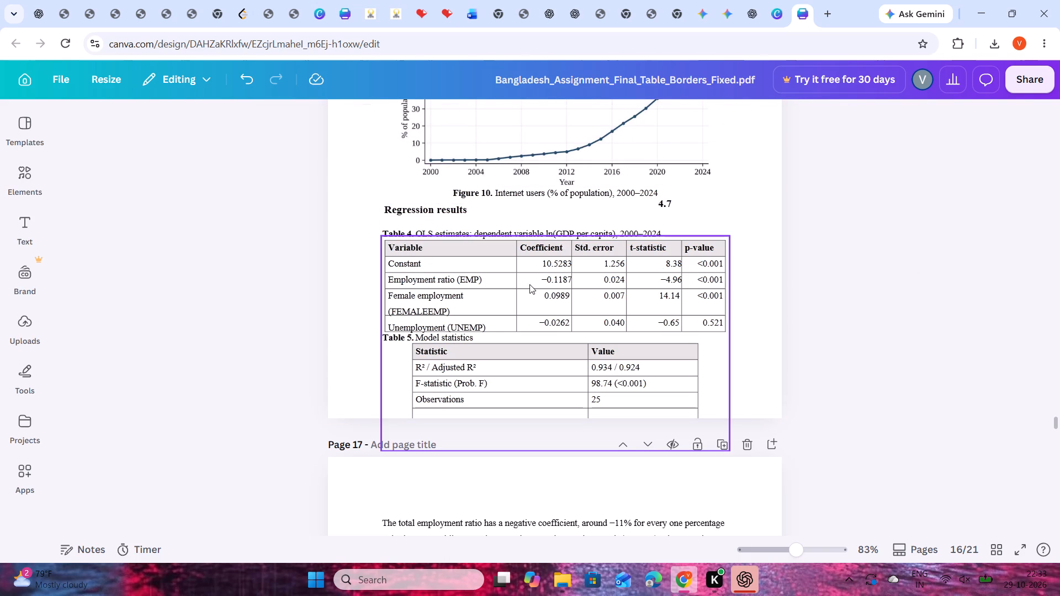
{"action": "left_click_drag", "start_coordinate": [515, 233], "coordinate": [516, 222]}
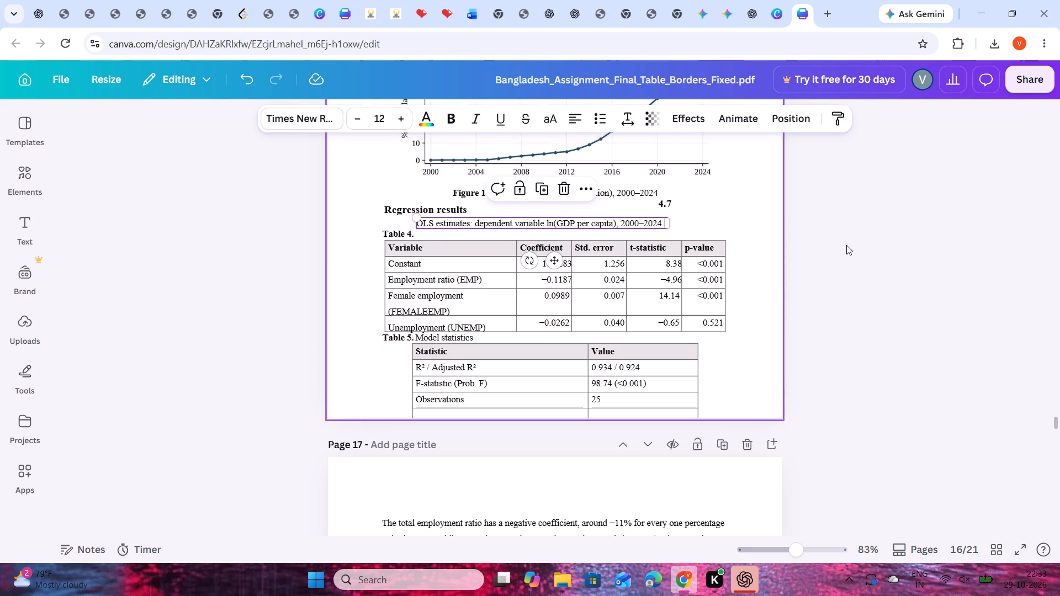
{"action": "left_click", "coordinate": [846, 245]}
{"action": "left_click_drag", "start_coordinate": [393, 236], "coordinate": [395, 227]}
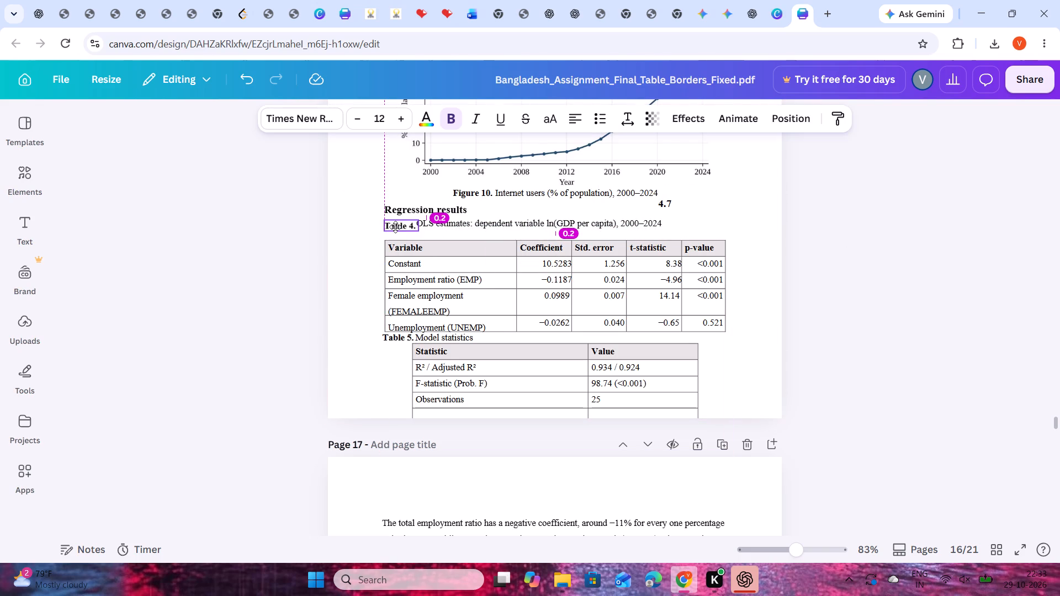
{"action": "left_click_drag", "start_coordinate": [395, 227], "coordinate": [393, 226]}
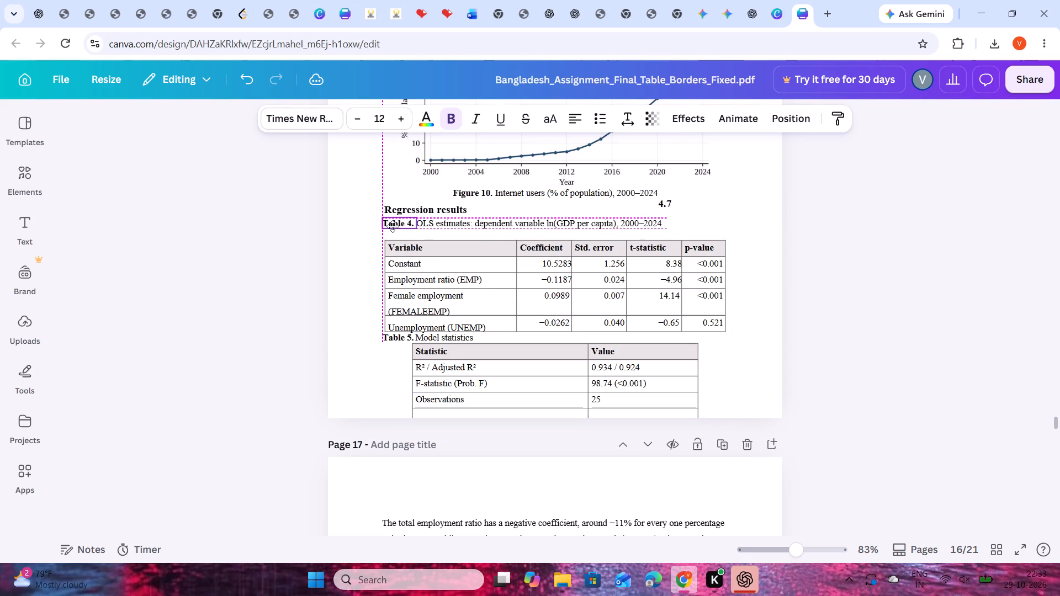
{"action": "left_click_drag", "start_coordinate": [393, 226], "coordinate": [394, 223]}
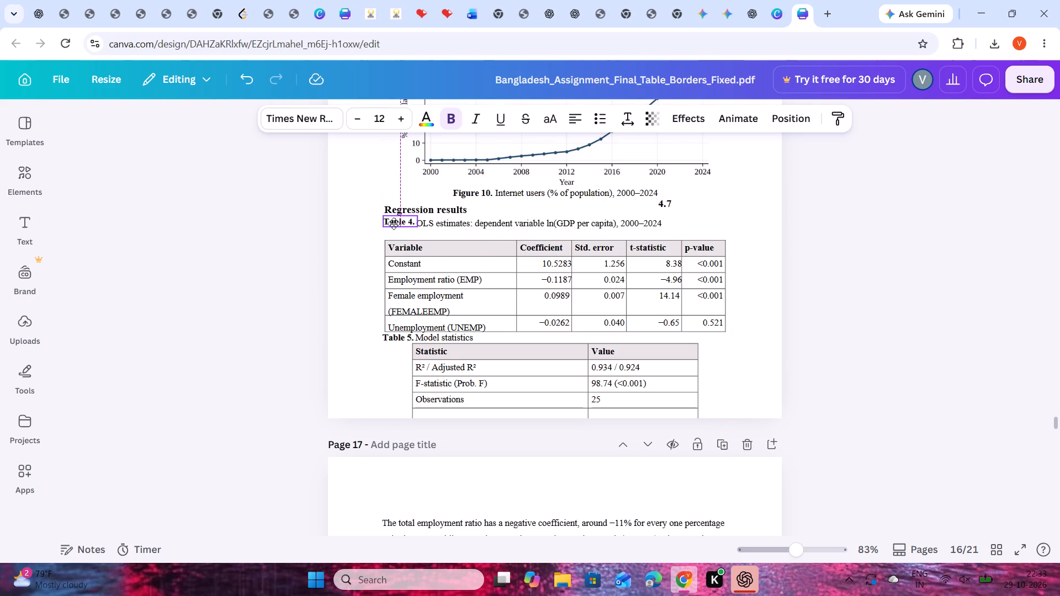
{"action": "left_click_drag", "start_coordinate": [394, 223], "coordinate": [373, 235]}
{"action": "right_click", "coordinate": [394, 224]}
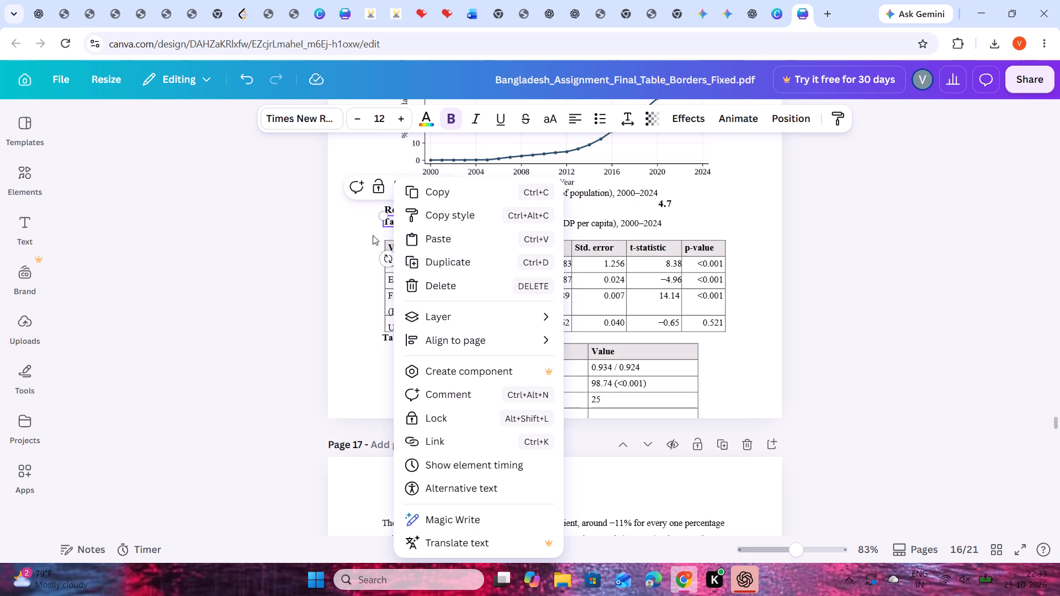
{"action": "left_click_drag", "start_coordinate": [373, 235], "coordinate": [349, 237]}
{"action": "left_click", "coordinate": [255, 243]}
{"action": "left_click", "coordinate": [1058, 284]}
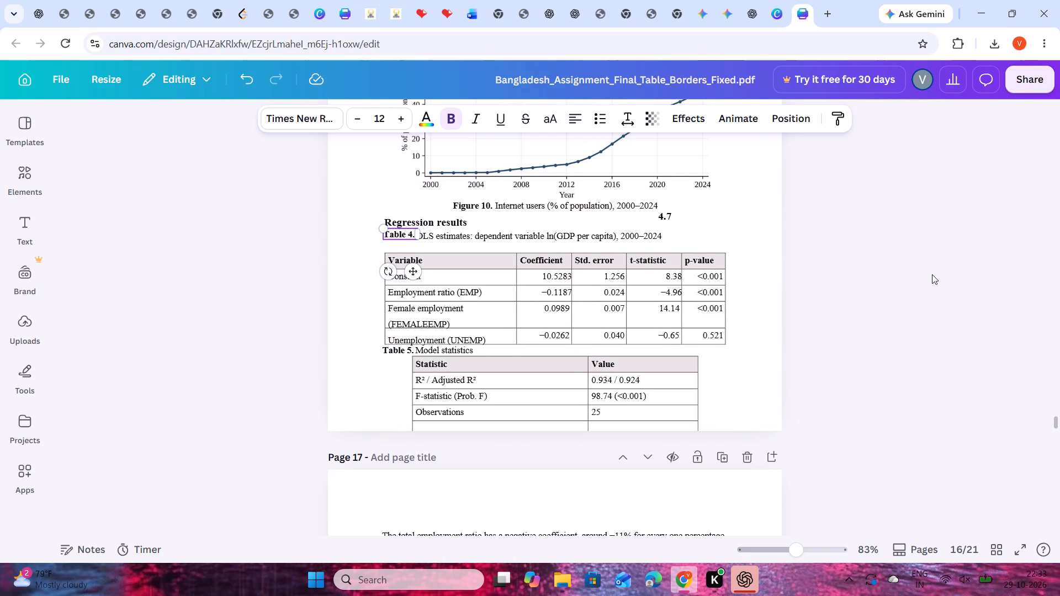
{"action": "left_click", "coordinate": [929, 274]}
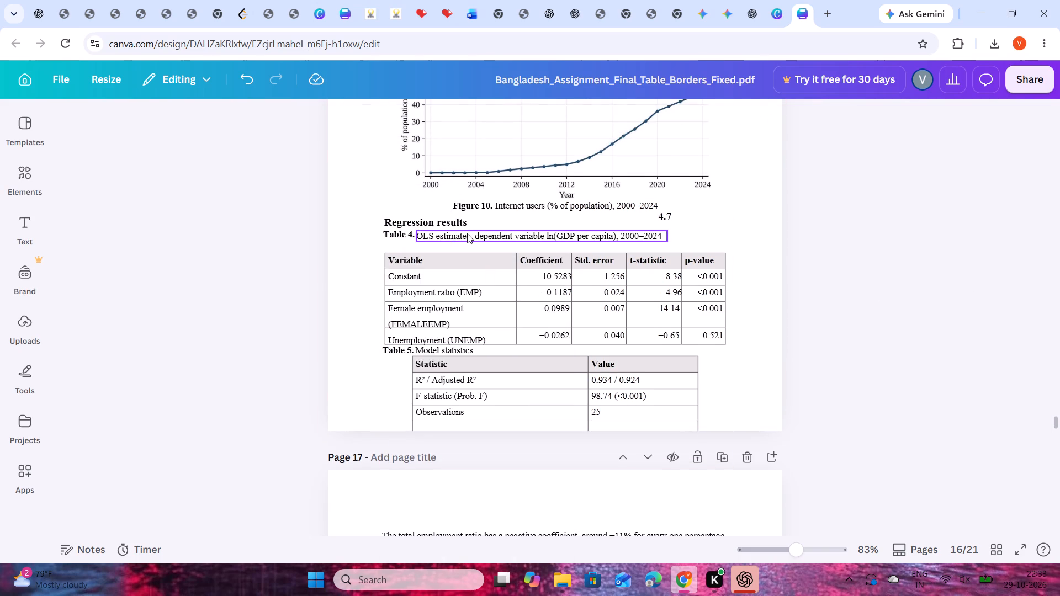
{"action": "left_click", "coordinate": [467, 233]}
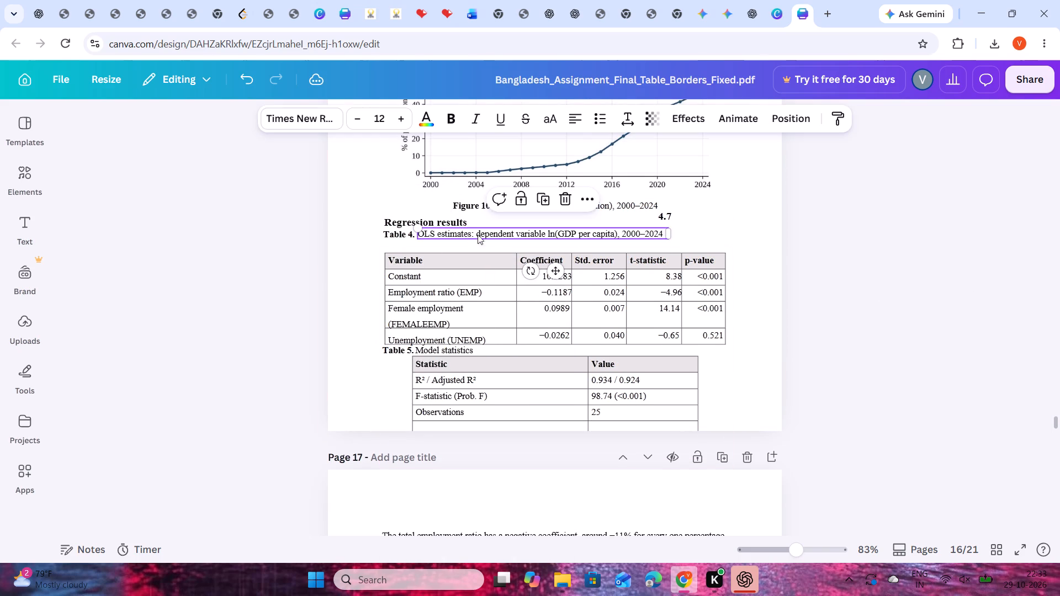
{"action": "left_click", "coordinate": [861, 267]}
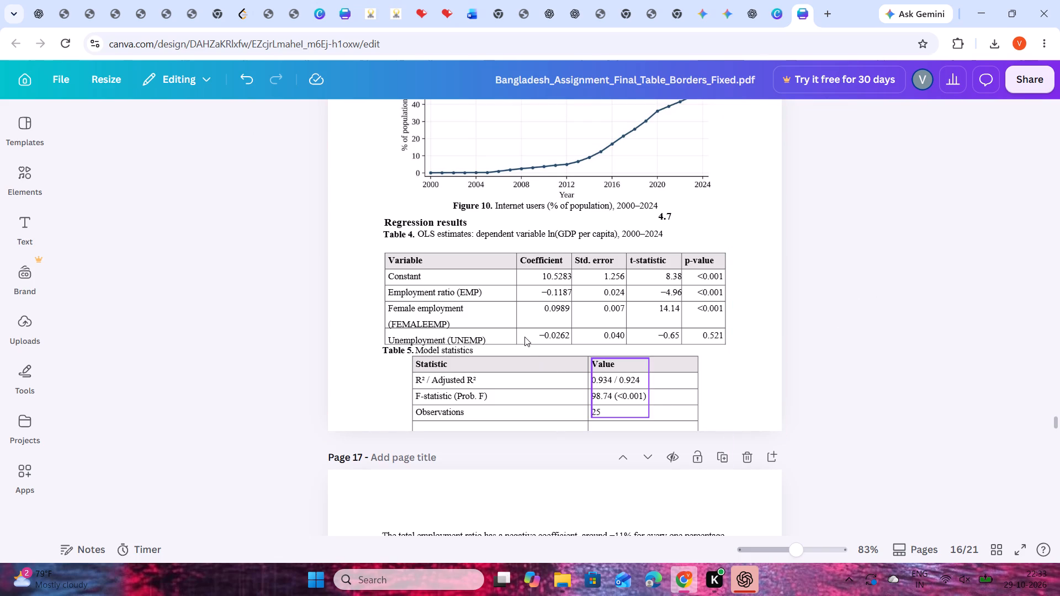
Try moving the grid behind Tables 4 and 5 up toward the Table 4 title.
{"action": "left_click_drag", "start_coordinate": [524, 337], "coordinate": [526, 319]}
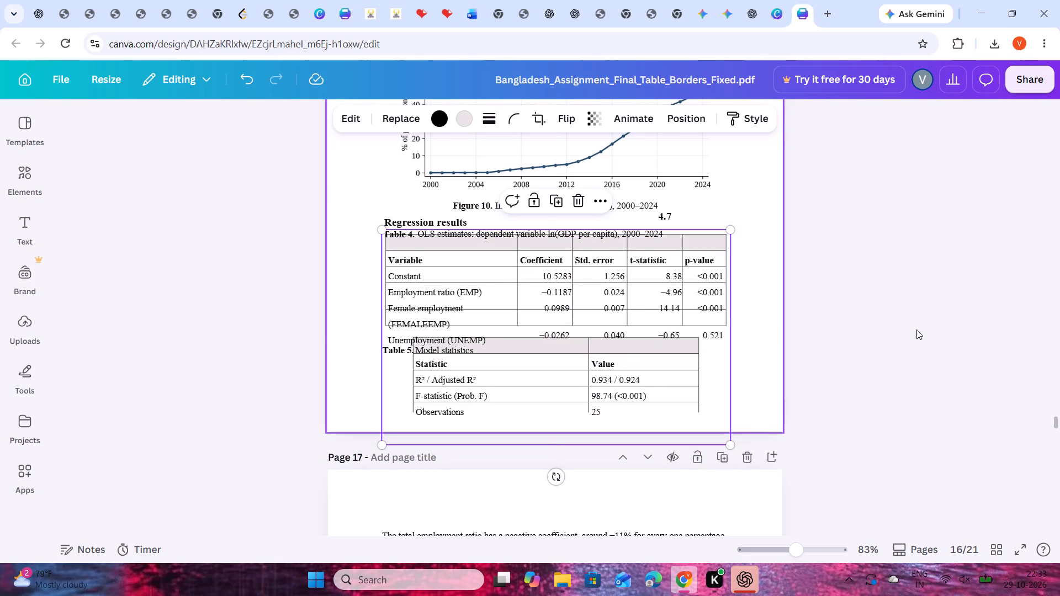
Nudge the Variable column text of Table 4 slightly up.
{"action": "left_click", "coordinate": [423, 289]}
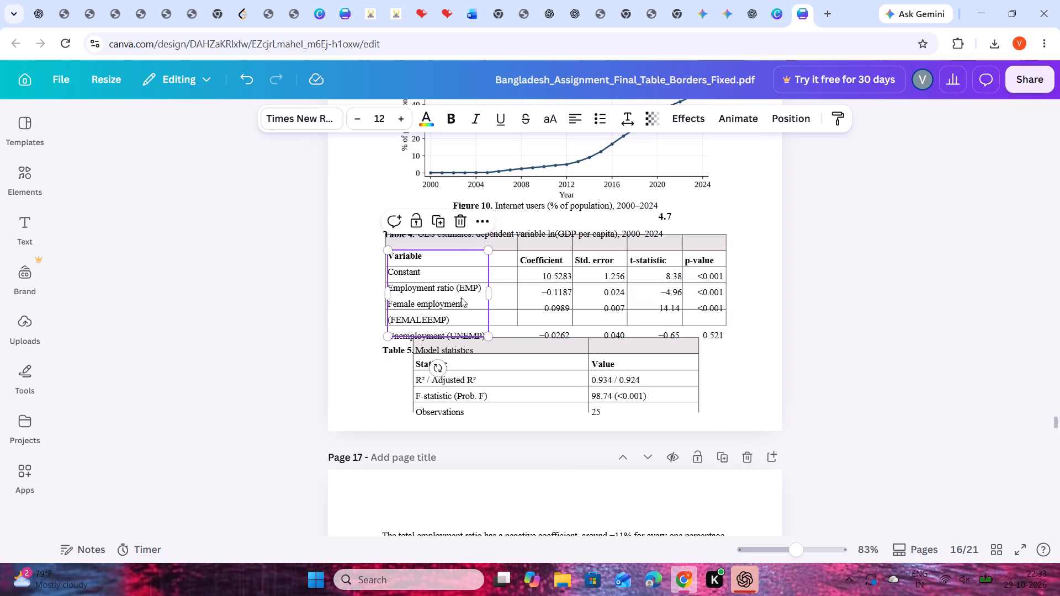
{"action": "left_click", "coordinate": [913, 317]}
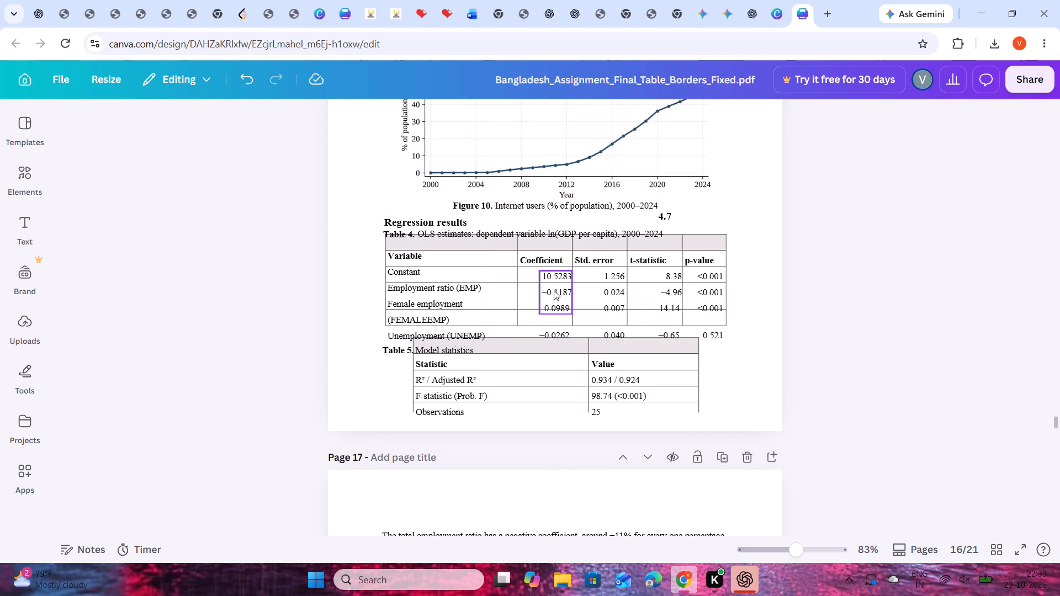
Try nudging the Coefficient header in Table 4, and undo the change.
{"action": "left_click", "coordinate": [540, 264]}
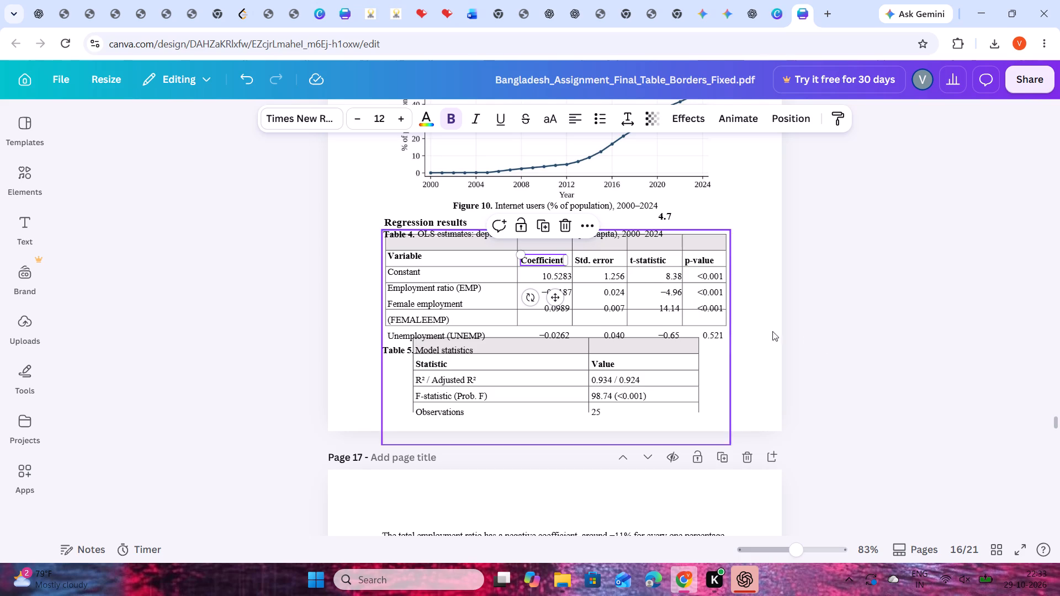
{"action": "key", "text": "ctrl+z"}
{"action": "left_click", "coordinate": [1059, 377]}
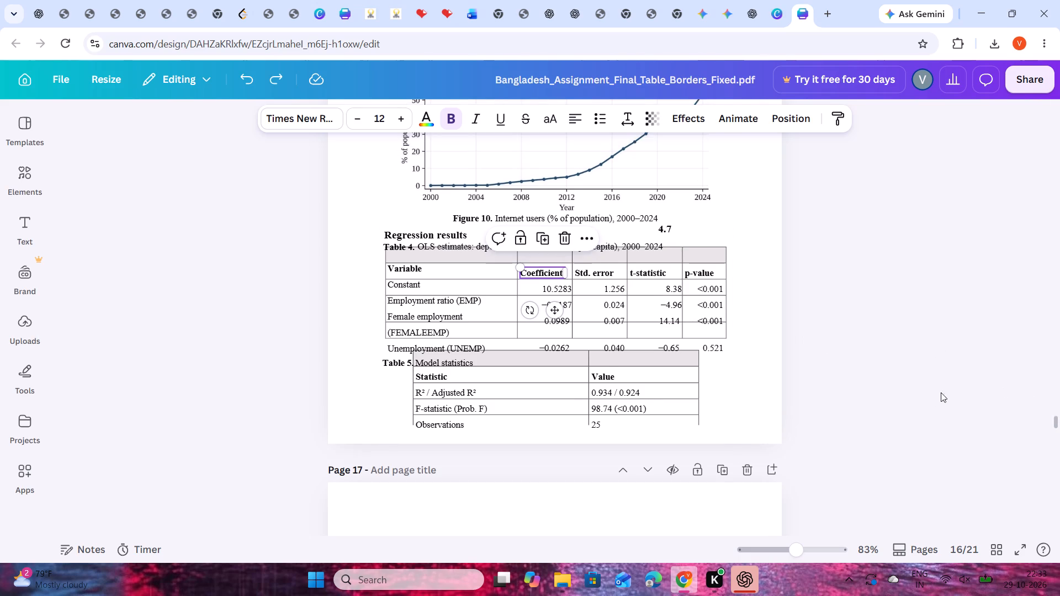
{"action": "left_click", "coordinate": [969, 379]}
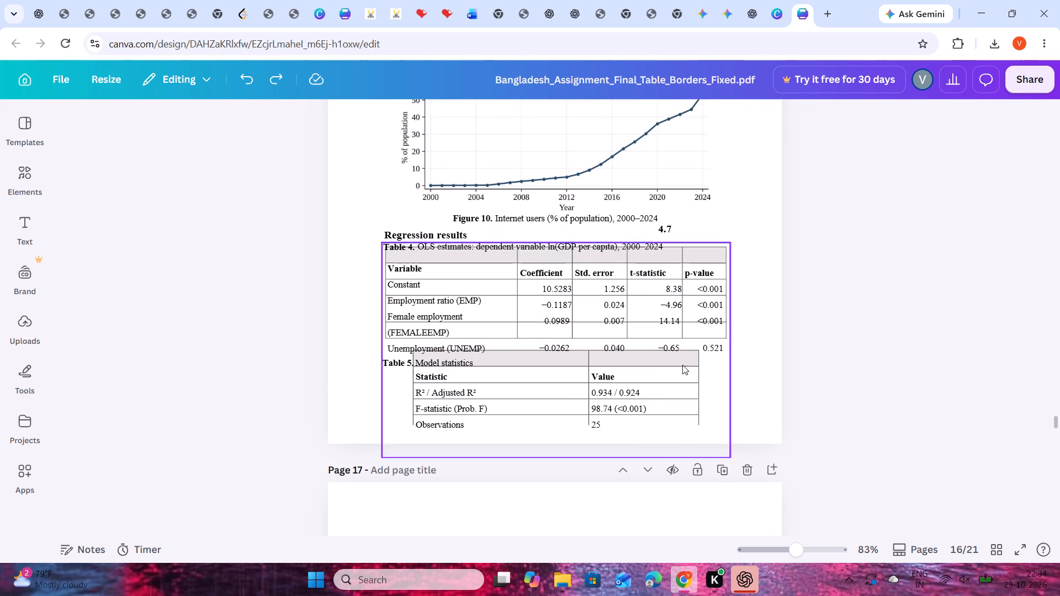
Move the grid behind Tables 4 and 5 down so its rows and columns line up with the table text.
{"action": "scroll", "coordinate": [733, 329], "scroll_direction": "up", "scroll_amount": 4}
{"action": "scroll", "coordinate": [723, 341], "scroll_direction": "down", "scroll_amount": 2}
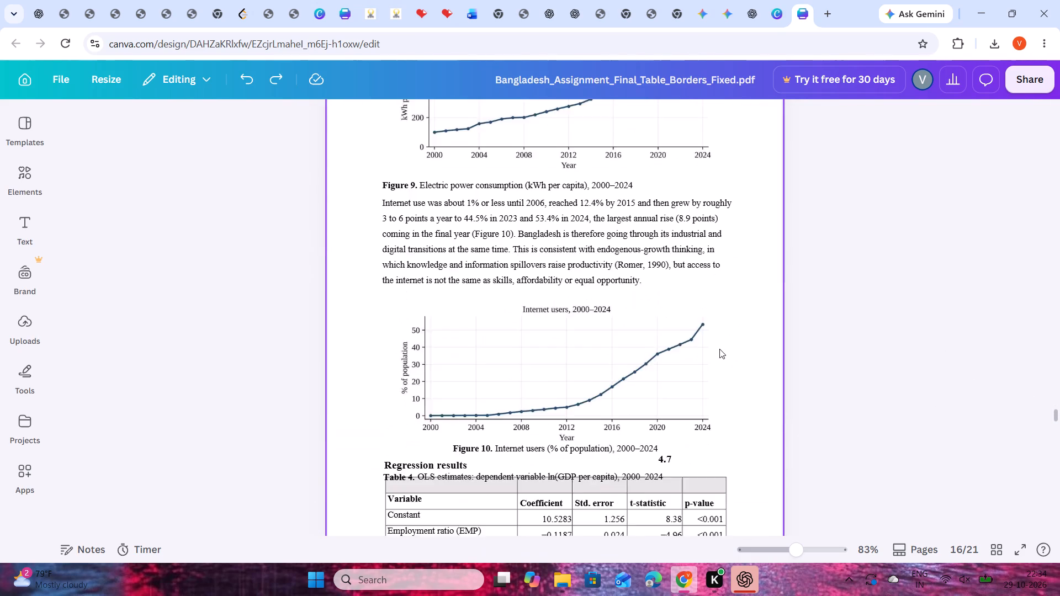
{"action": "scroll", "coordinate": [719, 349], "scroll_direction": "down", "scroll_amount": 2}
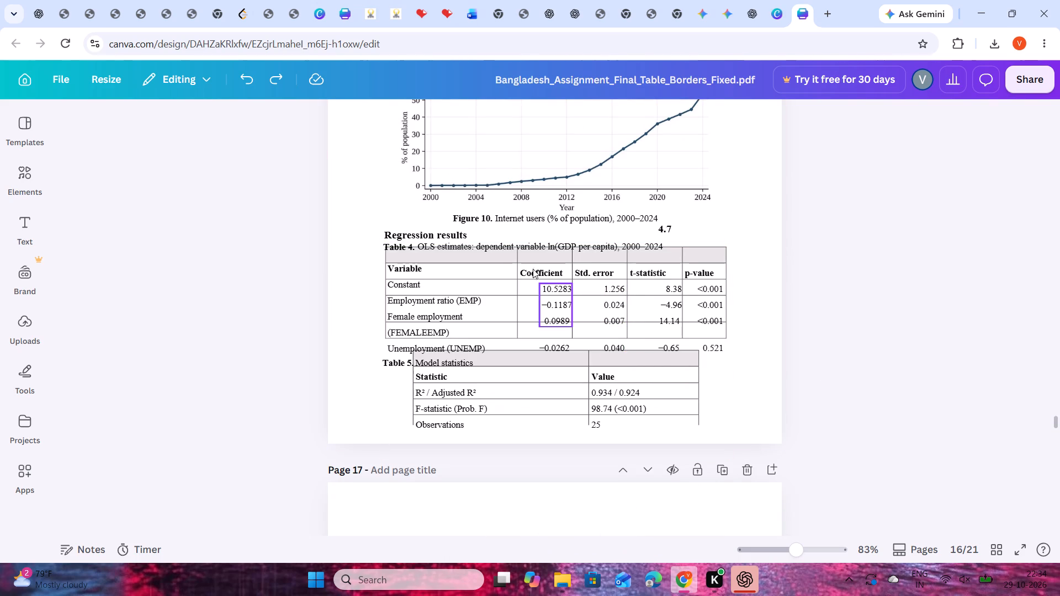
{"action": "left_click_drag", "start_coordinate": [474, 254], "coordinate": [483, 300]}
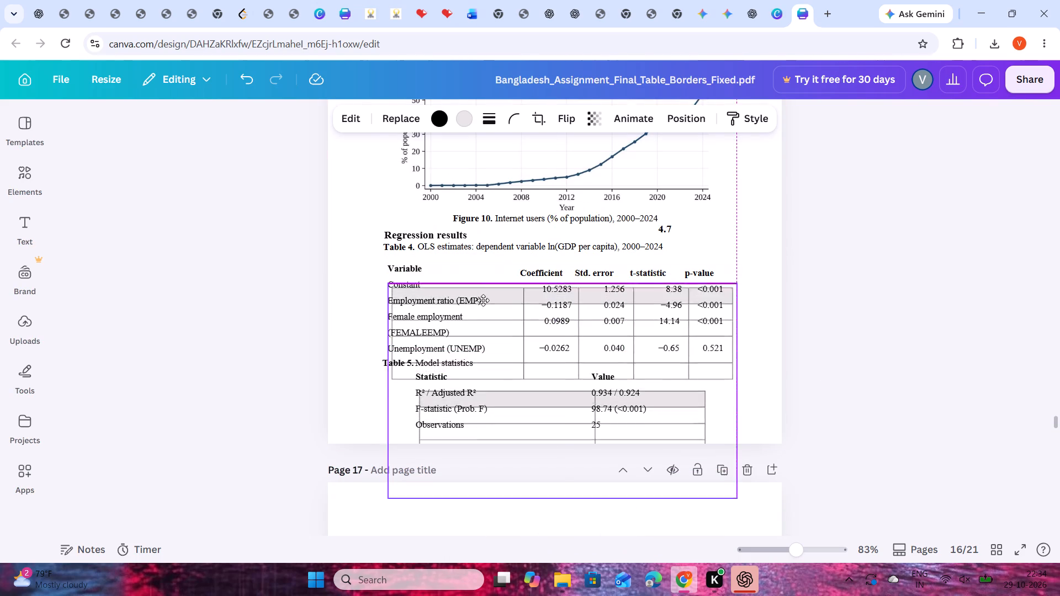
{"action": "left_click_drag", "start_coordinate": [483, 300], "coordinate": [447, 258]}
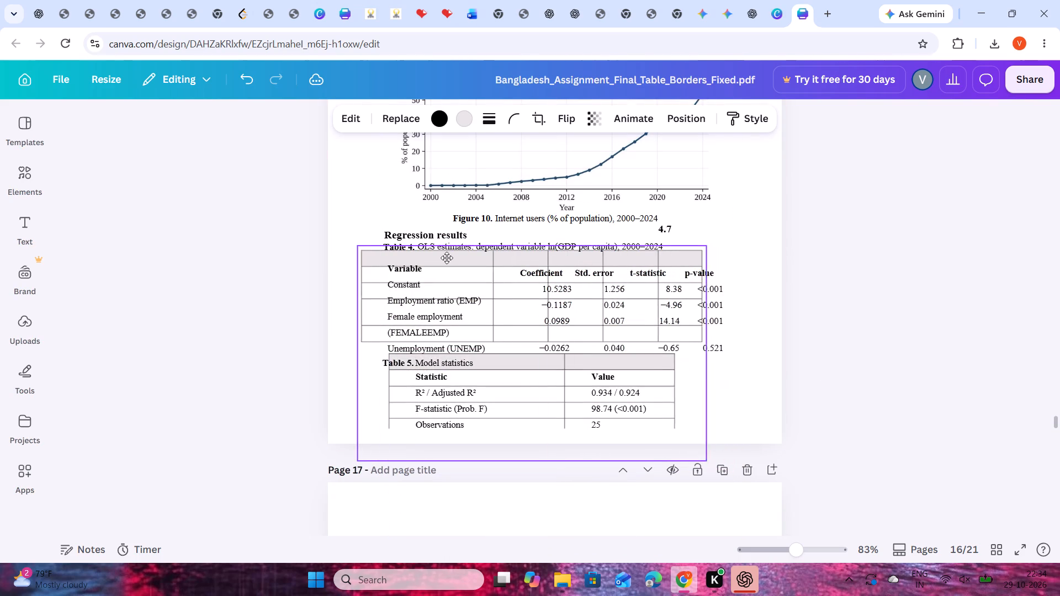
{"action": "left_click_drag", "start_coordinate": [447, 258], "coordinate": [464, 264]}
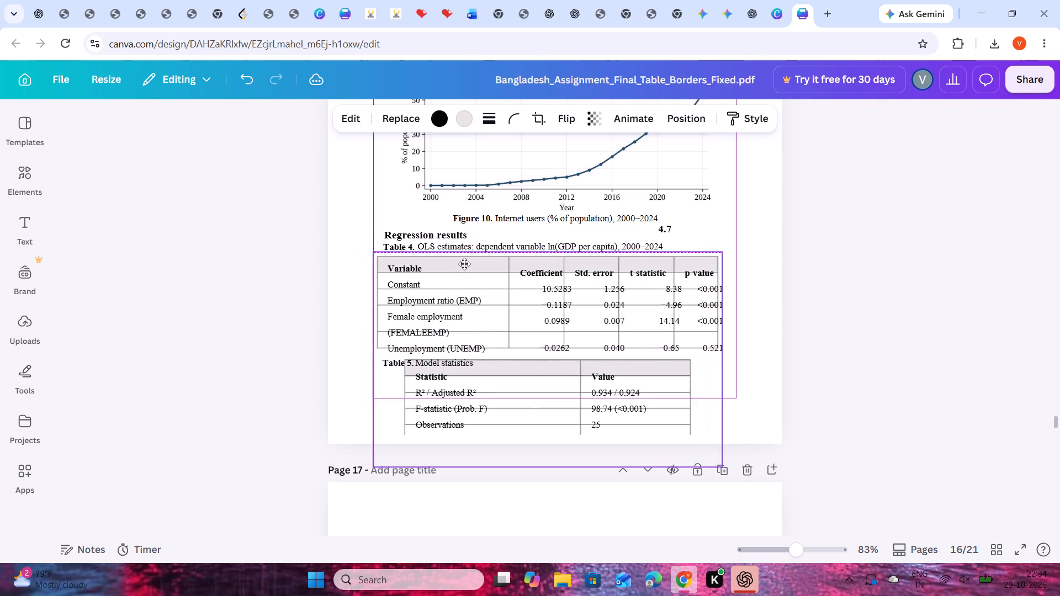
{"action": "left_click_drag", "start_coordinate": [464, 264], "coordinate": [475, 270]}
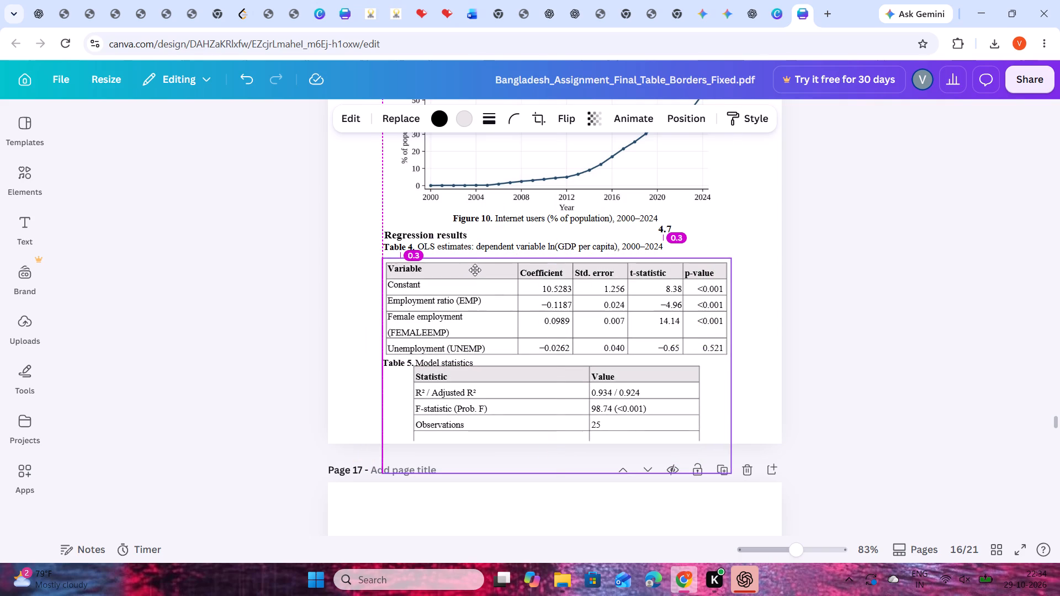
{"action": "left_click_drag", "start_coordinate": [475, 270], "coordinate": [473, 270]}
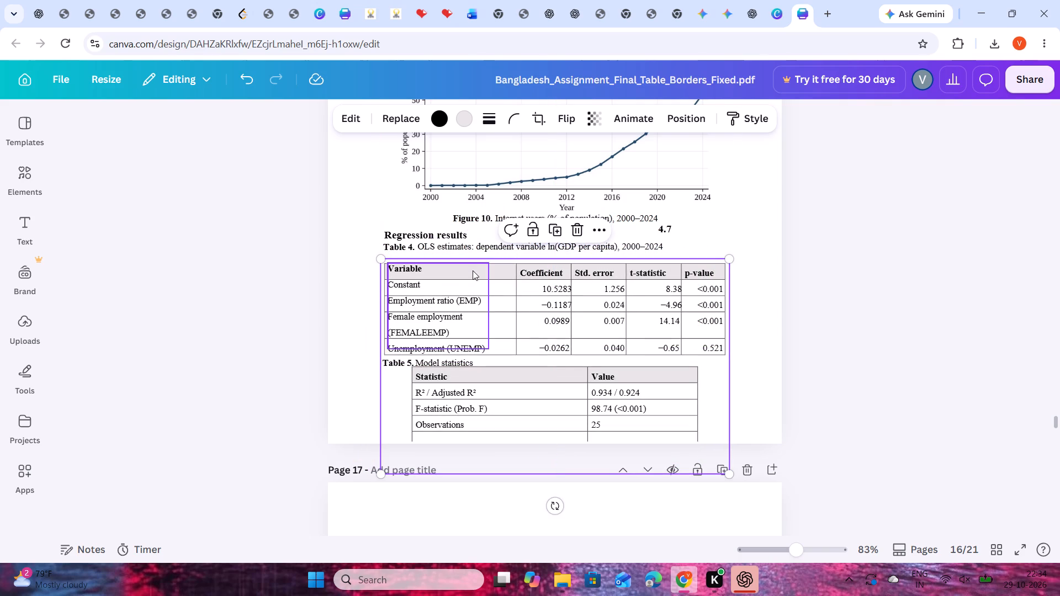
{"action": "left_click", "coordinate": [948, 295]}
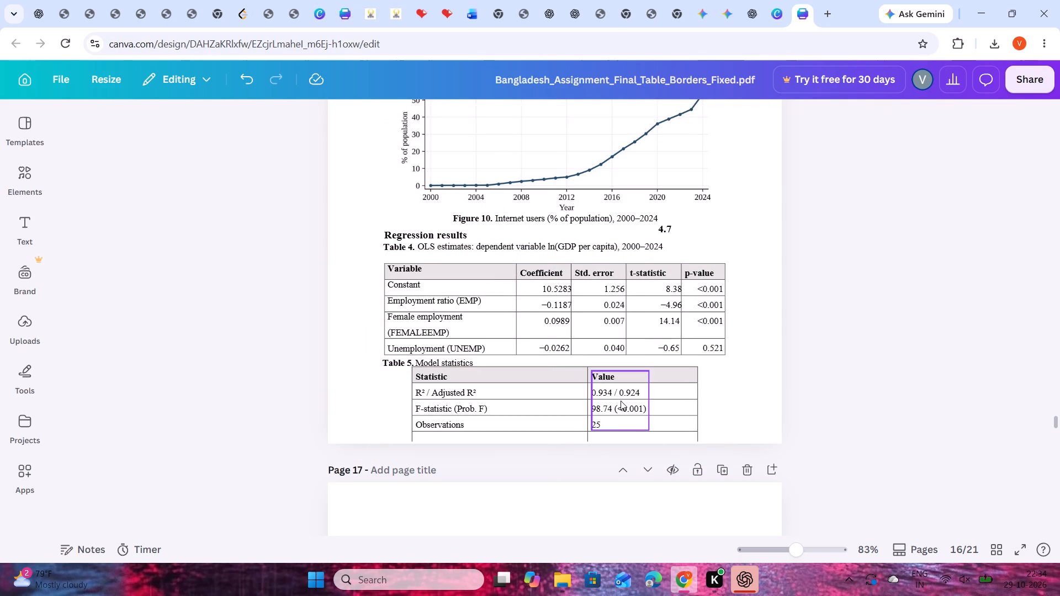
{"action": "left_click", "coordinate": [1005, 400]}
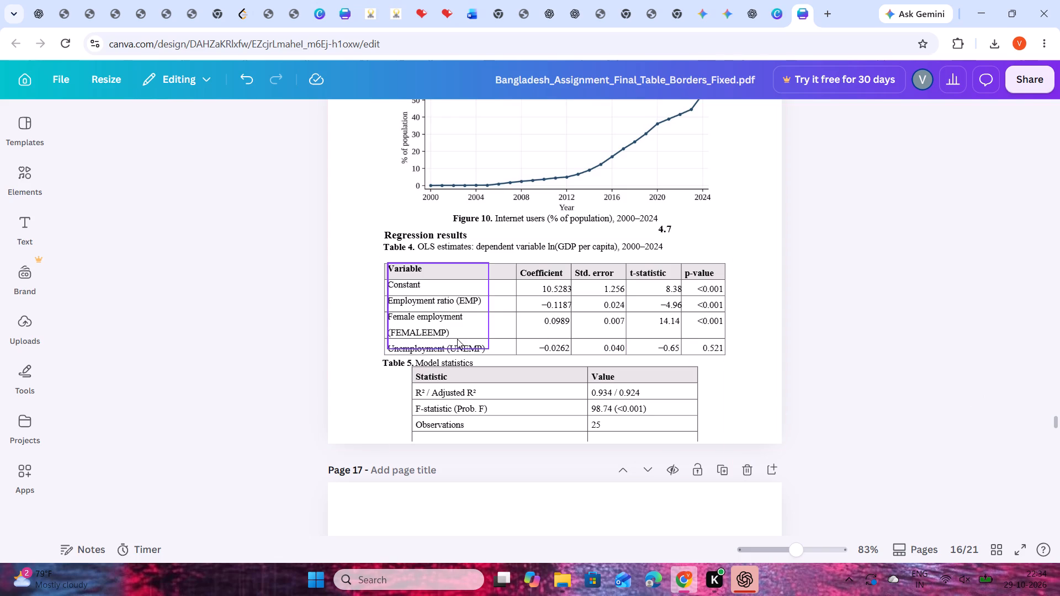
Shift the grid behind Tables 4 and 5 slightly left and lock it in place.
{"action": "left_click_drag", "start_coordinate": [516, 305], "coordinate": [508, 304]}
{"action": "right_click", "coordinate": [525, 302]}
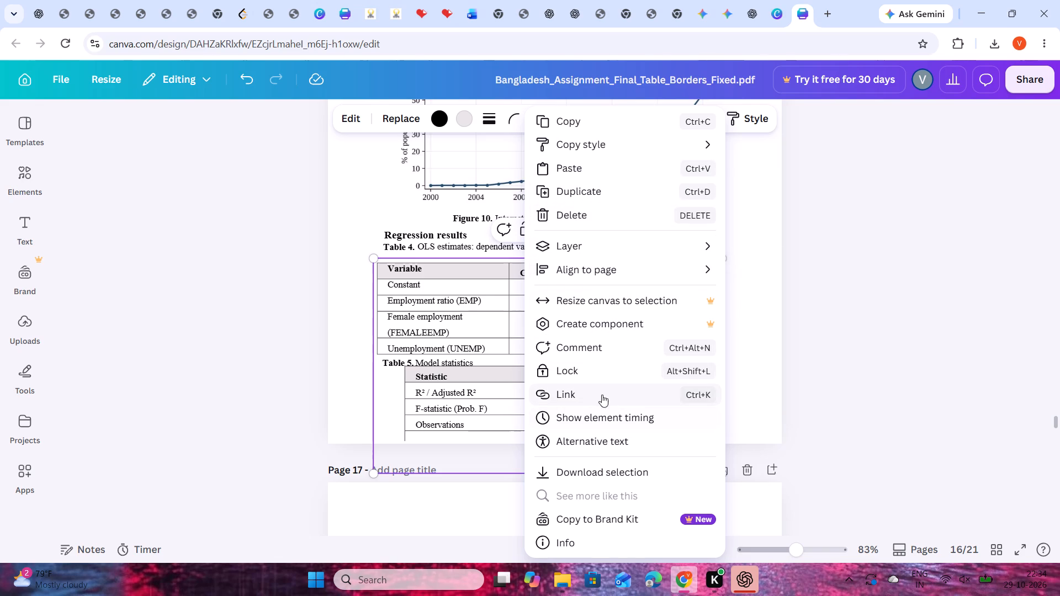
{"action": "left_click", "coordinate": [593, 372]}
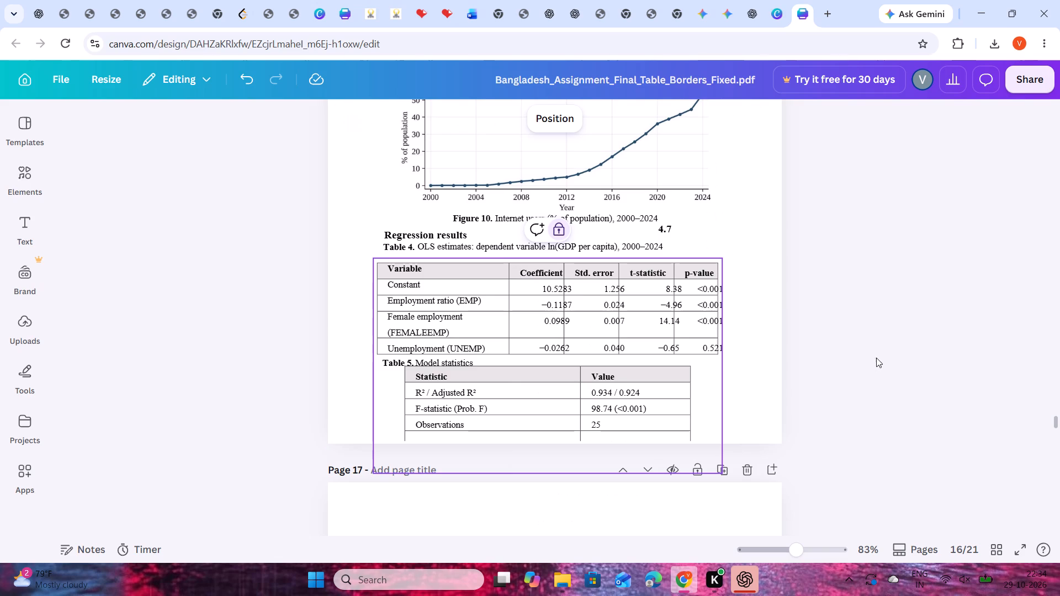
{"action": "left_click", "coordinate": [881, 355]}
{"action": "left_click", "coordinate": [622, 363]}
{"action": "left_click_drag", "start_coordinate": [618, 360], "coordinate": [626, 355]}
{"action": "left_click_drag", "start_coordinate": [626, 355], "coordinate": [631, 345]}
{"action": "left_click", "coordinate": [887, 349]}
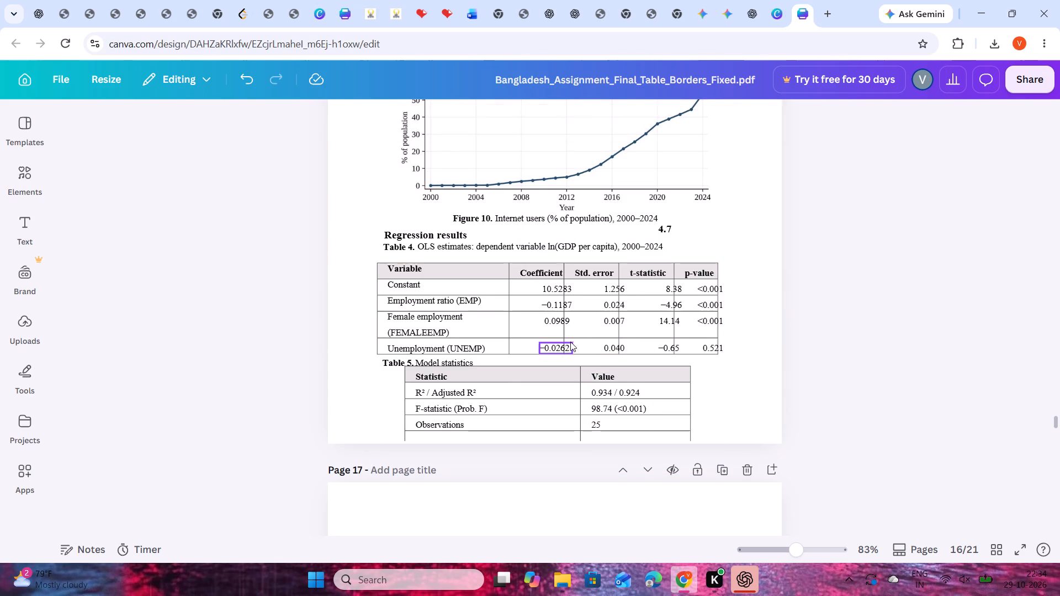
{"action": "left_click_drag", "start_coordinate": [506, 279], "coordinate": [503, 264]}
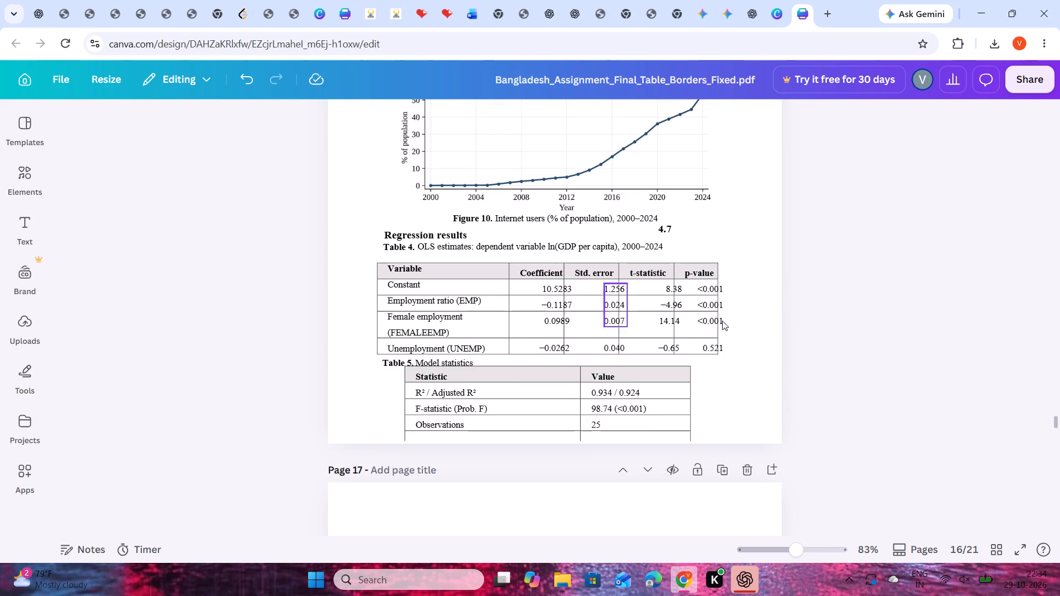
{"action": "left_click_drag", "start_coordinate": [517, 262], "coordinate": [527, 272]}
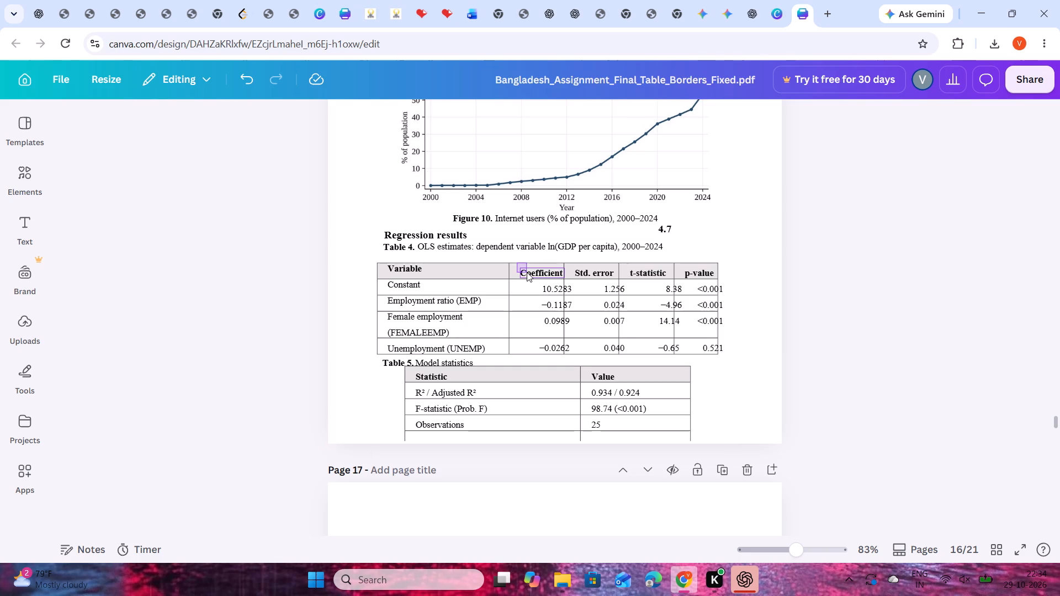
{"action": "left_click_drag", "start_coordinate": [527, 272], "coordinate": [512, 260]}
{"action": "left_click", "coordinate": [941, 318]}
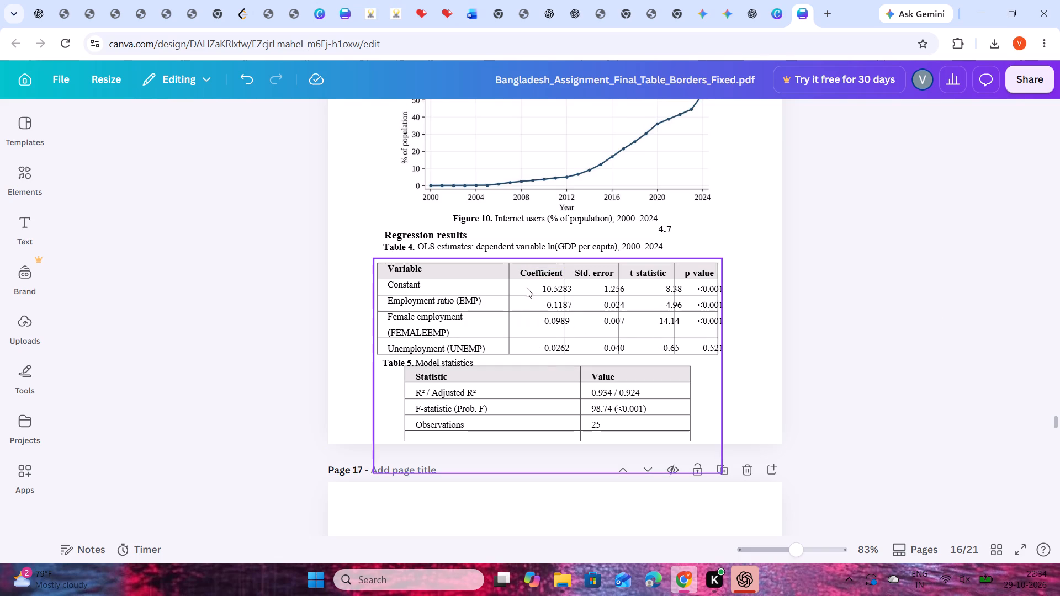
Lock the text block with the first three Coefficient values of Table 4 in place.
{"action": "right_click", "coordinate": [539, 284]}
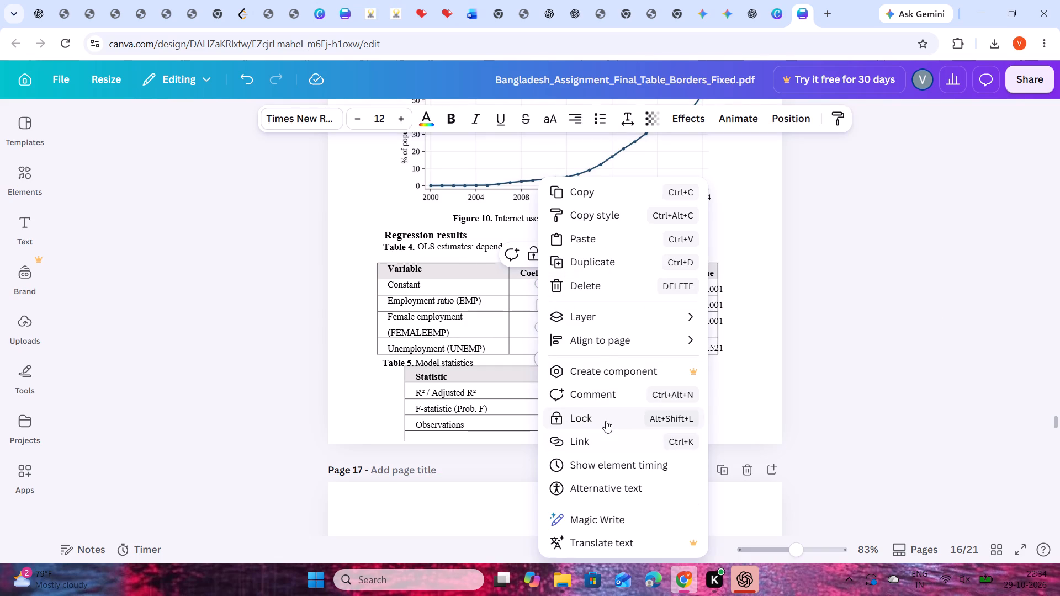
{"action": "left_click", "coordinate": [606, 421]}
{"action": "left_click", "coordinate": [858, 364]}
Move the Unemployment coefficient −0.0262 in Table 4 left and slightly up, inside its Coefficient cell.
{"action": "left_click_drag", "start_coordinate": [552, 345], "coordinate": [551, 340]}
{"action": "left_click_drag", "start_coordinate": [560, 345], "coordinate": [548, 350]}
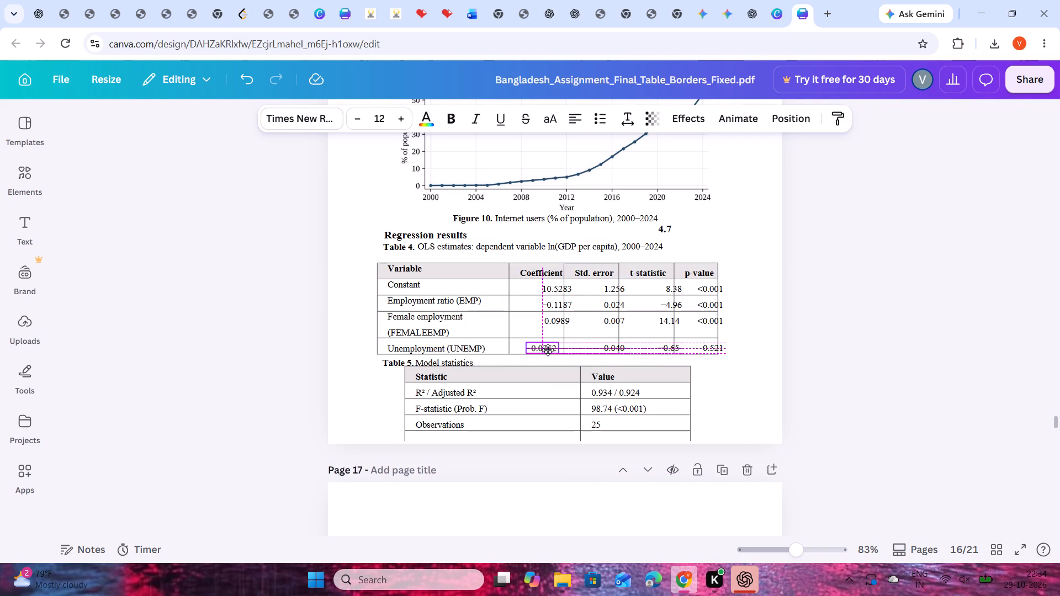
{"action": "left_click_drag", "start_coordinate": [548, 350], "coordinate": [544, 347]}
{"action": "left_click", "coordinate": [889, 334]}
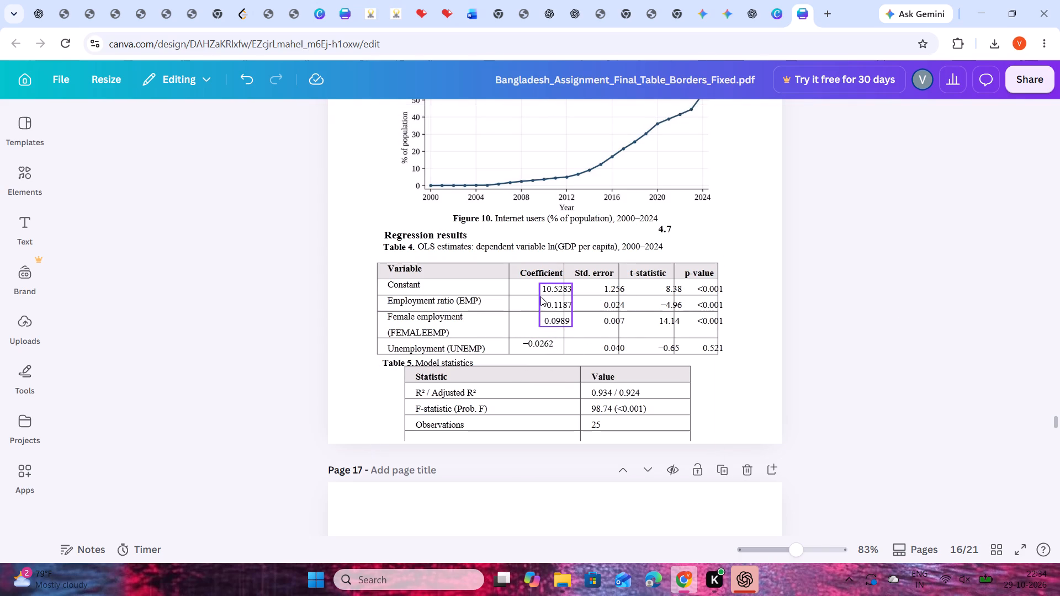
Unlock the grid behind Tables 4 and 5 and shift it slightly right so the values sit within their columns.
{"action": "left_click_drag", "start_coordinate": [542, 296], "coordinate": [531, 301]}
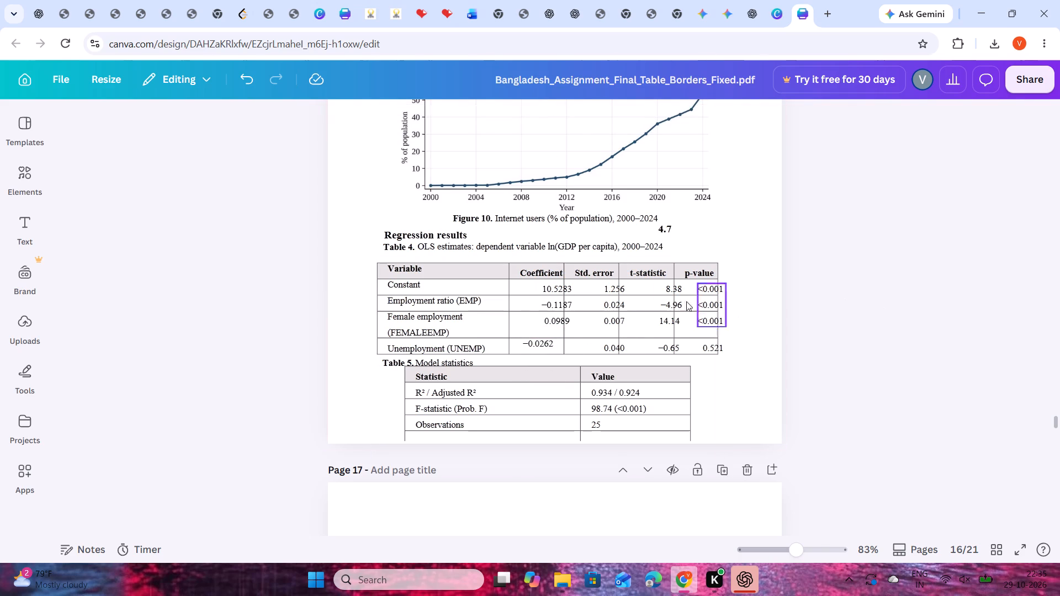
{"action": "right_click", "coordinate": [582, 299]}
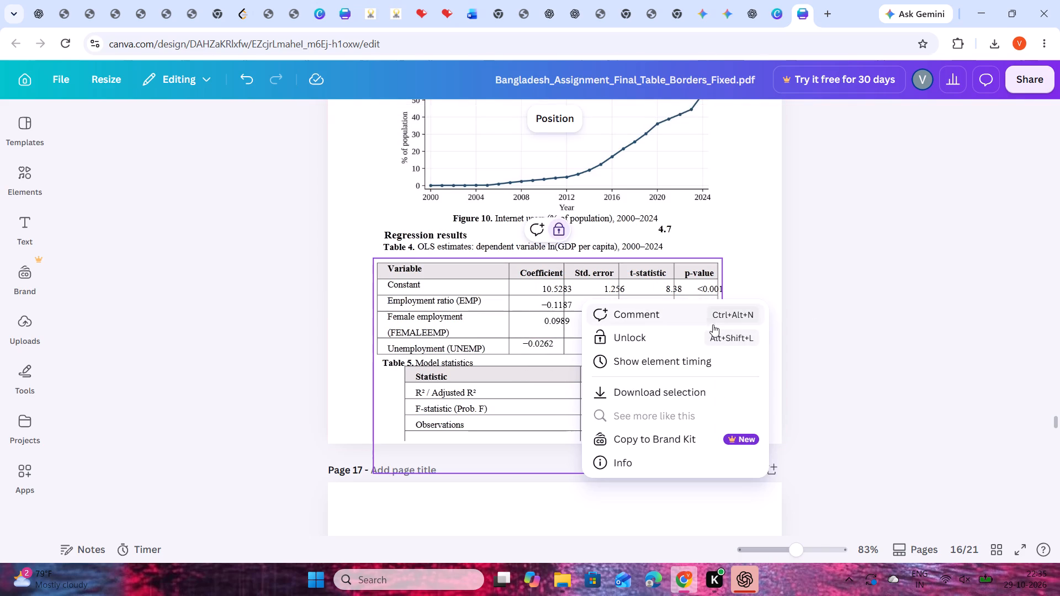
{"action": "left_click", "coordinate": [687, 340]}
{"action": "left_click_drag", "start_coordinate": [596, 330], "coordinate": [603, 330]}
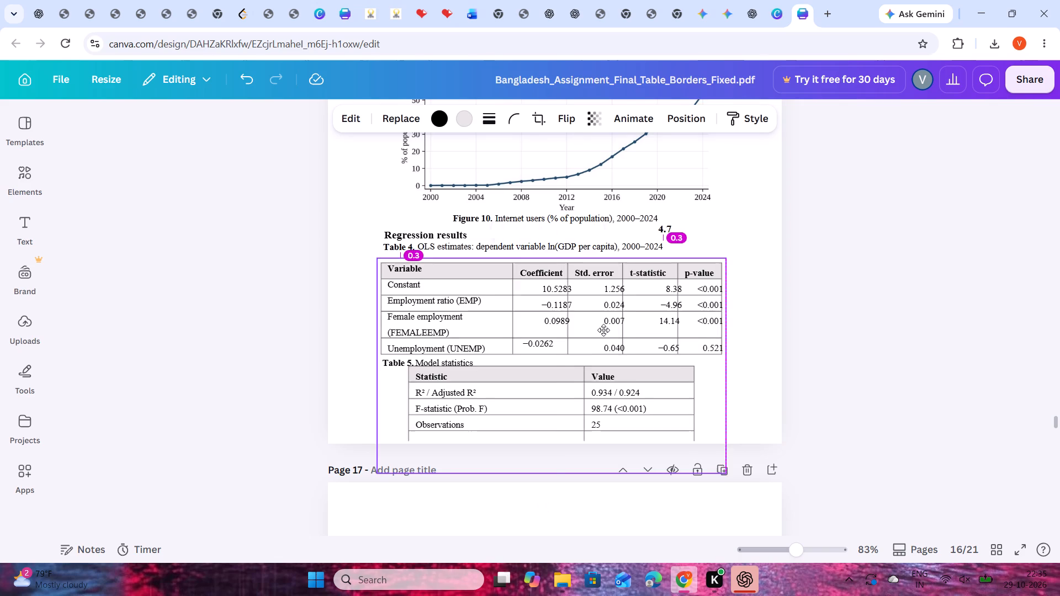
{"action": "left_click_drag", "start_coordinate": [603, 330], "coordinate": [601, 328]}
{"action": "left_click", "coordinate": [841, 312]}
{"action": "left_click_drag", "start_coordinate": [555, 294], "coordinate": [553, 294]}
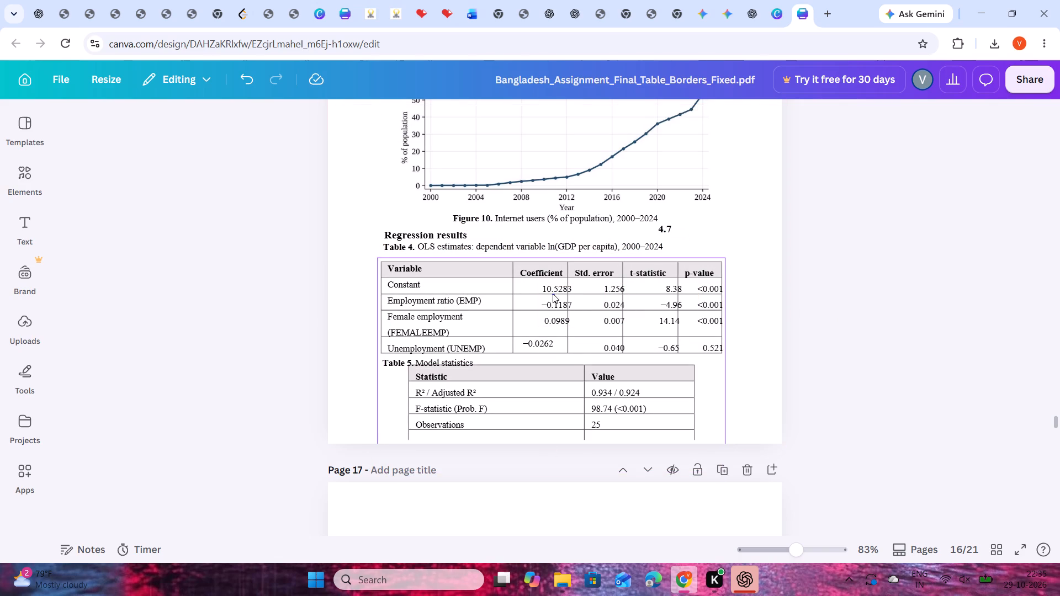
{"action": "left_click_drag", "start_coordinate": [553, 294], "coordinate": [550, 296]}
{"action": "left_click", "coordinate": [562, 302]}
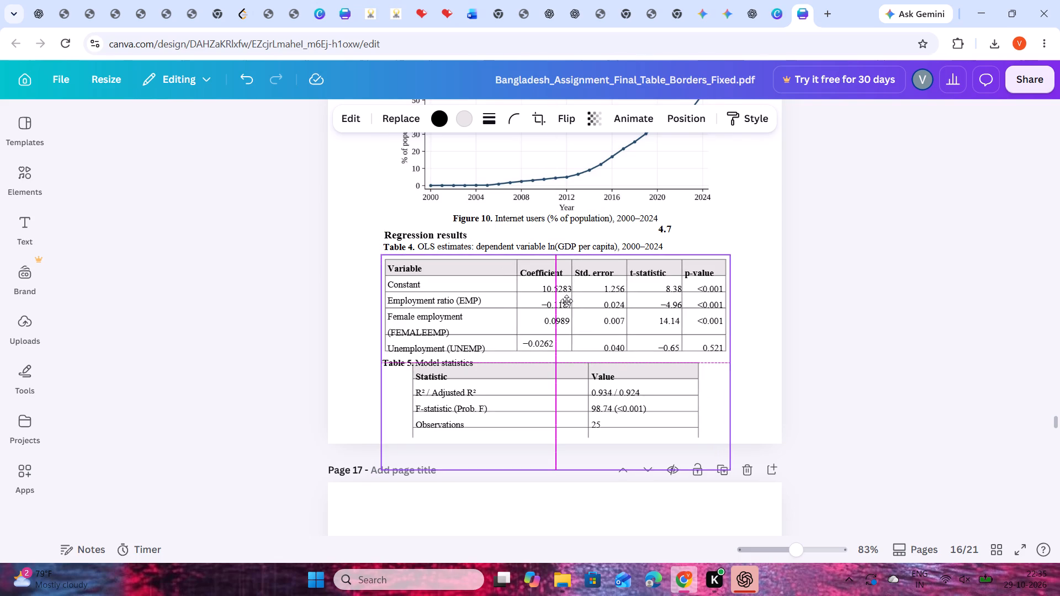
{"action": "left_click", "coordinate": [868, 364]}
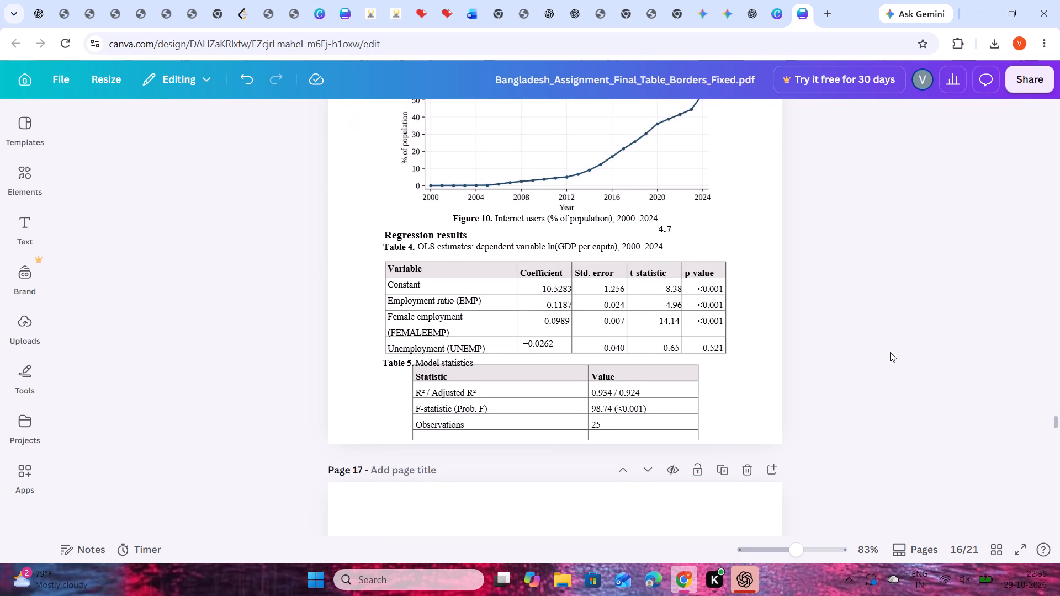
On page 20, move both lines of the Lucas (1988) reference down into the gap above the Majumder reference.
{"action": "scroll", "coordinate": [886, 369], "scroll_direction": "down", "scroll_amount": 1}
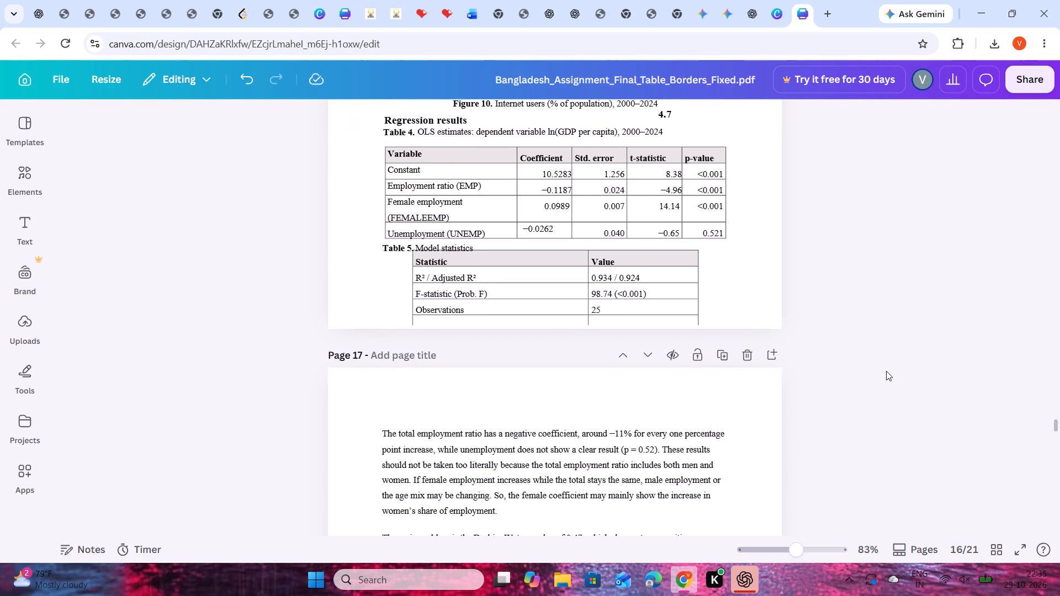
{"action": "scroll", "coordinate": [868, 482], "scroll_direction": "down", "scroll_amount": 1}
{"action": "scroll", "coordinate": [854, 433], "scroll_direction": "down", "scroll_amount": 15}
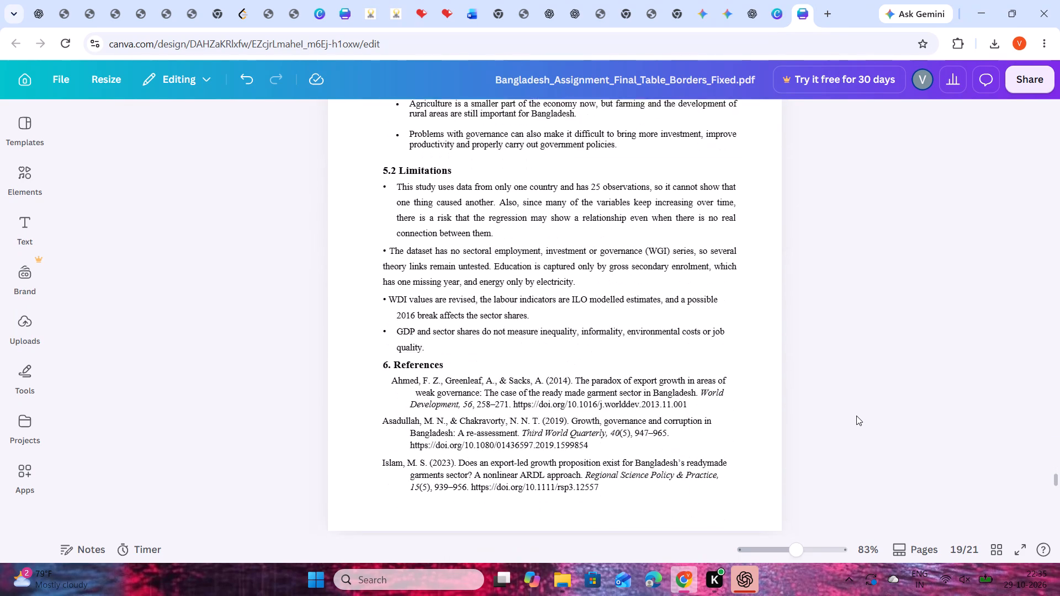
{"action": "scroll", "coordinate": [856, 416], "scroll_direction": "down", "scroll_amount": 5}
{"action": "scroll", "coordinate": [858, 416], "scroll_direction": "up", "scroll_amount": 2}
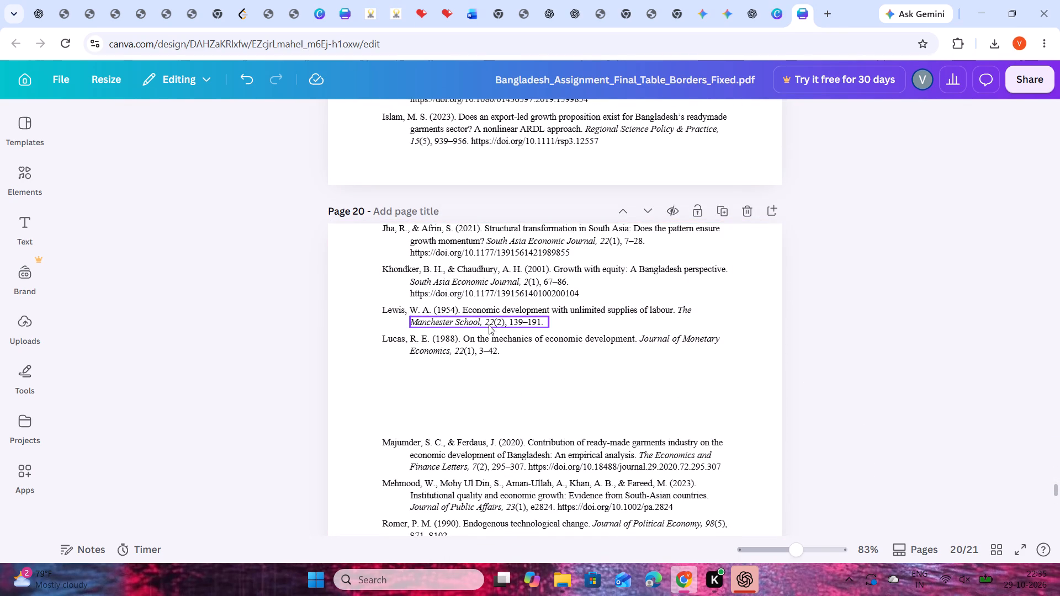
{"action": "left_click_drag", "start_coordinate": [485, 340], "coordinate": [478, 373]}
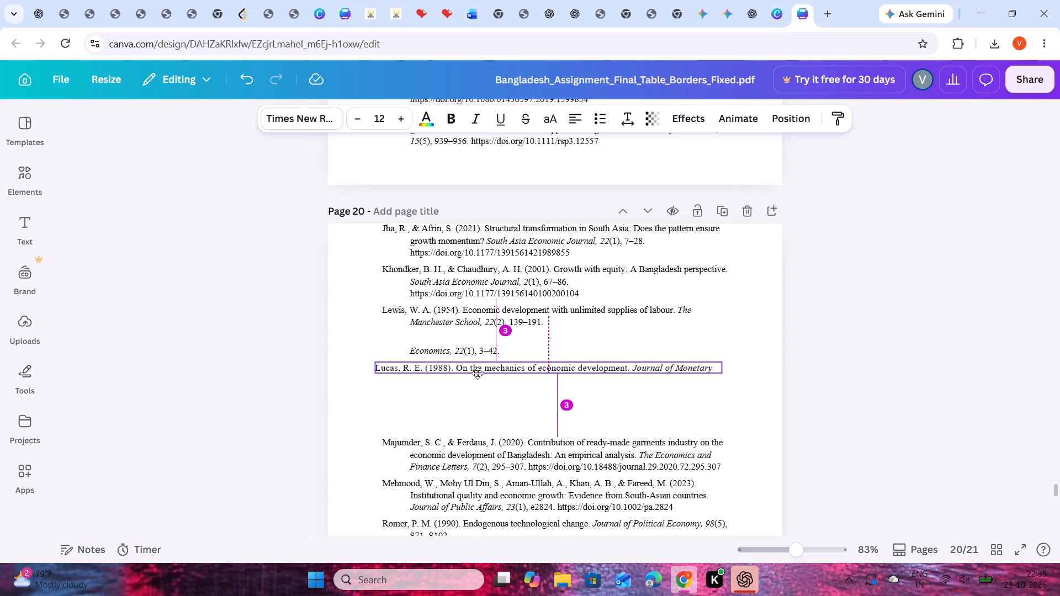
{"action": "left_click_drag", "start_coordinate": [478, 373], "coordinate": [479, 374]}
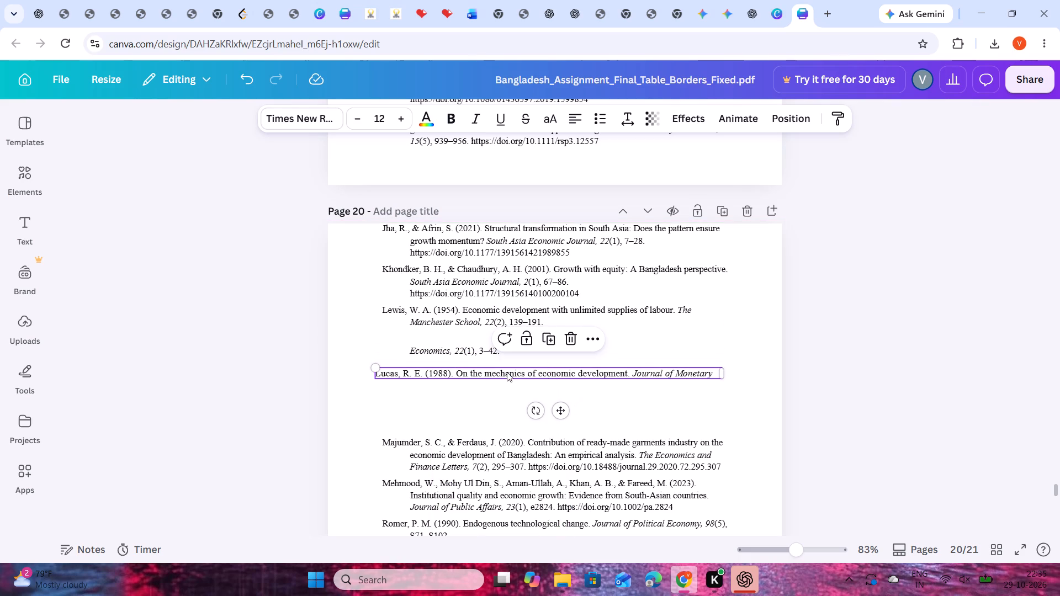
{"action": "left_click_drag", "start_coordinate": [508, 370], "coordinate": [507, 336]}
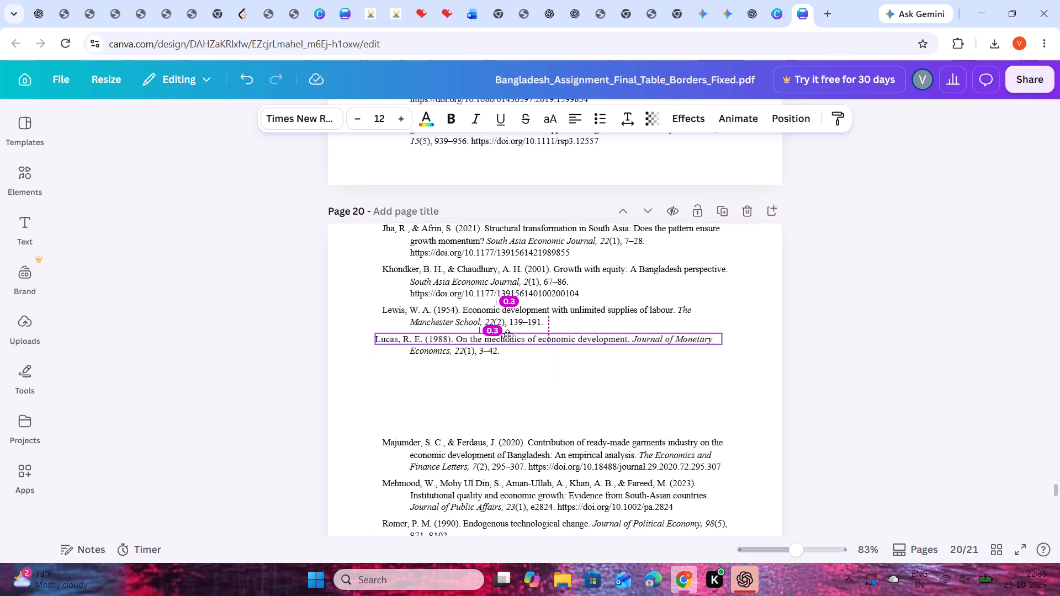
{"action": "left_click_drag", "start_coordinate": [507, 336], "coordinate": [513, 372]}
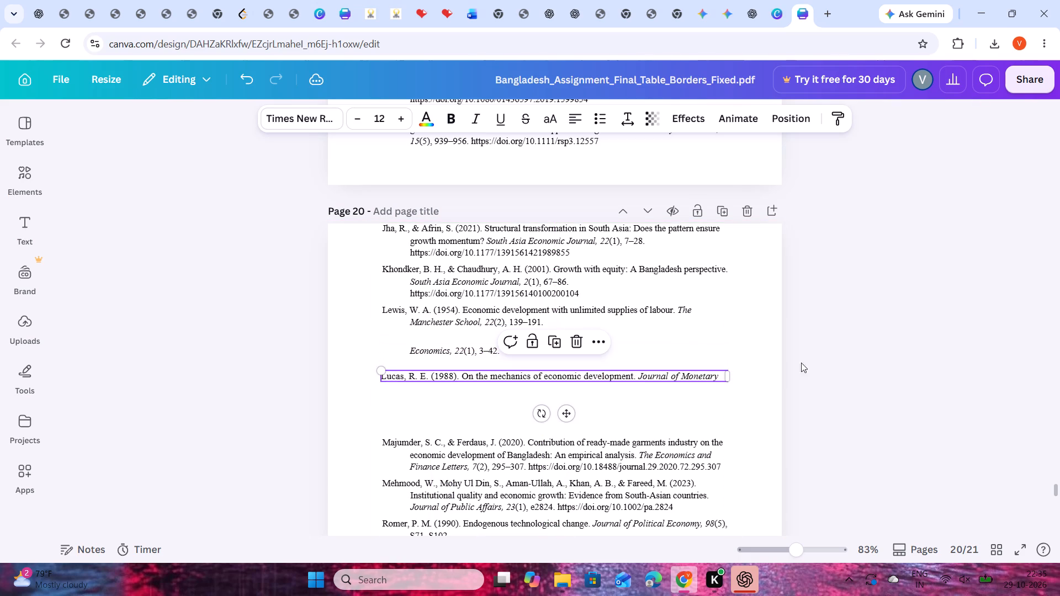
{"action": "left_click", "coordinate": [841, 351]}
{"action": "left_click_drag", "start_coordinate": [456, 354], "coordinate": [449, 401]}
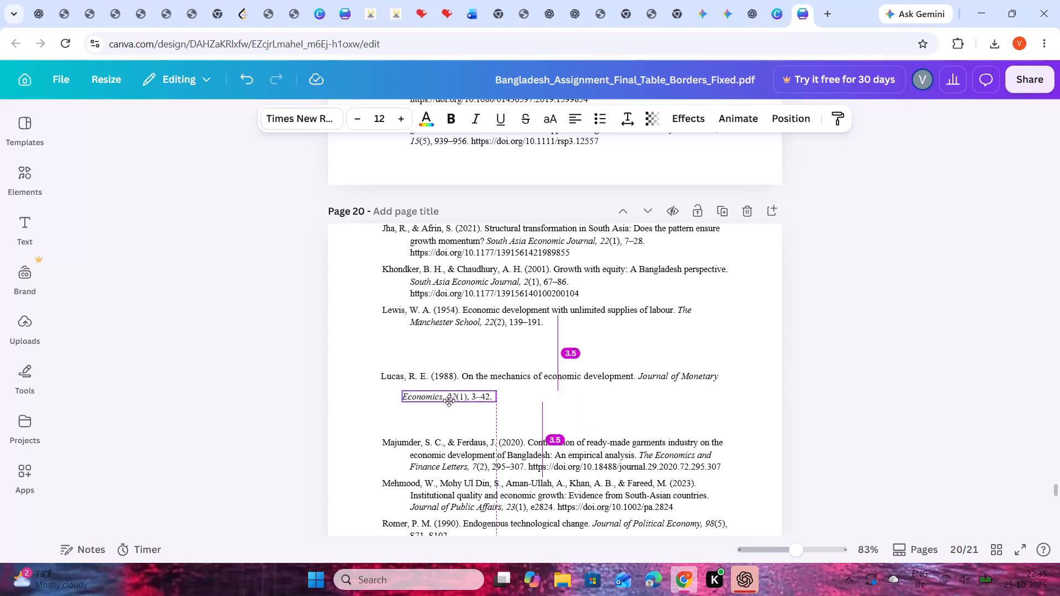
{"action": "left_click_drag", "start_coordinate": [449, 401], "coordinate": [456, 397]}
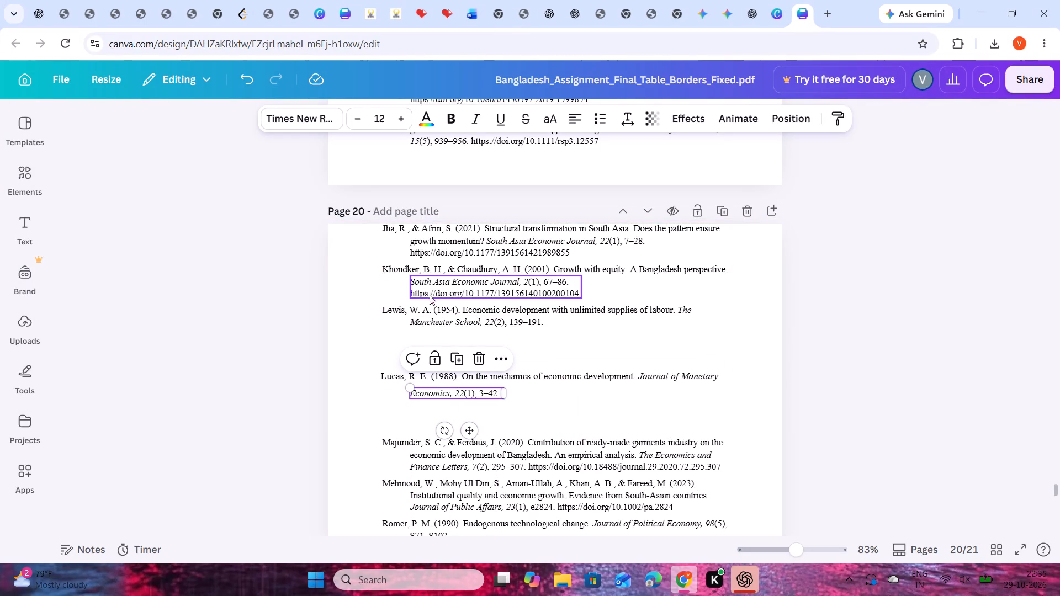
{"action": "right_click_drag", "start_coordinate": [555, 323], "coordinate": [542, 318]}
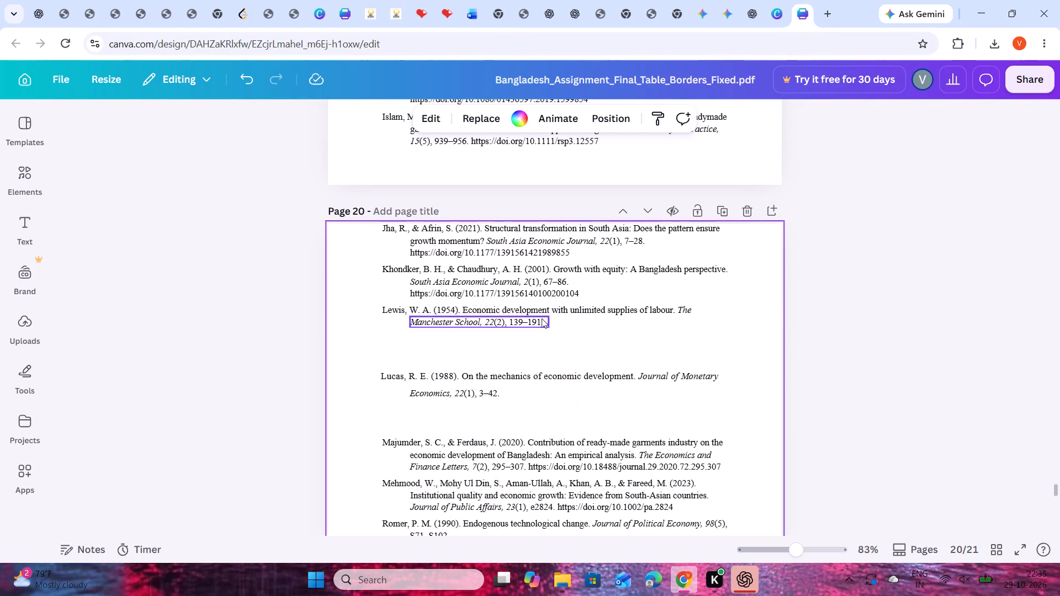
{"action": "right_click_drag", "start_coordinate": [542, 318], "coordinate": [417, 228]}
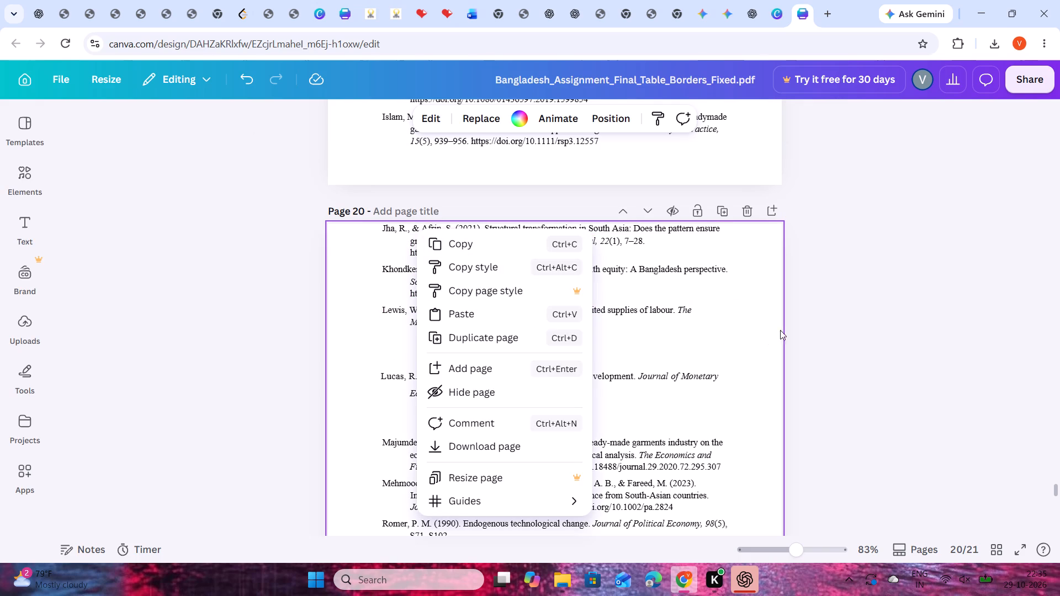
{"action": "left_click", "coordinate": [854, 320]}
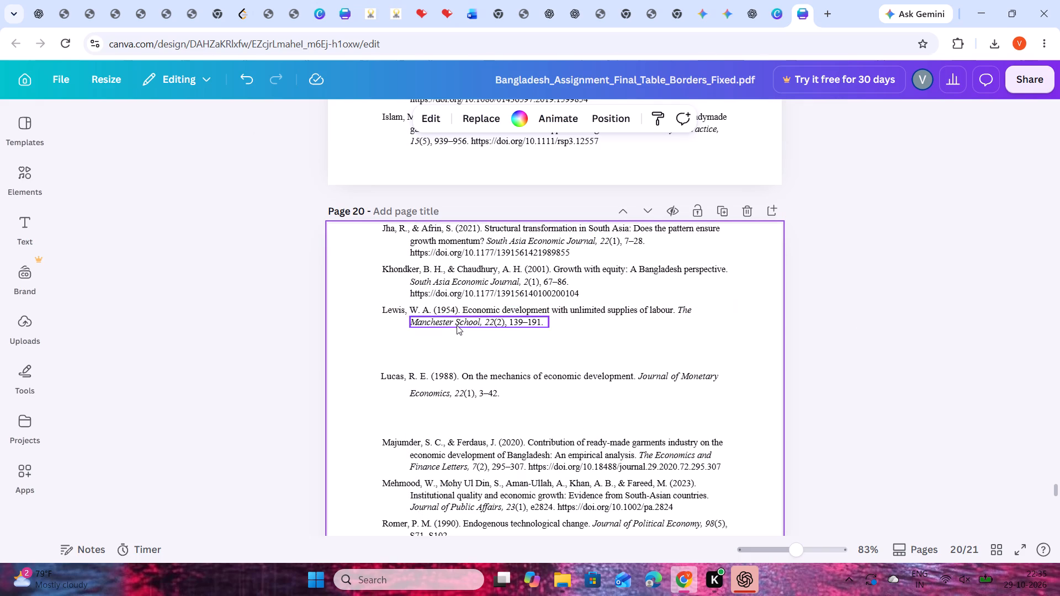
Move both lines of the Lewis (1954) reference down, closer to the Lucas (1988) reference.
{"action": "left_click_drag", "start_coordinate": [458, 325], "coordinate": [459, 356]}
{"action": "left_click", "coordinate": [869, 327]}
{"action": "left_click_drag", "start_coordinate": [573, 310], "coordinate": [569, 337]}
{"action": "left_click", "coordinate": [834, 318]}
Move the Khondker & Chaudhury (2001) reference down, keeping its journal and DOI lines just above the Lewis entry.
{"action": "left_click_drag", "start_coordinate": [500, 289], "coordinate": [502, 317]}
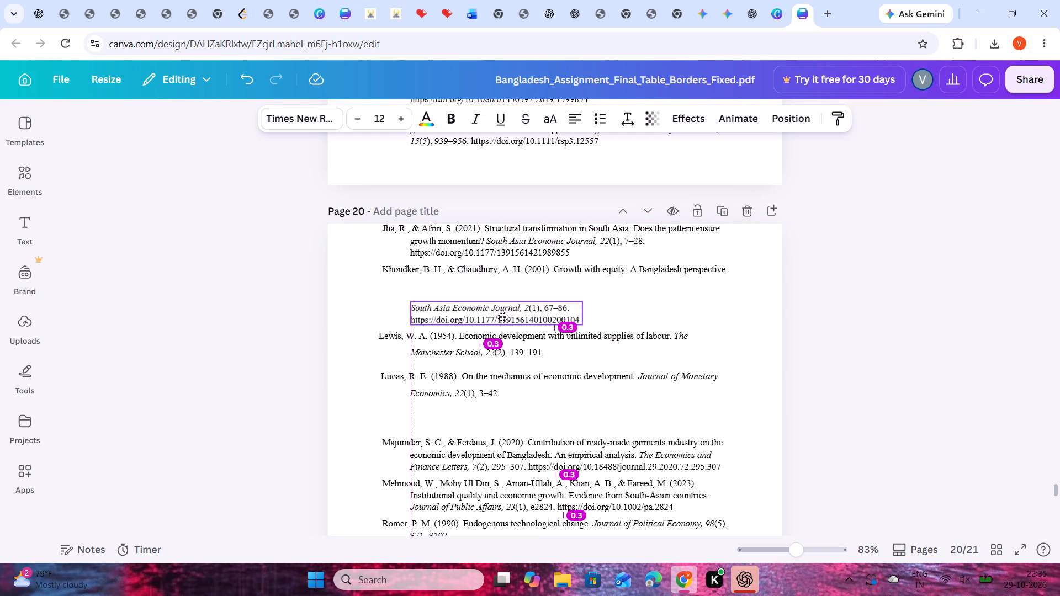
{"action": "left_click_drag", "start_coordinate": [502, 317], "coordinate": [502, 313]}
{"action": "left_click", "coordinate": [870, 313]}
{"action": "left_click_drag", "start_coordinate": [533, 269], "coordinate": [528, 285]}
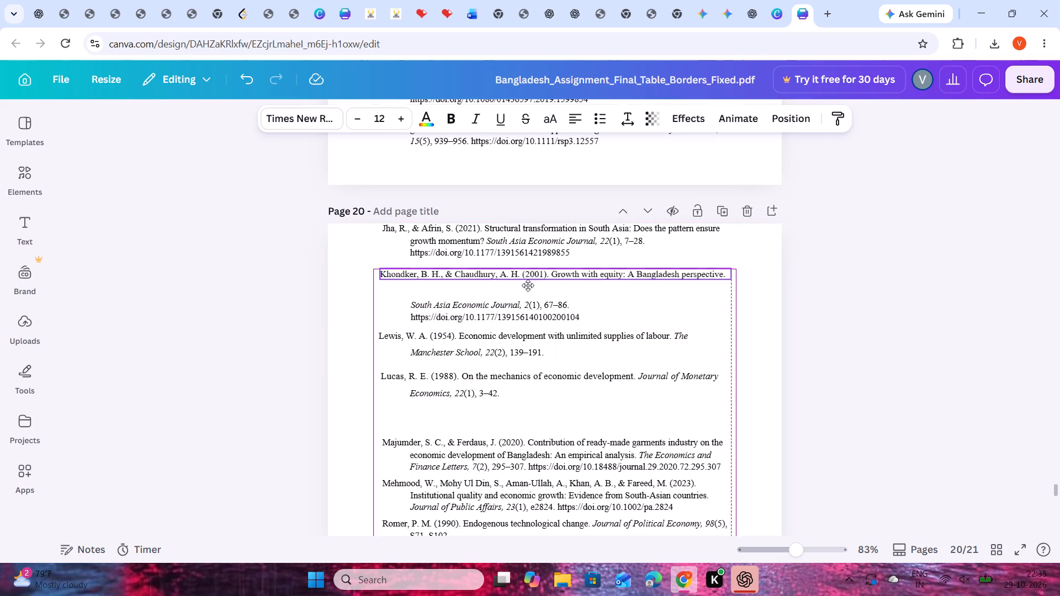
{"action": "left_click_drag", "start_coordinate": [528, 285], "coordinate": [528, 295]}
{"action": "left_click", "coordinate": [531, 293]}
{"action": "left_click", "coordinate": [881, 301]}
{"action": "left_click_drag", "start_coordinate": [580, 291], "coordinate": [581, 286]}
{"action": "left_click", "coordinate": [819, 303]}
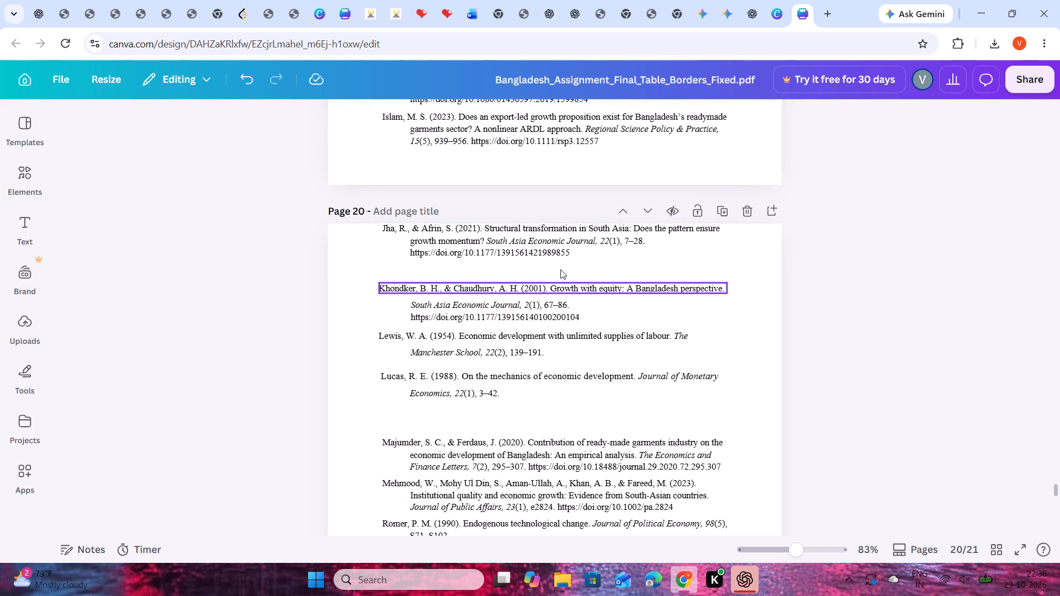
Move the Jha & Afrin (2021) reference down from the page's top edge, with its title line above the journal and DOI lines.
{"action": "left_click_drag", "start_coordinate": [534, 252], "coordinate": [536, 269]}
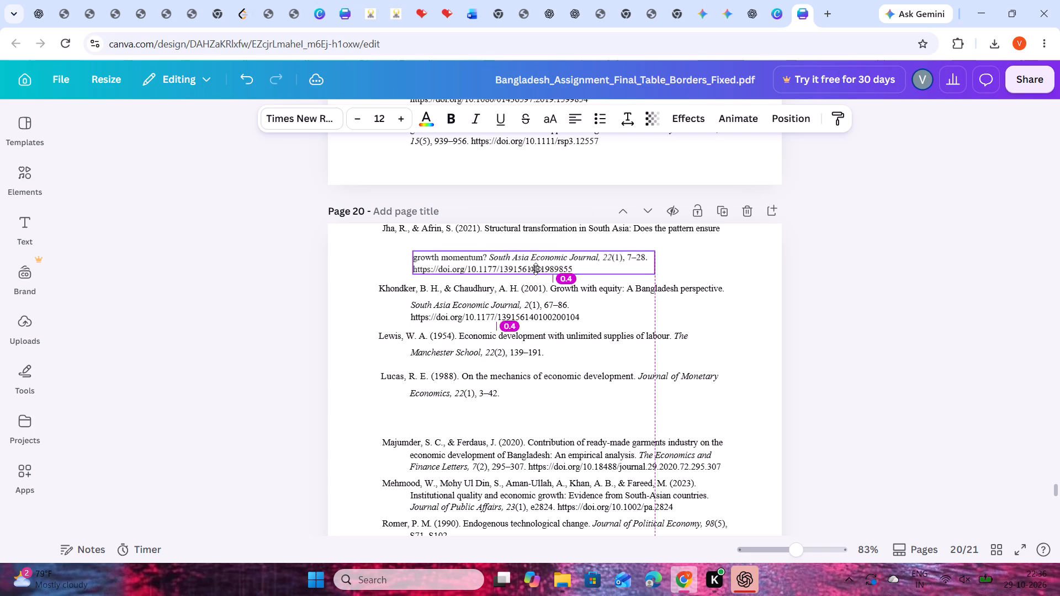
{"action": "left_click_drag", "start_coordinate": [536, 269], "coordinate": [536, 270]}
{"action": "left_click", "coordinate": [862, 281]}
{"action": "left_click_drag", "start_coordinate": [641, 231], "coordinate": [642, 248]}
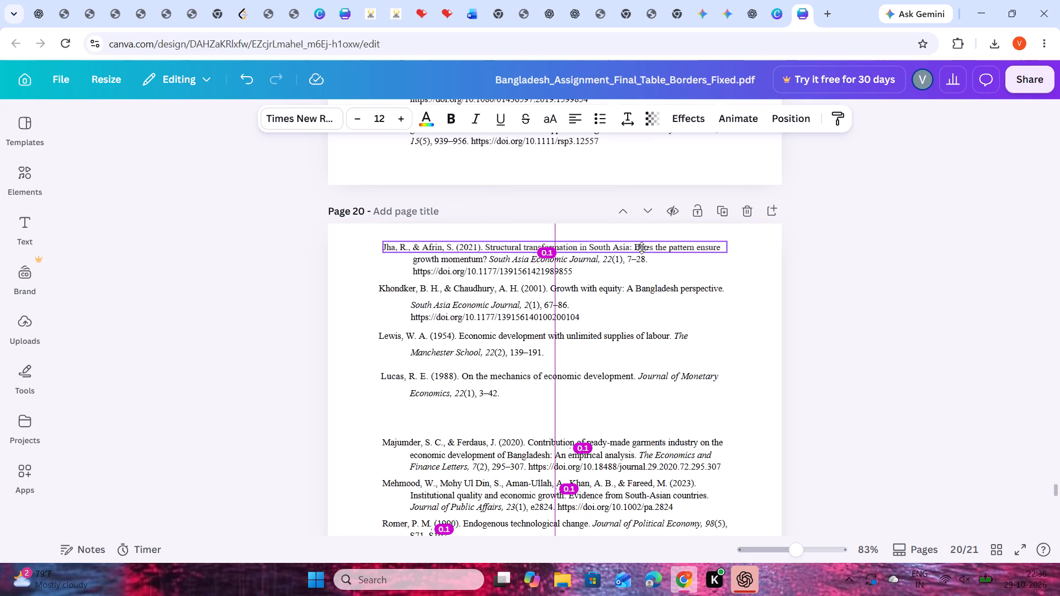
{"action": "left_click_drag", "start_coordinate": [642, 248], "coordinate": [641, 244]}
{"action": "left_click", "coordinate": [898, 295]}
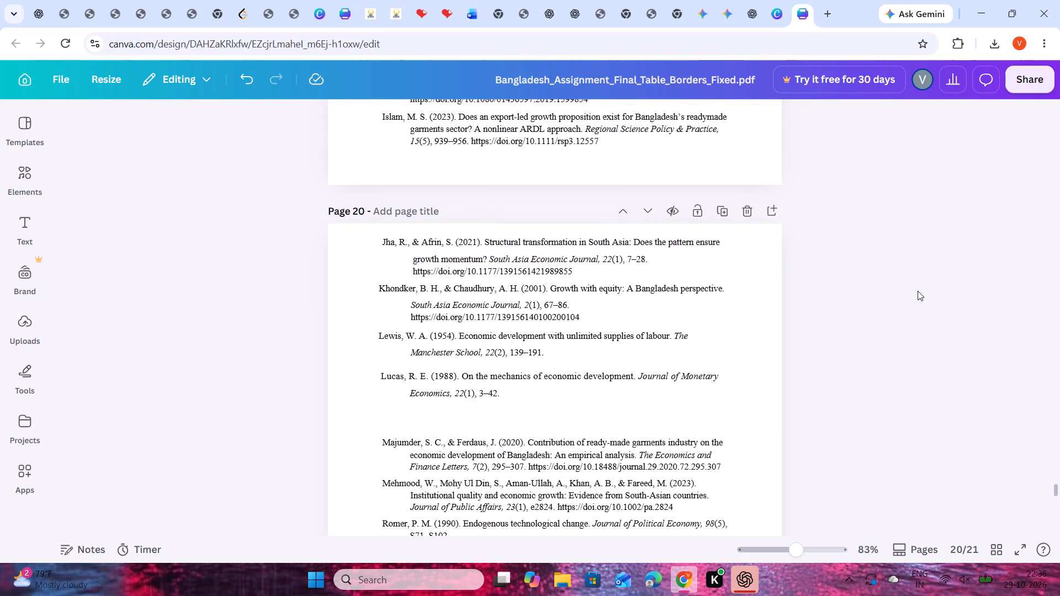
Move both lines of the Lucas (1988) reference further down to narrow the gap above the Majumder reference.
{"action": "scroll", "coordinate": [862, 307], "scroll_direction": "down", "scroll_amount": 1}
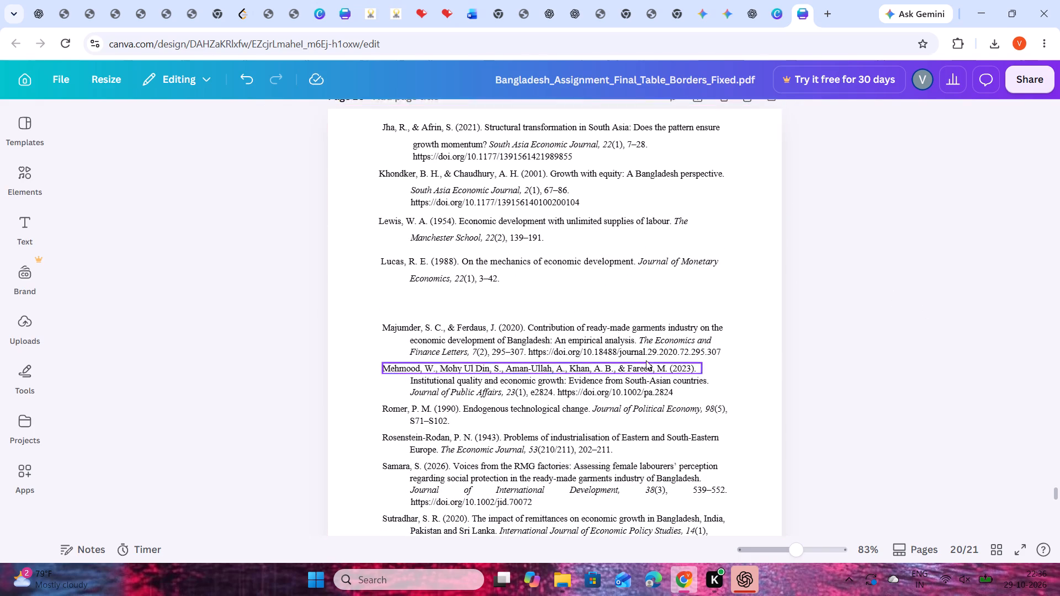
{"action": "left_click_drag", "start_coordinate": [464, 279], "coordinate": [463, 285]}
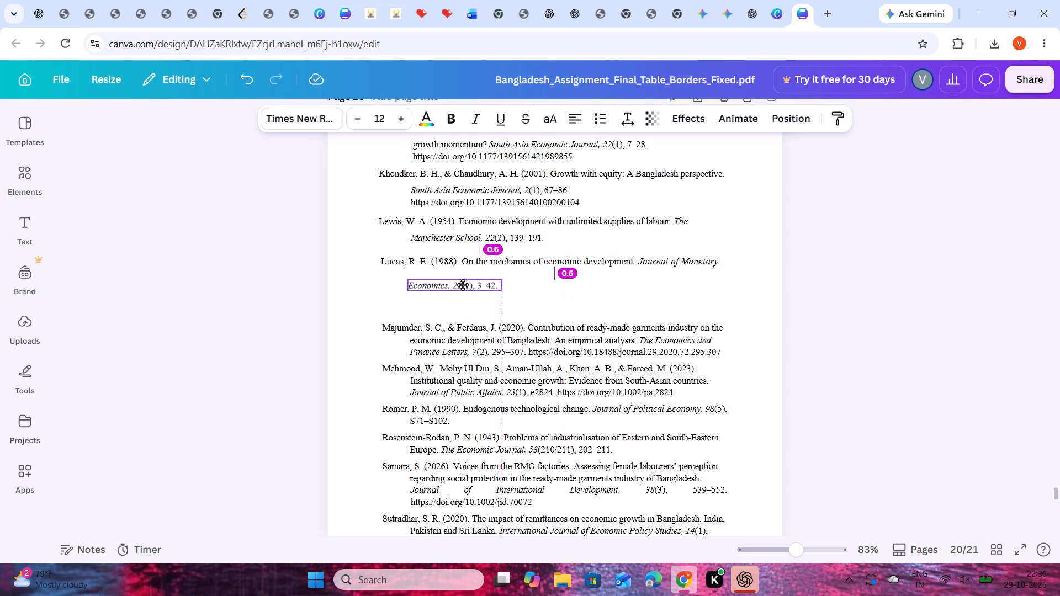
{"action": "left_click_drag", "start_coordinate": [463, 285], "coordinate": [464, 289]}
{"action": "left_click_drag", "start_coordinate": [971, 267], "coordinate": [964, 267]}
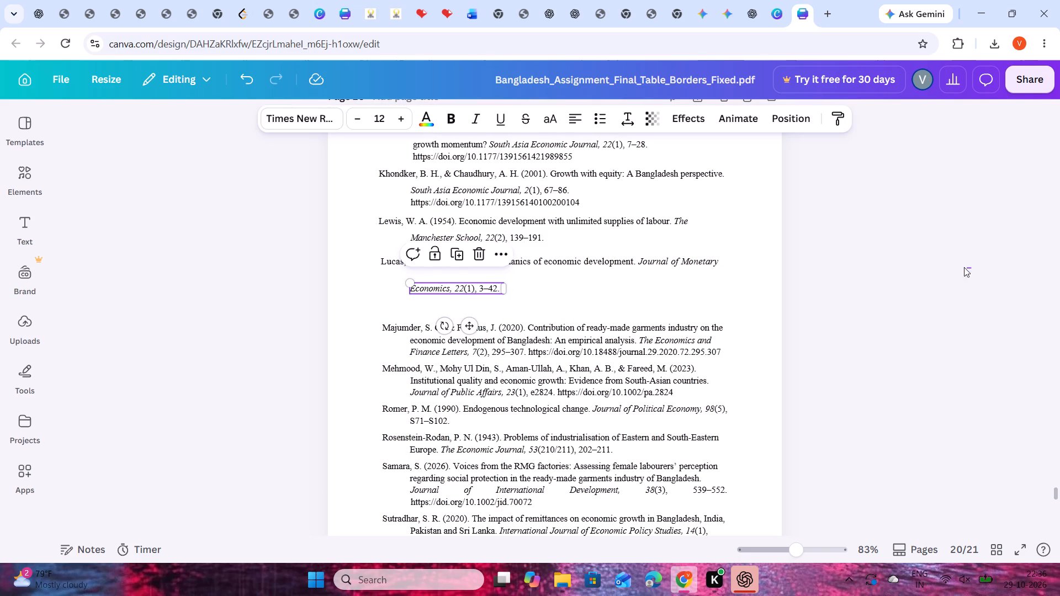
{"action": "left_click_drag", "start_coordinate": [964, 267], "coordinate": [964, 267]}
{"action": "left_click_drag", "start_coordinate": [627, 262], "coordinate": [622, 271]}
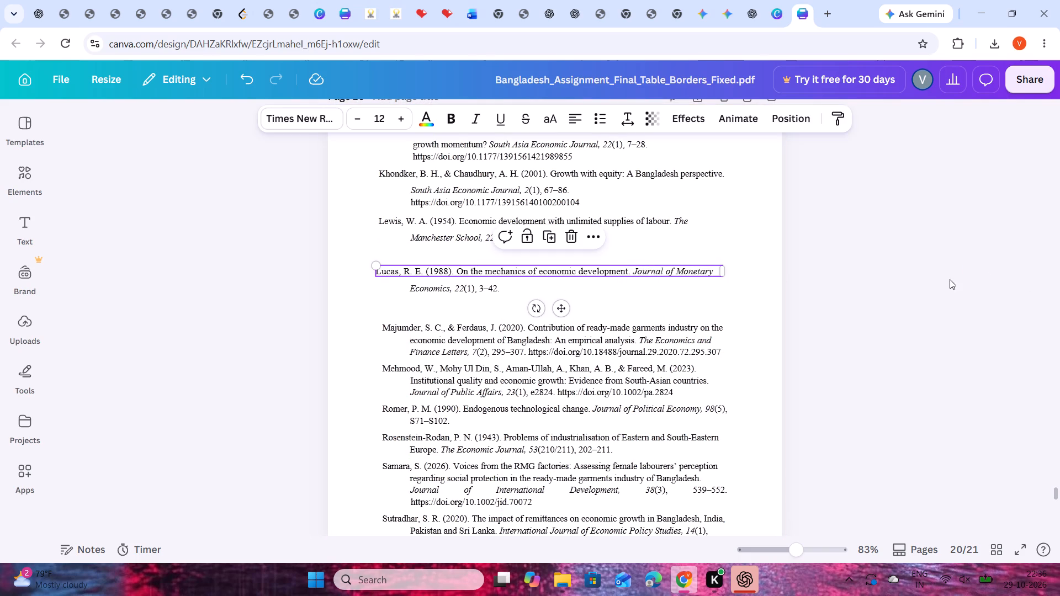
{"action": "left_click", "coordinate": [901, 256]}
Move both lines of the Lewis (1954) reference down to sit directly above the Lucas entry.
{"action": "left_click_drag", "start_coordinate": [495, 241], "coordinate": [494, 258]}
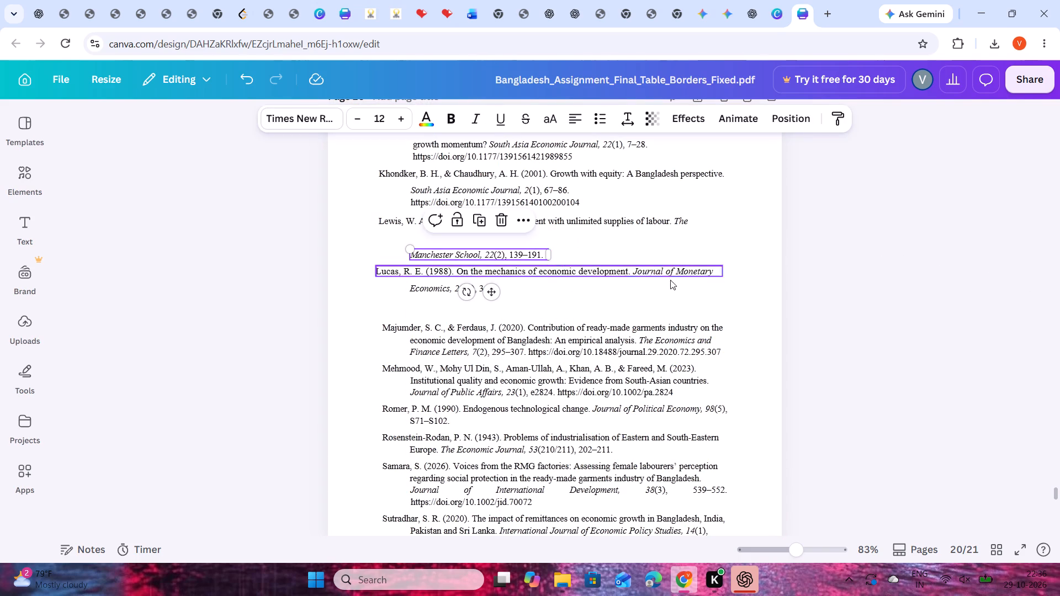
{"action": "left_click", "coordinate": [847, 265]}
{"action": "left_click_drag", "start_coordinate": [590, 222], "coordinate": [592, 238]}
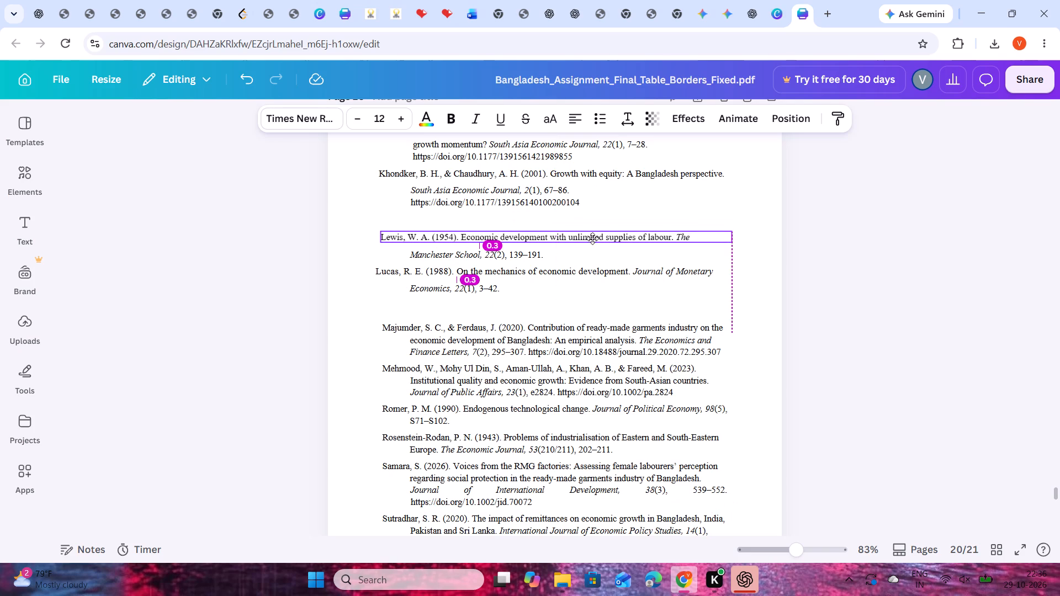
{"action": "left_click_drag", "start_coordinate": [592, 238], "coordinate": [592, 240]}
{"action": "left_click", "coordinate": [907, 264]}
Move the Khondker & Chaudhury (2001) title, journal and DOI lines down to sit directly above the Lewis entry.
{"action": "left_click_drag", "start_coordinate": [537, 197], "coordinate": [537, 198]}
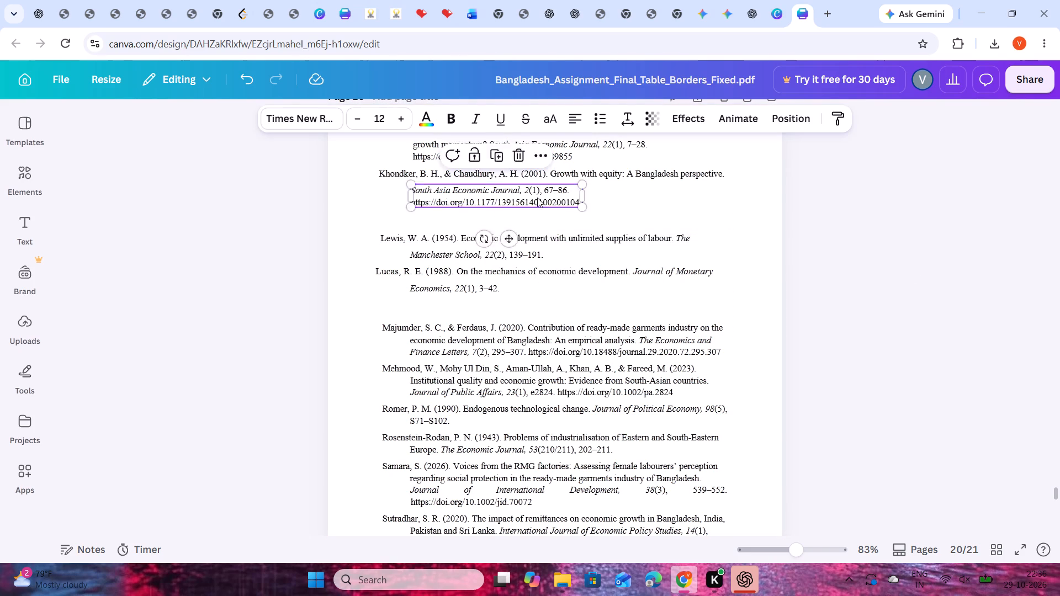
{"action": "left_click_drag", "start_coordinate": [537, 198], "coordinate": [538, 217]}
{"action": "left_click", "coordinate": [858, 244]}
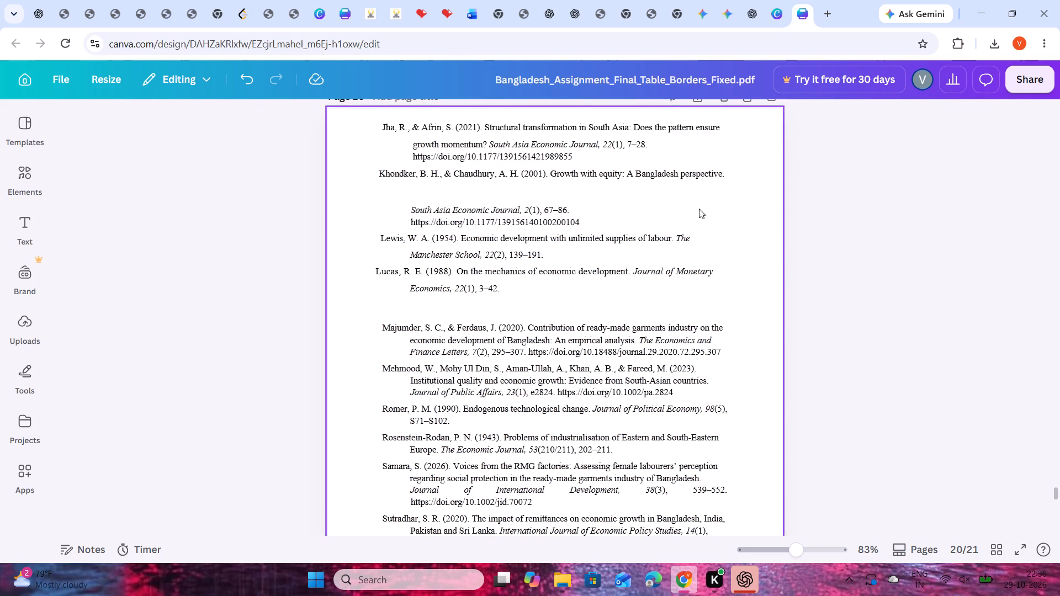
{"action": "left_click_drag", "start_coordinate": [585, 174], "coordinate": [586, 197]}
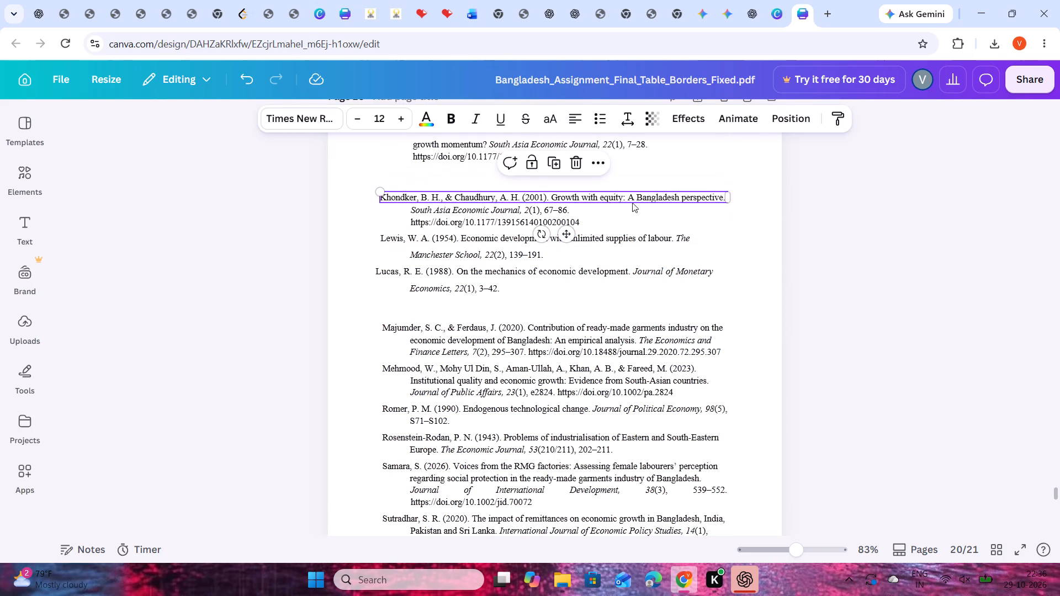
{"action": "left_click", "coordinate": [825, 219]}
Move the Jha & Afrin (2021) title, journal and DOI lines down to sit directly above the Khondker & Chaudhury entry.
{"action": "left_click_drag", "start_coordinate": [559, 151], "coordinate": [560, 172]}
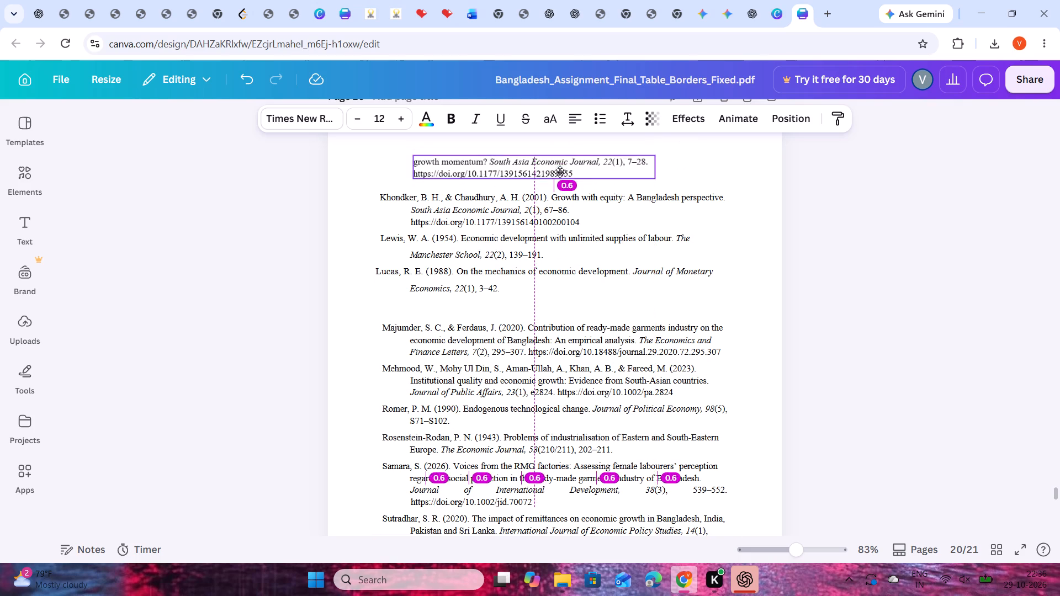
{"action": "left_click_drag", "start_coordinate": [560, 172], "coordinate": [561, 174]}
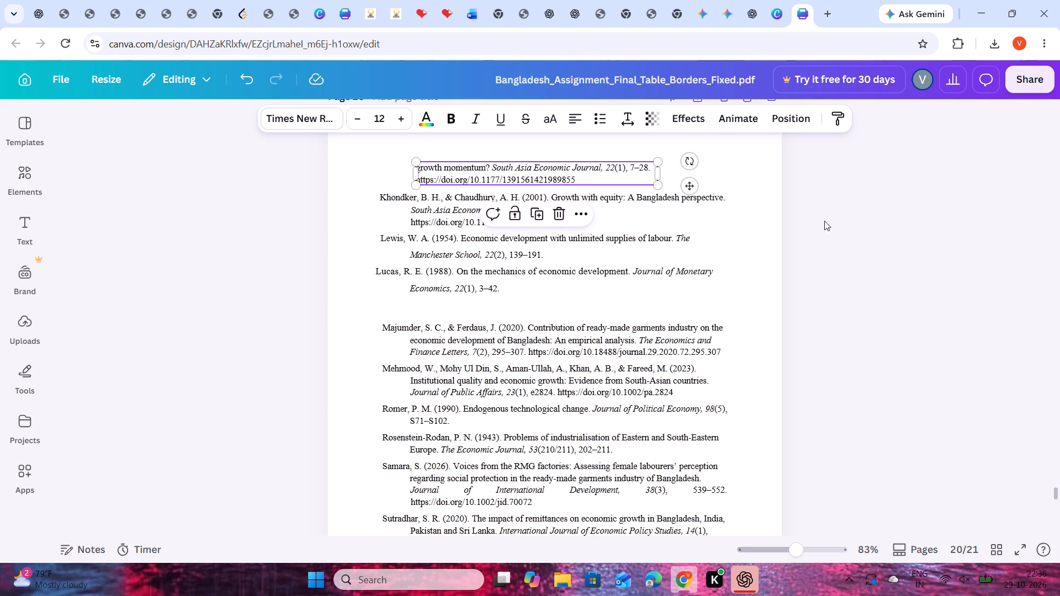
{"action": "left_click", "coordinate": [836, 222]}
{"action": "left_click_drag", "start_coordinate": [582, 127], "coordinate": [582, 151]}
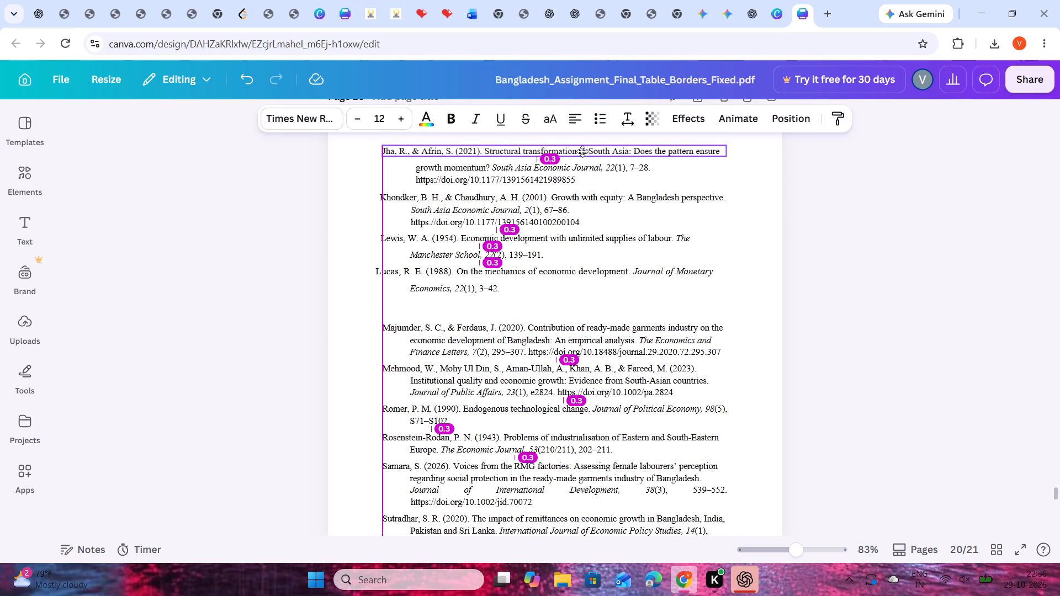
{"action": "left_click_drag", "start_coordinate": [582, 151], "coordinate": [582, 150]}
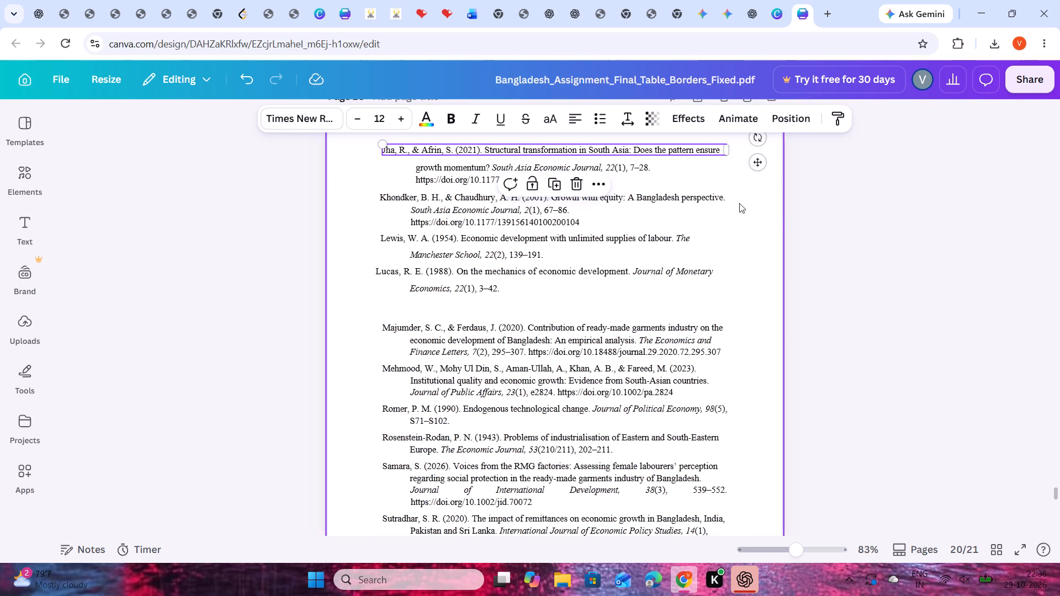
{"action": "left_click", "coordinate": [886, 234]}
Review the layout of pages 19 to 21, and go back through the earlier pages to the regression tables on page 16.
{"action": "scroll", "coordinate": [887, 256], "scroll_direction": "up", "scroll_amount": 4}
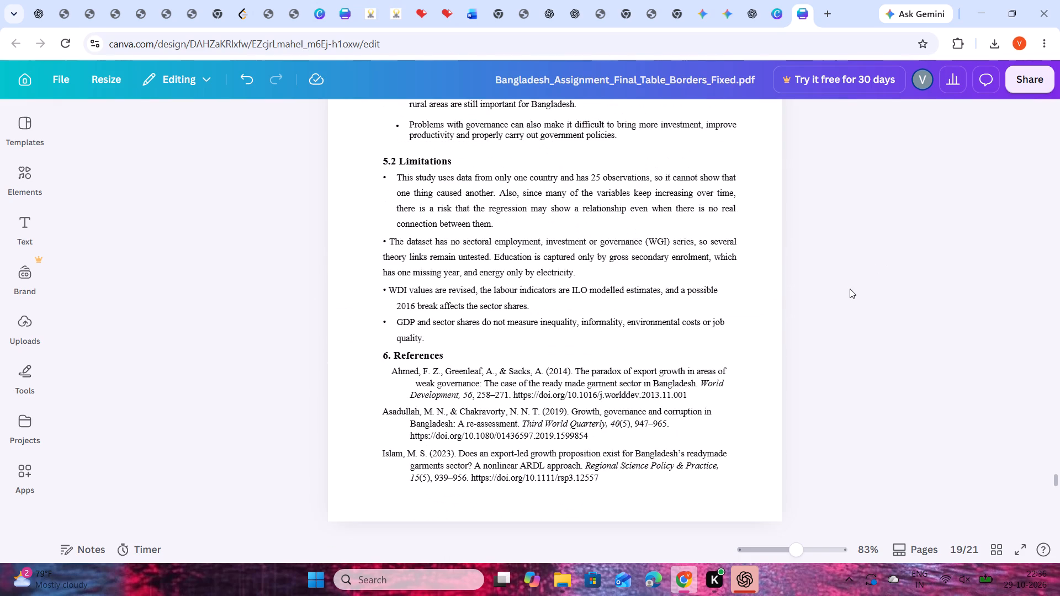
{"action": "scroll", "coordinate": [842, 301], "scroll_direction": "down", "scroll_amount": 12}
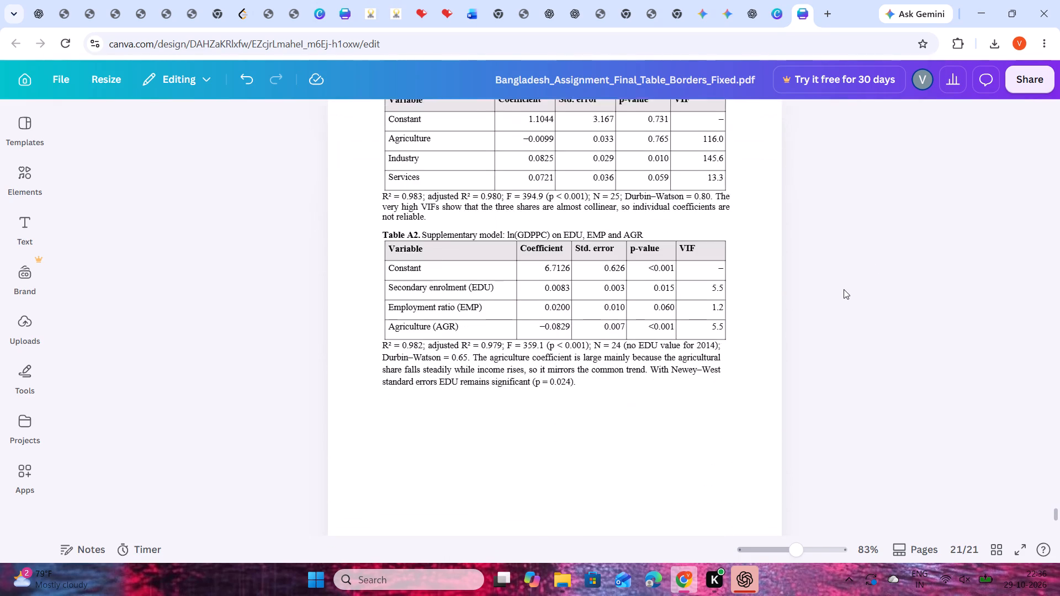
{"action": "scroll", "coordinate": [844, 289], "scroll_direction": "up", "scroll_amount": 3}
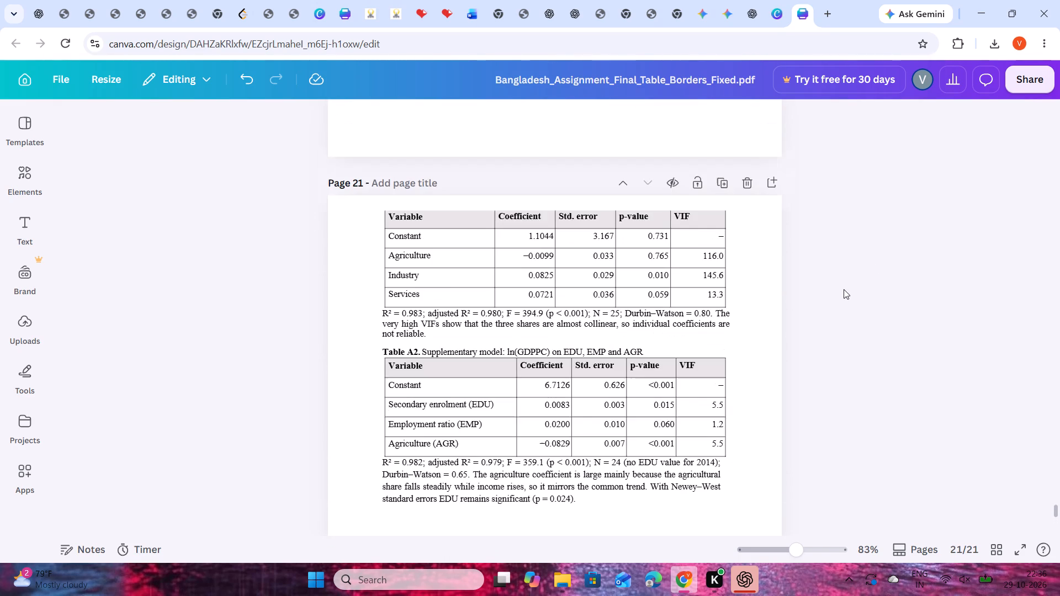
{"action": "scroll", "coordinate": [845, 286], "scroll_direction": "up", "scroll_amount": 4}
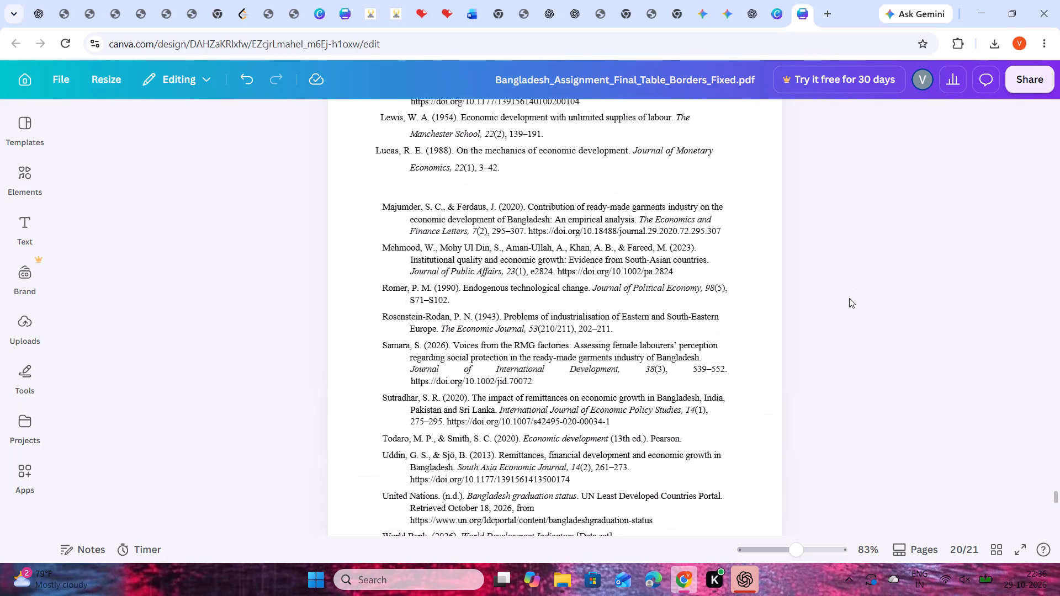
{"action": "scroll", "coordinate": [846, 299], "scroll_direction": "up", "scroll_amount": 11}
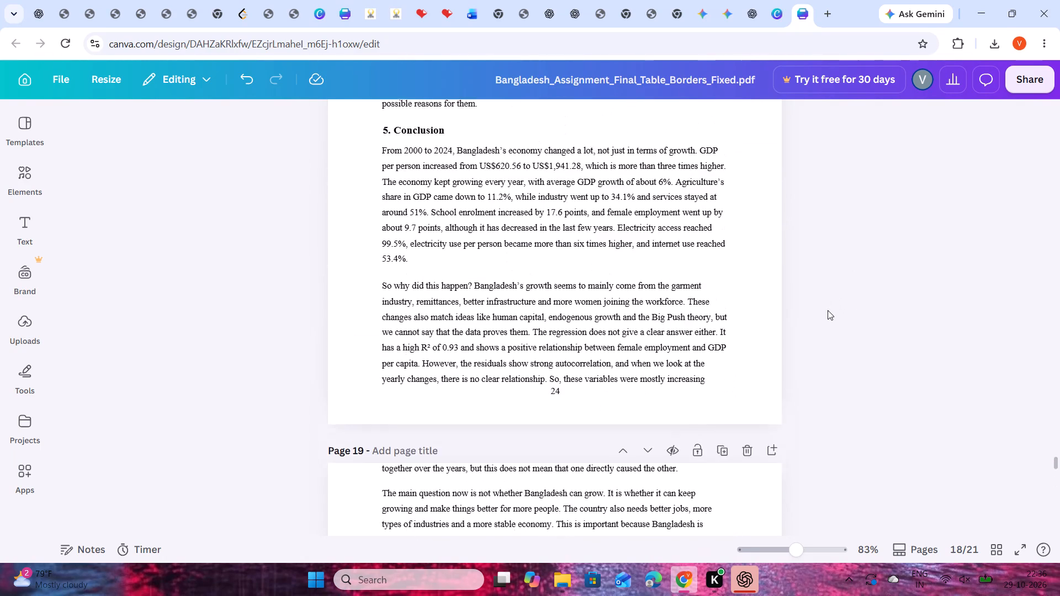
{"action": "scroll", "coordinate": [828, 310], "scroll_direction": "up", "scroll_amount": 9}
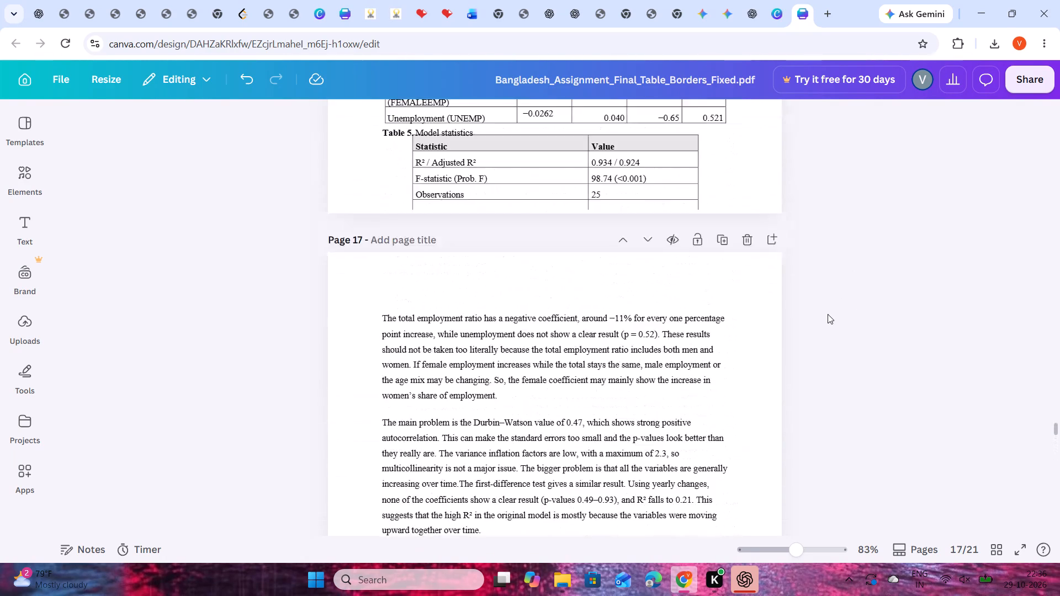
{"action": "scroll", "coordinate": [828, 314], "scroll_direction": "up", "scroll_amount": 2}
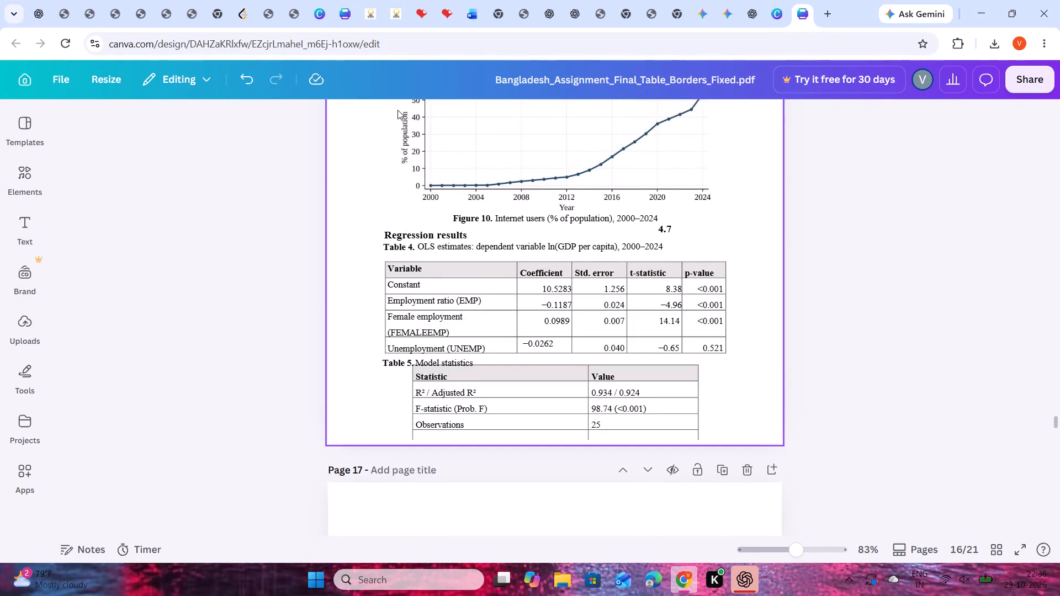
{"action": "left_click", "coordinate": [273, 15]}
{"action": "scroll", "coordinate": [445, 302], "scroll_direction": "down", "scroll_amount": 6}
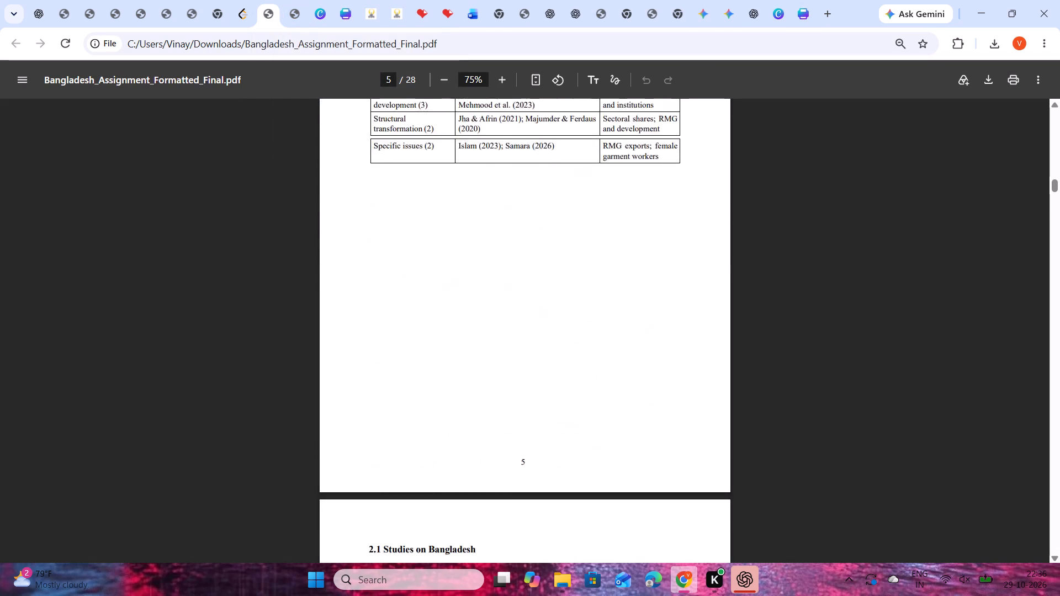
{"action": "left_click", "coordinate": [301, 23]}
{"action": "scroll", "coordinate": [415, 240], "scroll_direction": "down", "scroll_amount": 11}
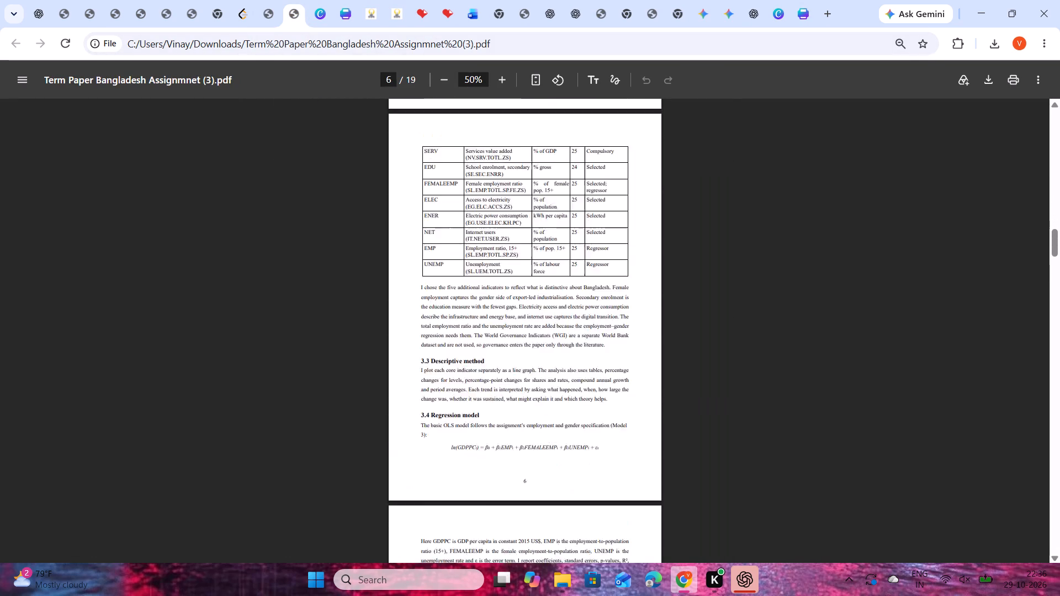
{"action": "scroll", "coordinate": [444, 269], "scroll_direction": "down", "scroll_amount": 7}
{"action": "scroll", "coordinate": [446, 272], "scroll_direction": "down", "scroll_amount": 15}
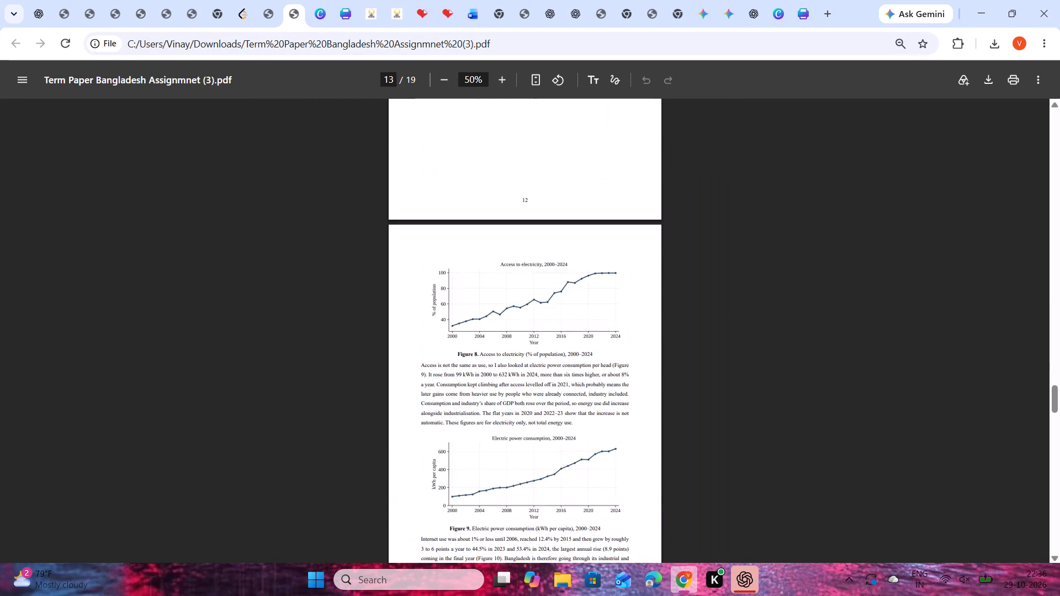
{"action": "scroll", "coordinate": [452, 264], "scroll_direction": "down", "scroll_amount": 5}
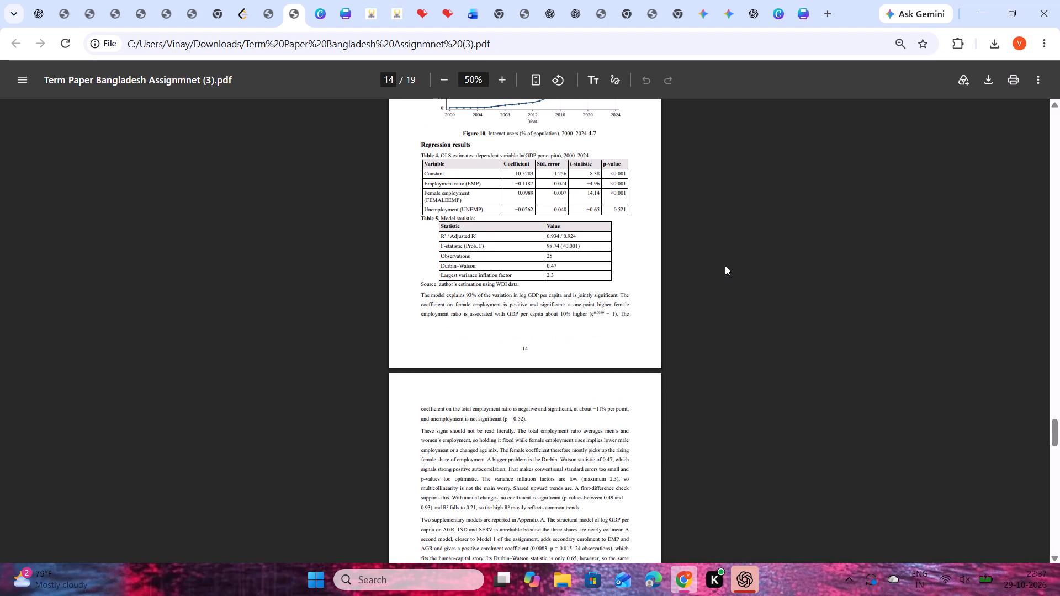
{"action": "key", "text": "shift+super+s"}
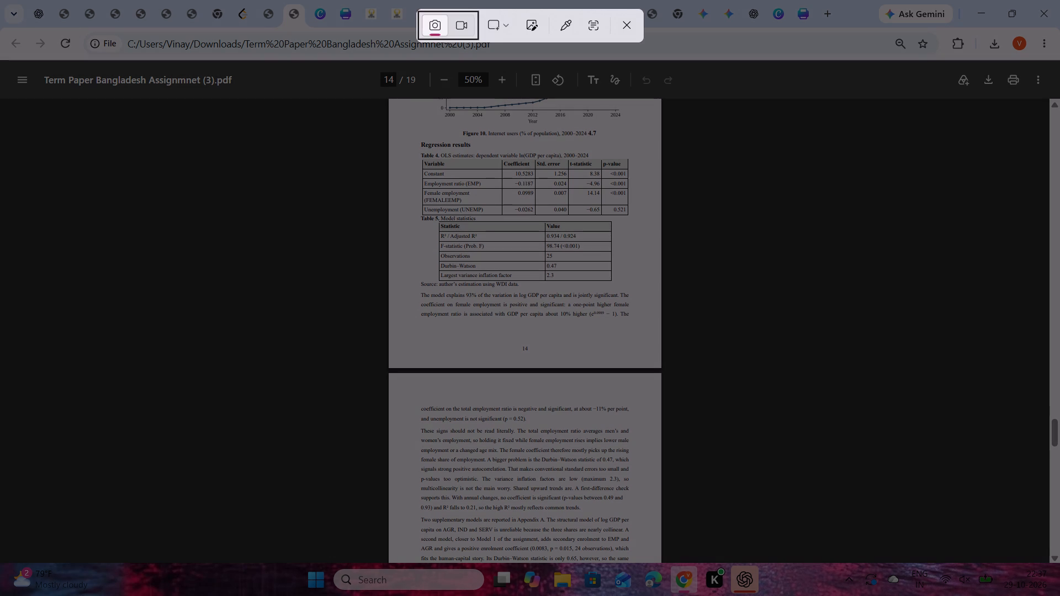
{"action": "left_click_drag", "start_coordinate": [393, 151], "coordinate": [654, 281]}
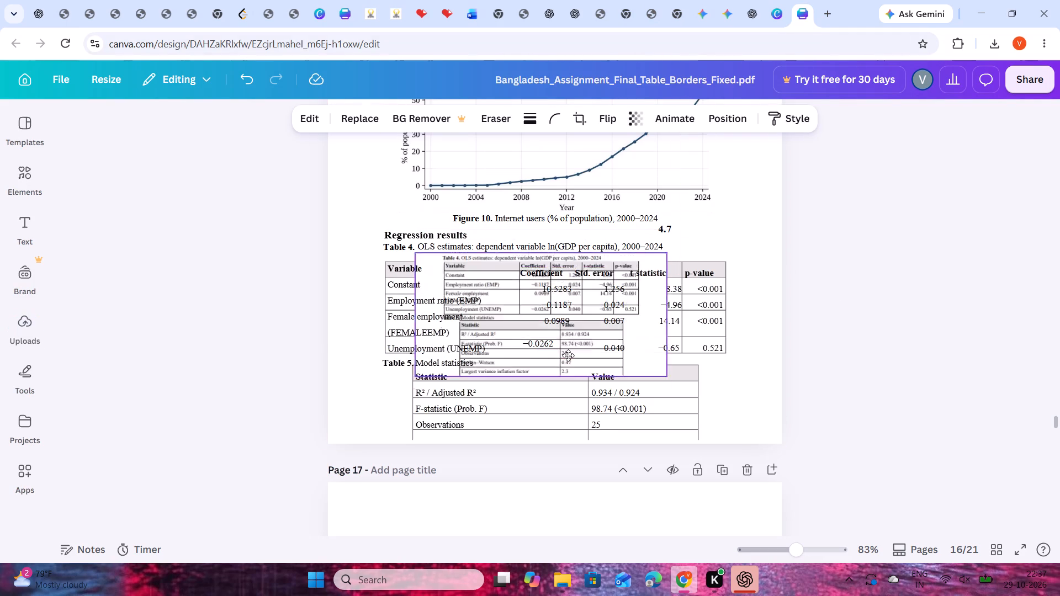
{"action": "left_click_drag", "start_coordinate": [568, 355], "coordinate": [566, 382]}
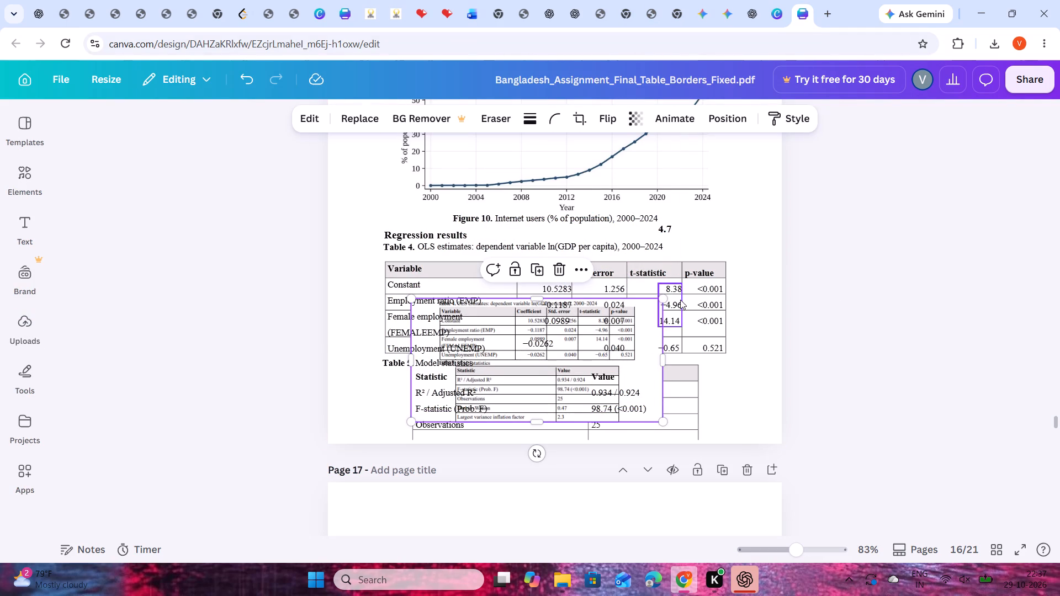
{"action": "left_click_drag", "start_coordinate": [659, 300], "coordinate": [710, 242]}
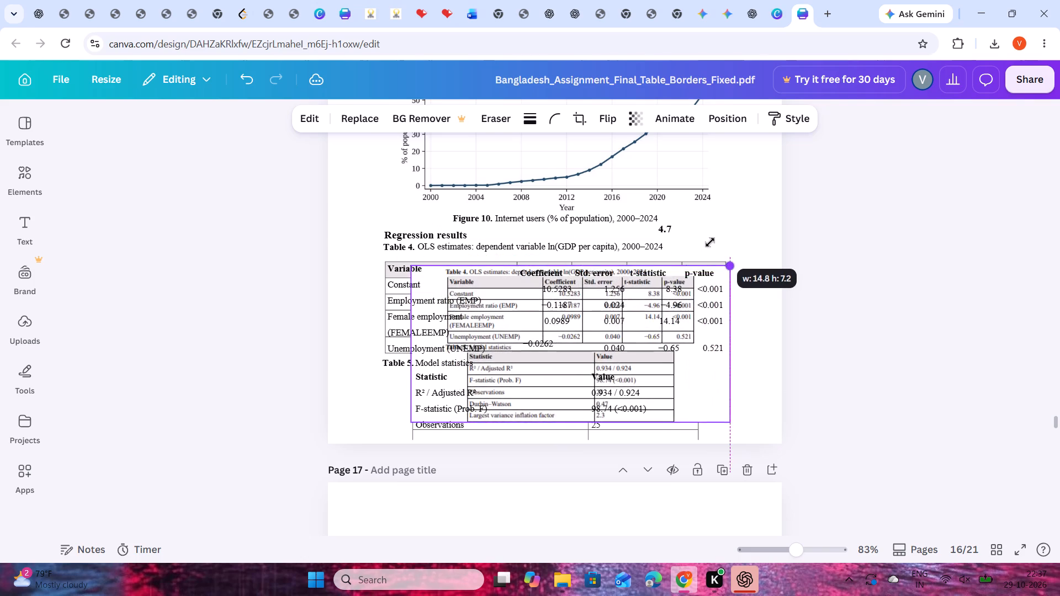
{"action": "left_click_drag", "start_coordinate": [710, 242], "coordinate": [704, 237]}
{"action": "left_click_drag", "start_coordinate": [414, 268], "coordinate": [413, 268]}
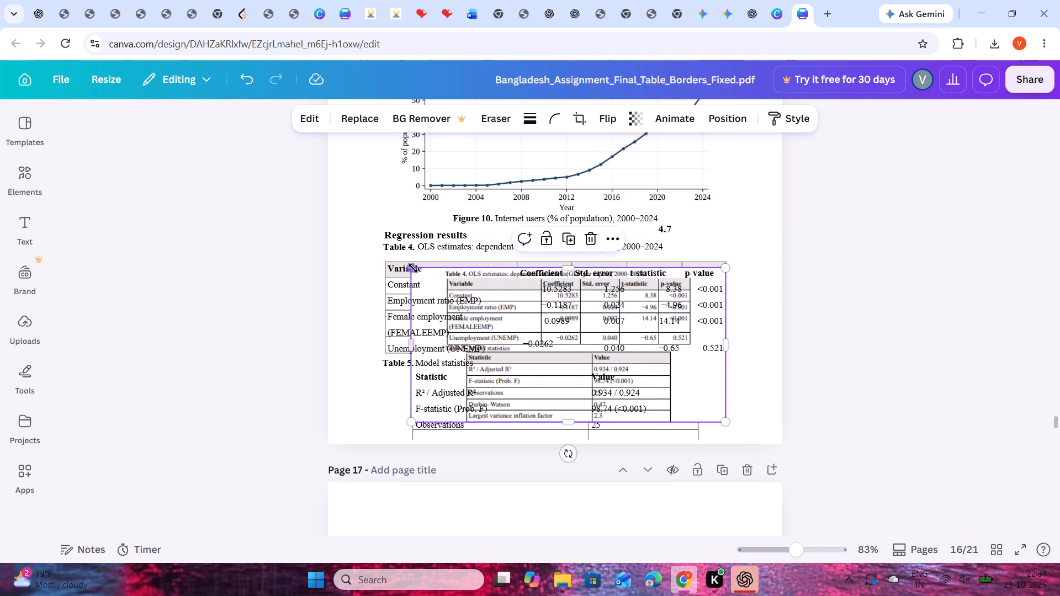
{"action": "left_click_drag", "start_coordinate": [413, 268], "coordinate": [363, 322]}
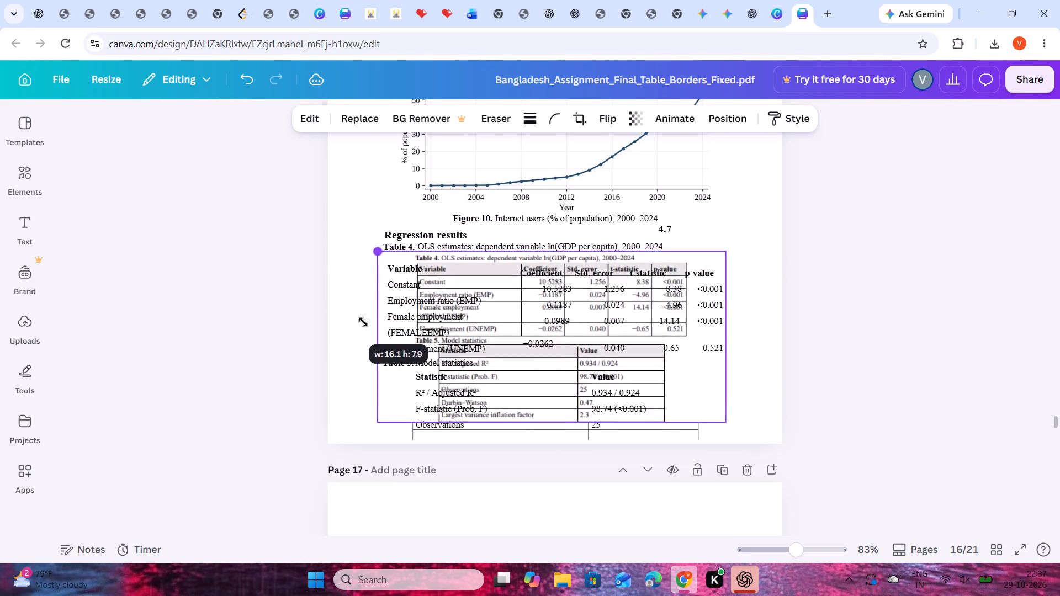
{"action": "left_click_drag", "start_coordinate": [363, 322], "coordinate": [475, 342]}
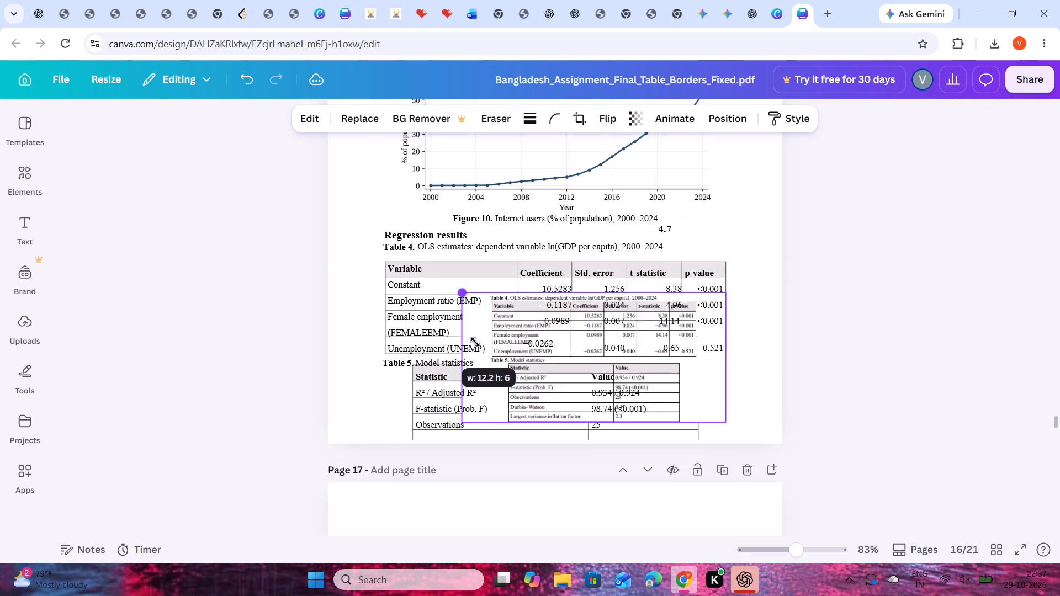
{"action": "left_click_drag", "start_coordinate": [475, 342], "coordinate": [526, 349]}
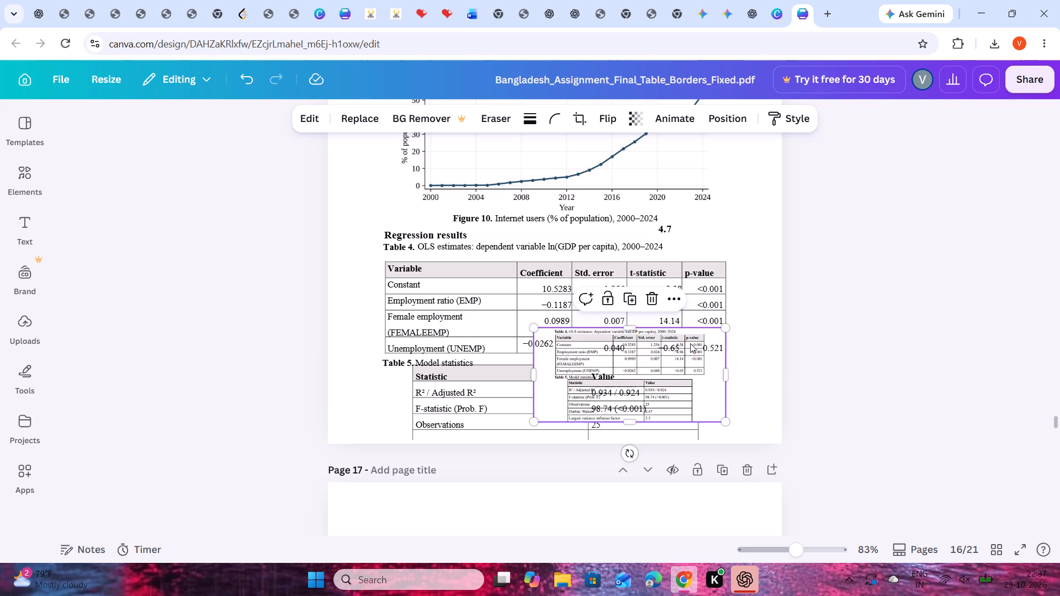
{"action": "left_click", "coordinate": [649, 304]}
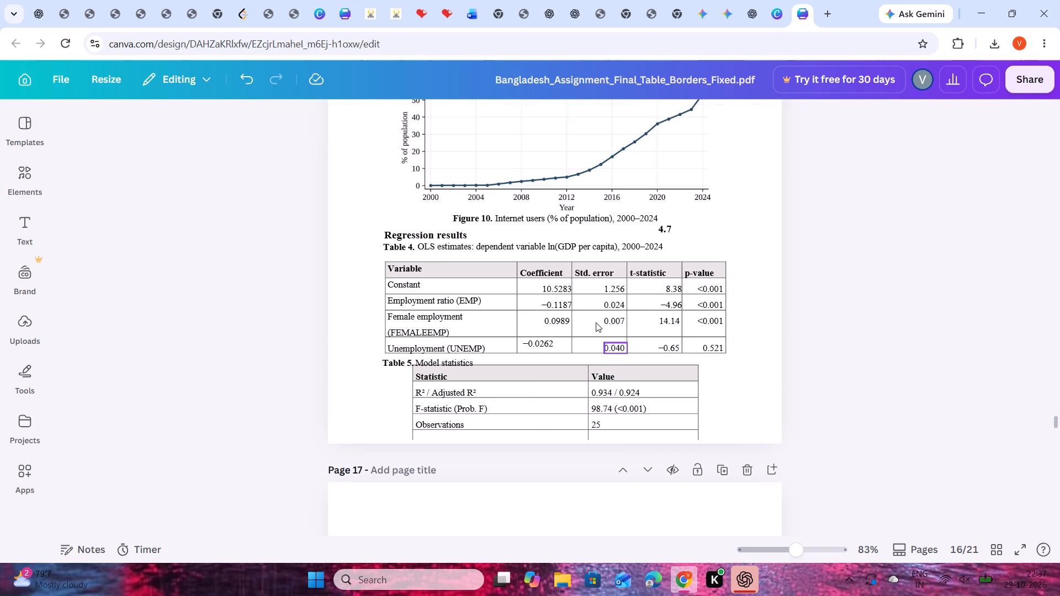
Delete the border and shading graphic behind Tables 4 and 5 on page 16.
{"action": "left_click", "coordinate": [596, 322]}
{"action": "left_click", "coordinate": [570, 228]}
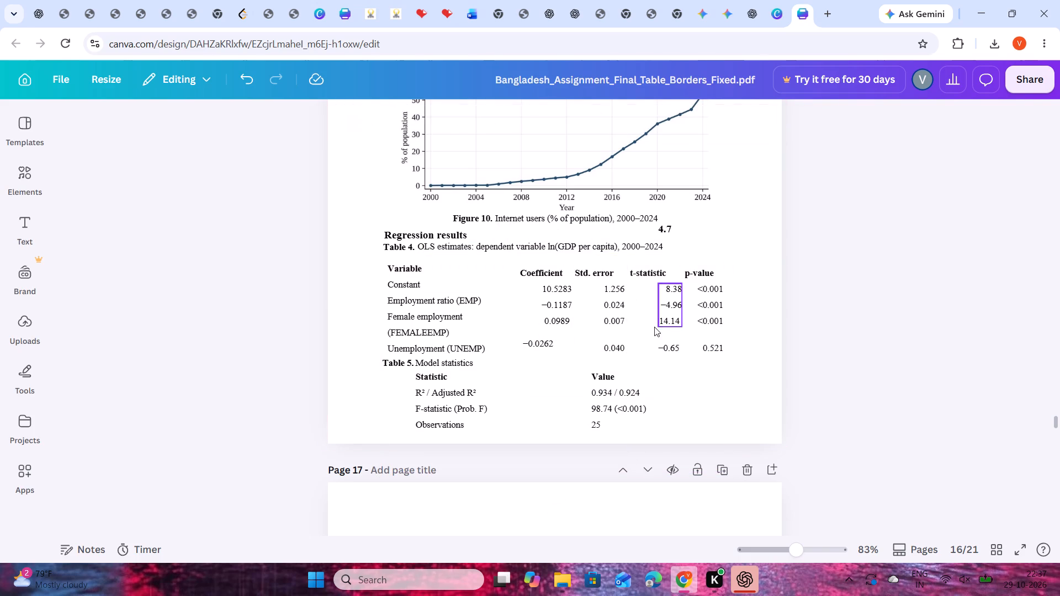
Delete the variable-name column and the Coefficient heading of Table 4 on page 16.
{"action": "left_click", "coordinate": [413, 273]}
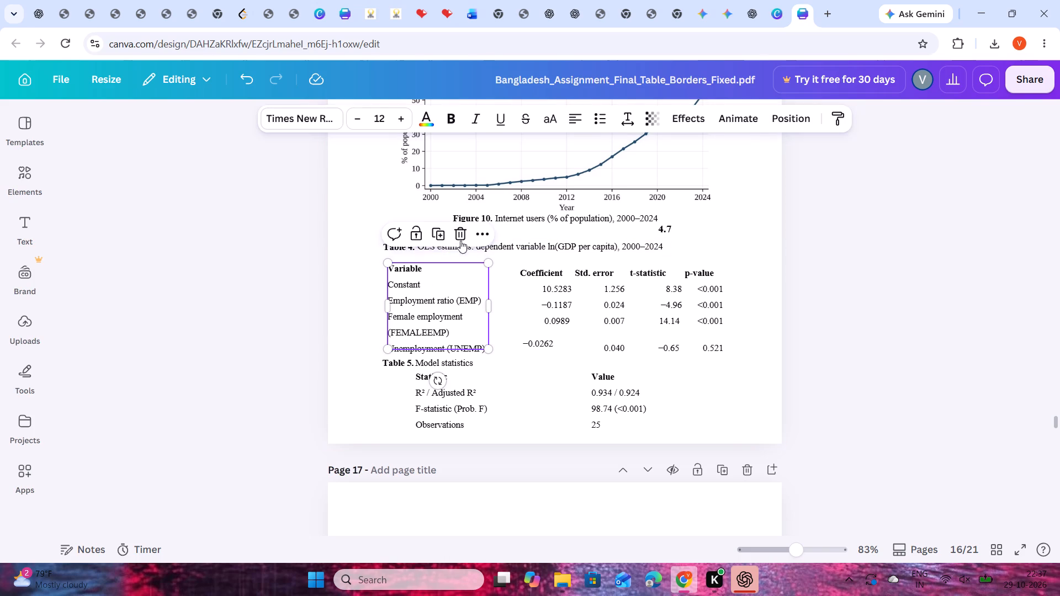
{"action": "left_click", "coordinate": [464, 235]}
{"action": "left_click", "coordinate": [542, 292]}
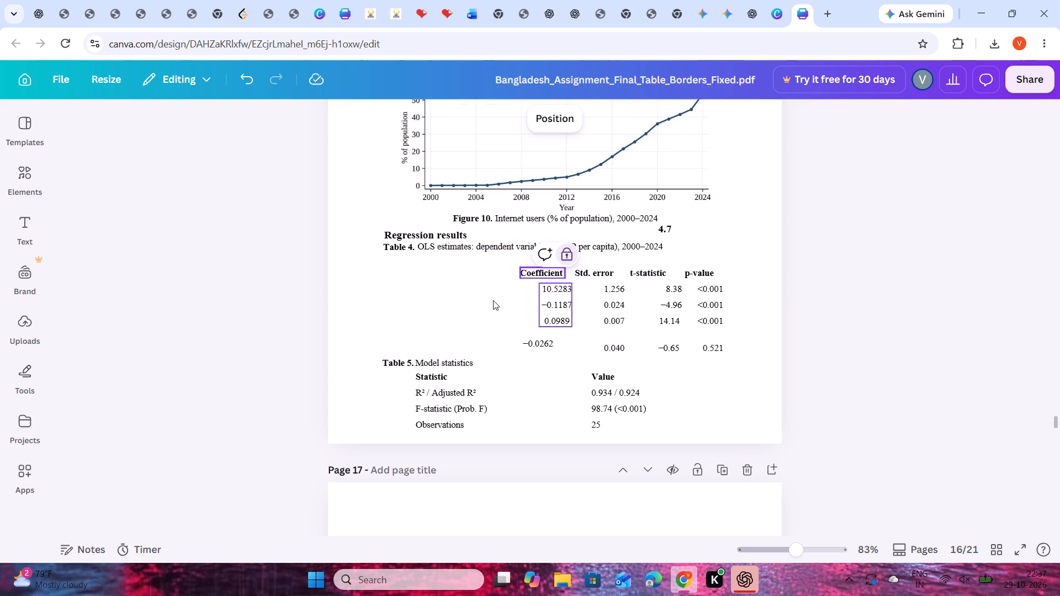
{"action": "left_click", "coordinate": [493, 300]}
{"action": "left_click", "coordinate": [529, 273]}
{"action": "left_click", "coordinate": [565, 237]}
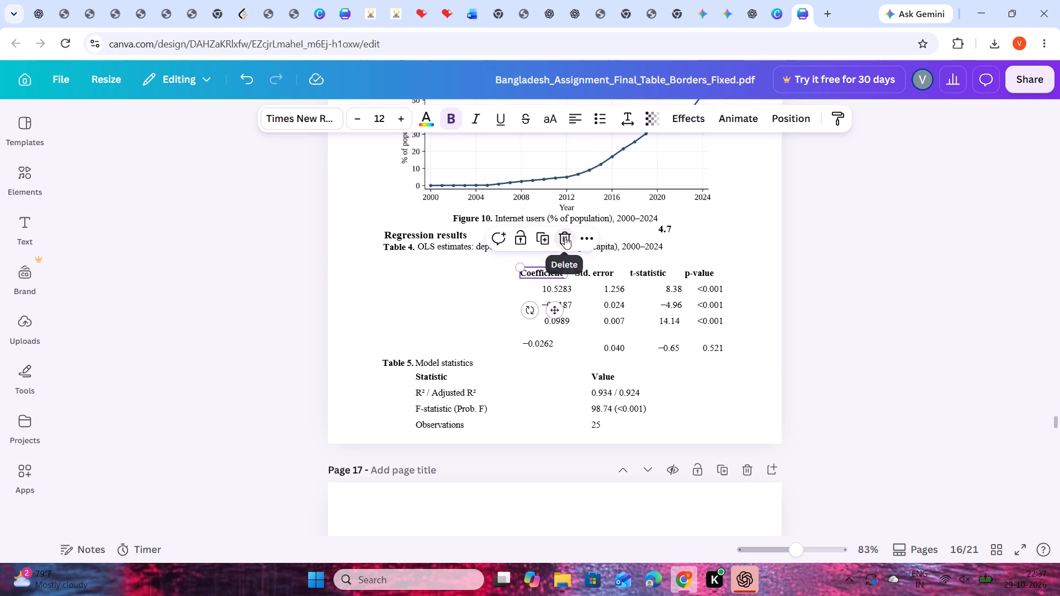
Unlock the locked block of three coefficient values in Table 4 and delete it.
{"action": "left_click", "coordinate": [553, 290]}
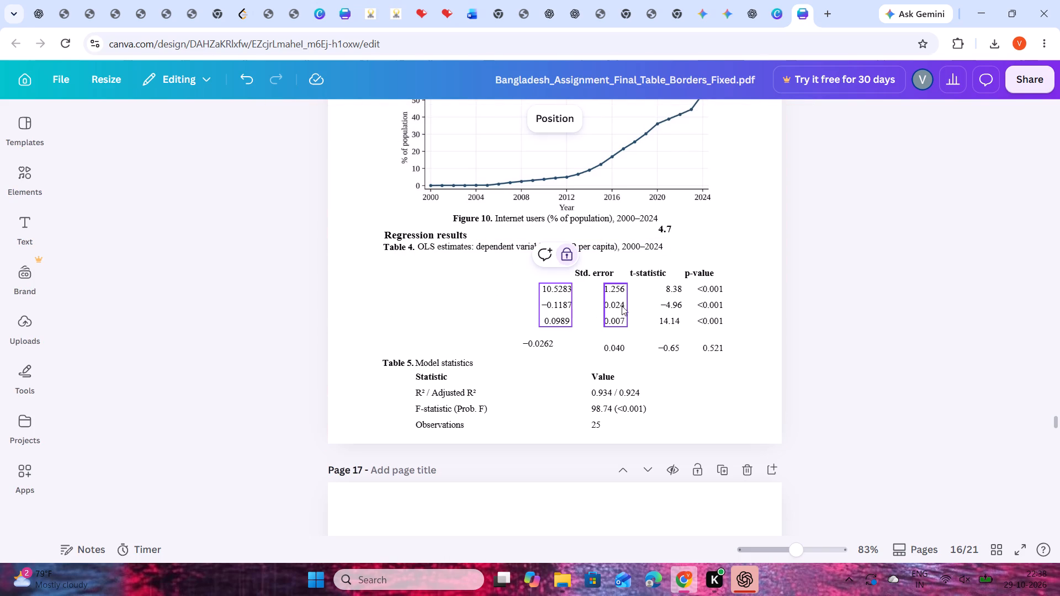
{"action": "key", "text": "BackSpace"}
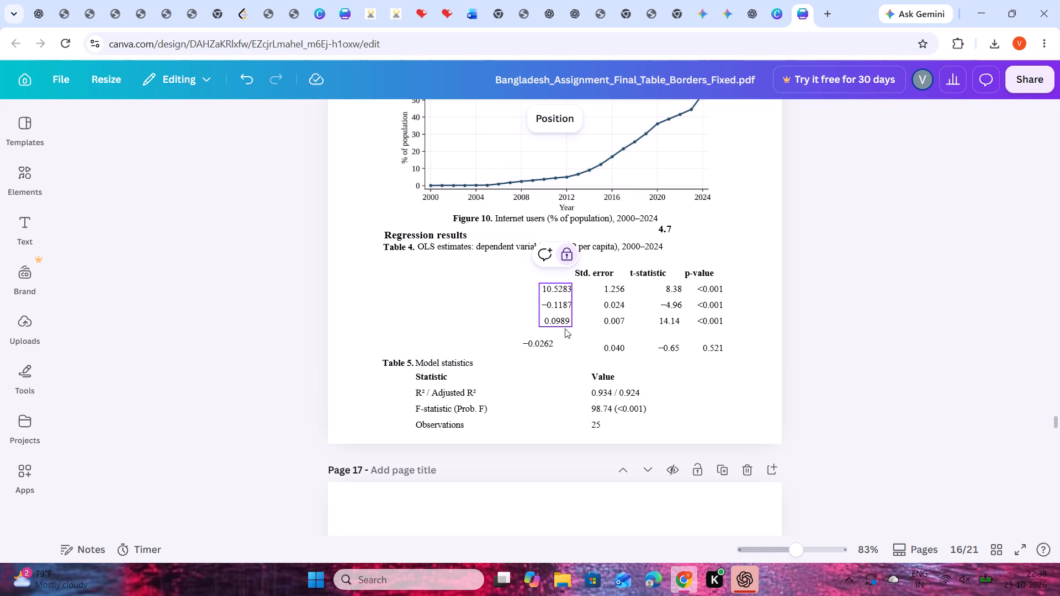
{"action": "key", "text": "BackSpace"}
{"action": "left_click", "coordinate": [559, 306]}
{"action": "key", "text": "BackSpace"}
{"action": "left_click", "coordinate": [572, 323]}
{"action": "left_click", "coordinate": [561, 317]}
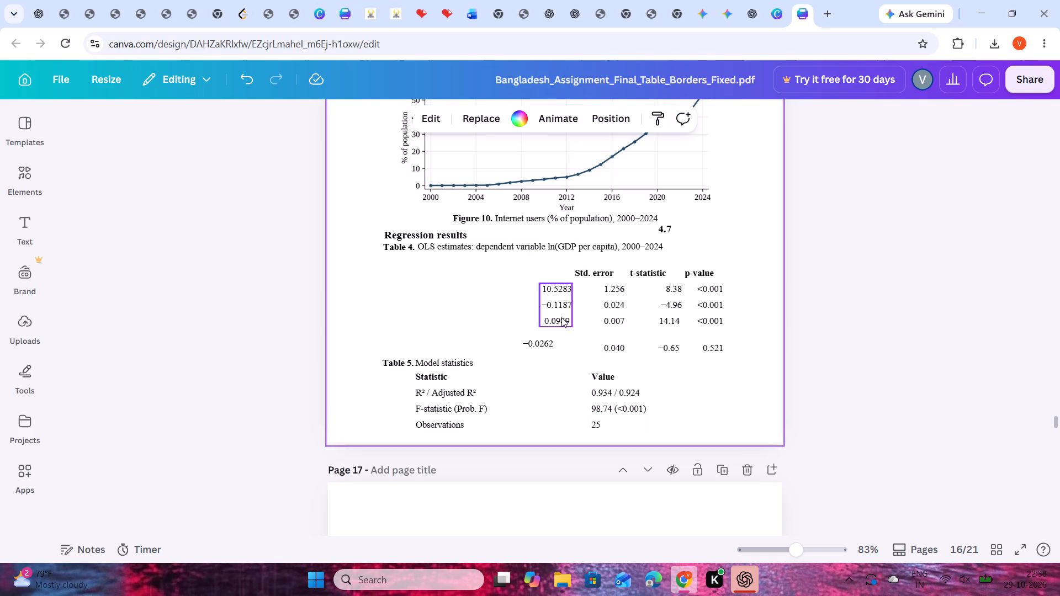
{"action": "key", "text": "BackSpace"}
{"action": "right_click", "coordinate": [561, 313]}
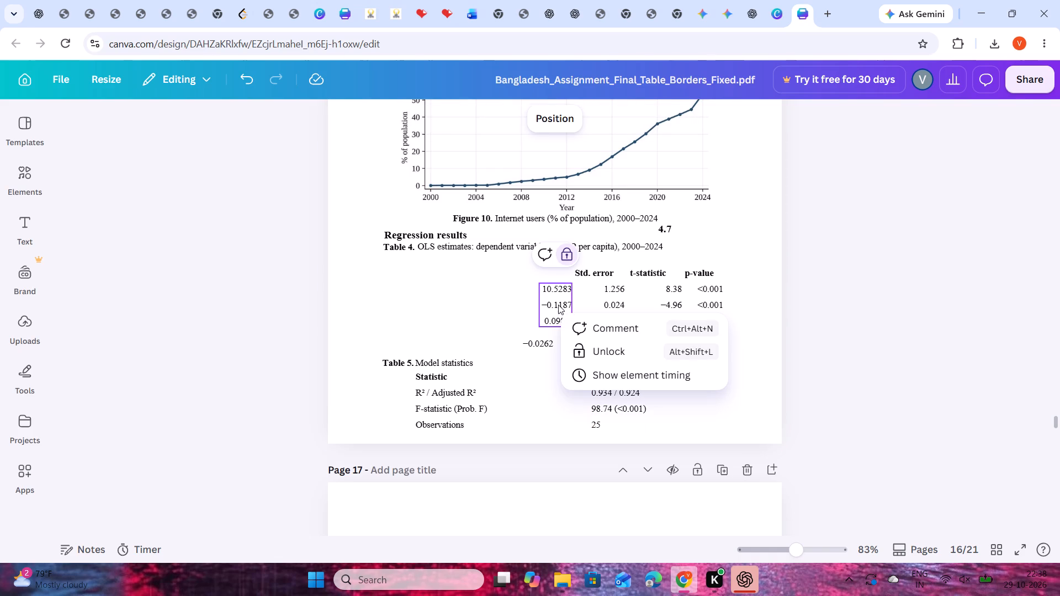
{"action": "left_click", "coordinate": [598, 345]}
{"action": "left_click", "coordinate": [577, 258]}
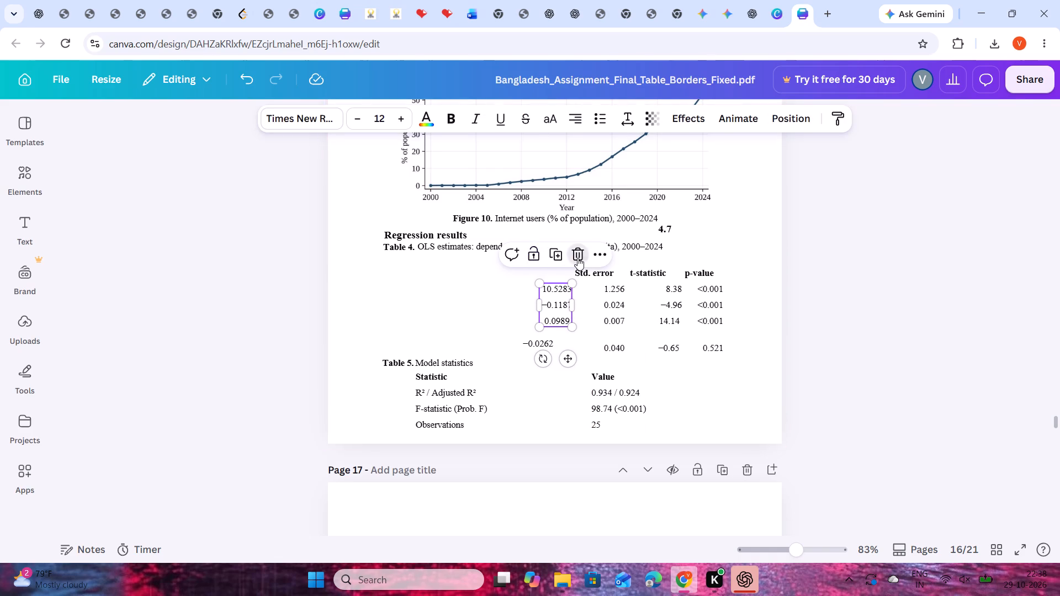
Delete the three-value blocks under Std. error, t-statistic and p-value in Table 4, along with those three headings.
{"action": "left_click", "coordinate": [608, 301]}
{"action": "left_click", "coordinate": [637, 247]}
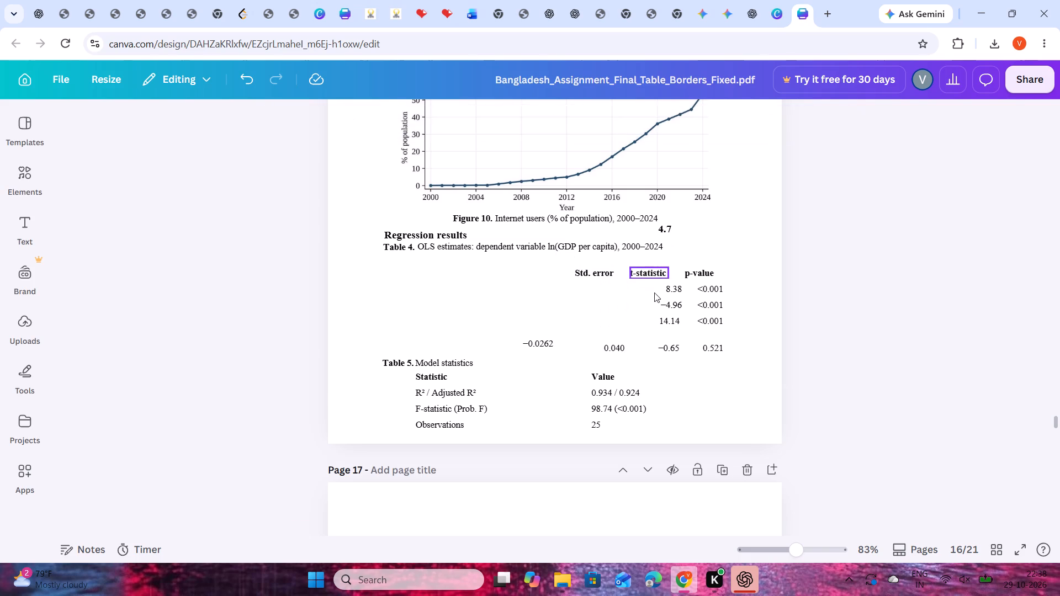
{"action": "left_click", "coordinate": [670, 308]}
{"action": "left_click", "coordinate": [687, 258]}
{"action": "left_click", "coordinate": [707, 304]}
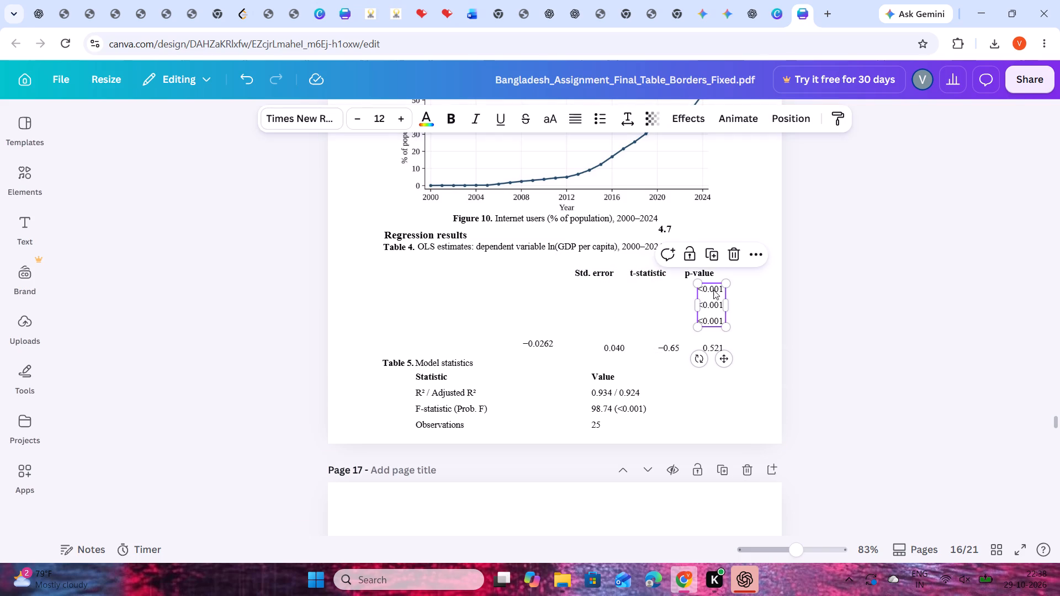
{"action": "left_click", "coordinate": [729, 258]}
{"action": "left_click", "coordinate": [708, 272]}
{"action": "left_click", "coordinate": [716, 245]}
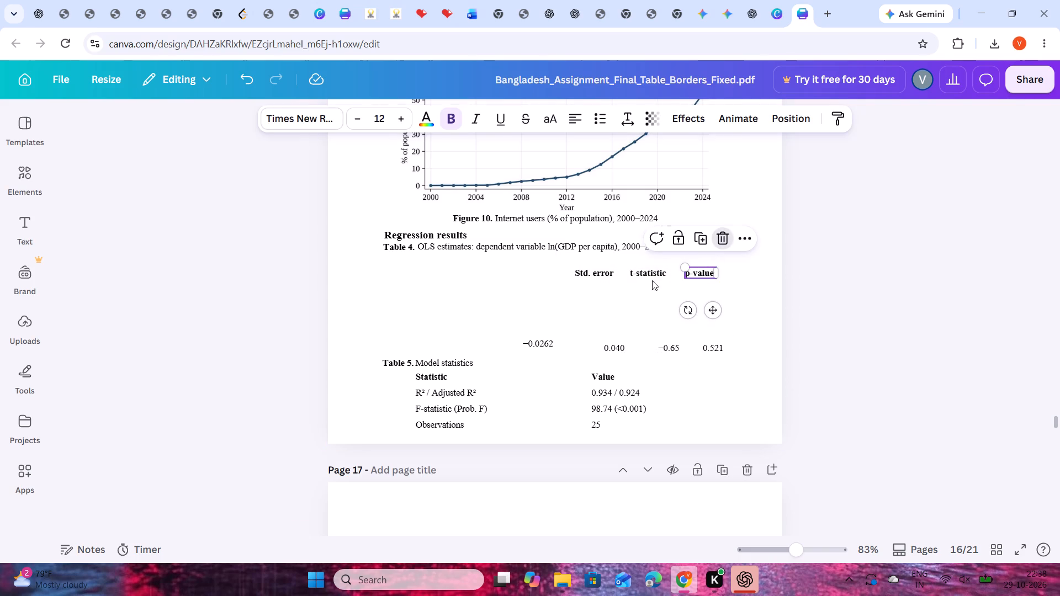
{"action": "left_click", "coordinate": [649, 273]}
{"action": "left_click", "coordinate": [670, 243]}
{"action": "left_click", "coordinate": [600, 271]}
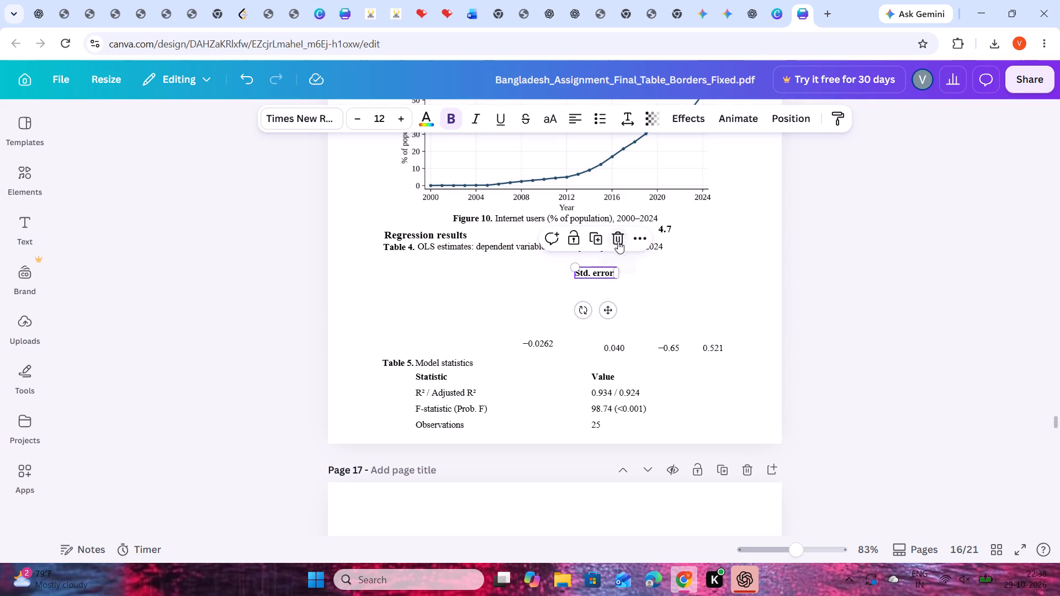
{"action": "left_click", "coordinate": [617, 241]}
Delete the four remaining Unemployment row values of Table 4: −0.0262, 0.040, −0.65 and 0.521.
{"action": "left_click", "coordinate": [547, 341]}
{"action": "left_click", "coordinate": [570, 303]}
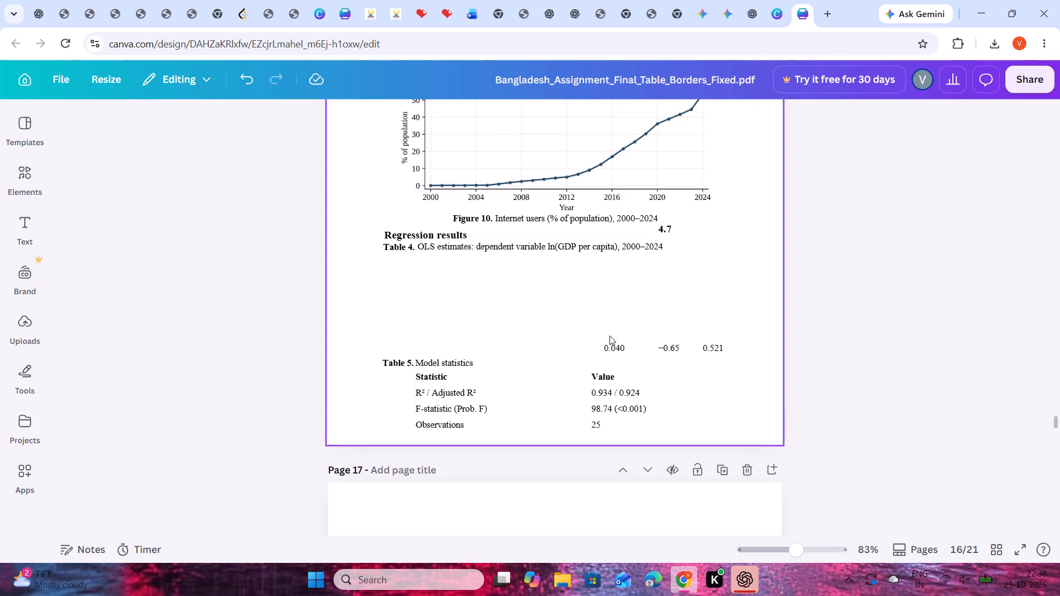
{"action": "left_click", "coordinate": [613, 345]}
{"action": "left_click", "coordinate": [639, 313]}
{"action": "left_click", "coordinate": [677, 348]}
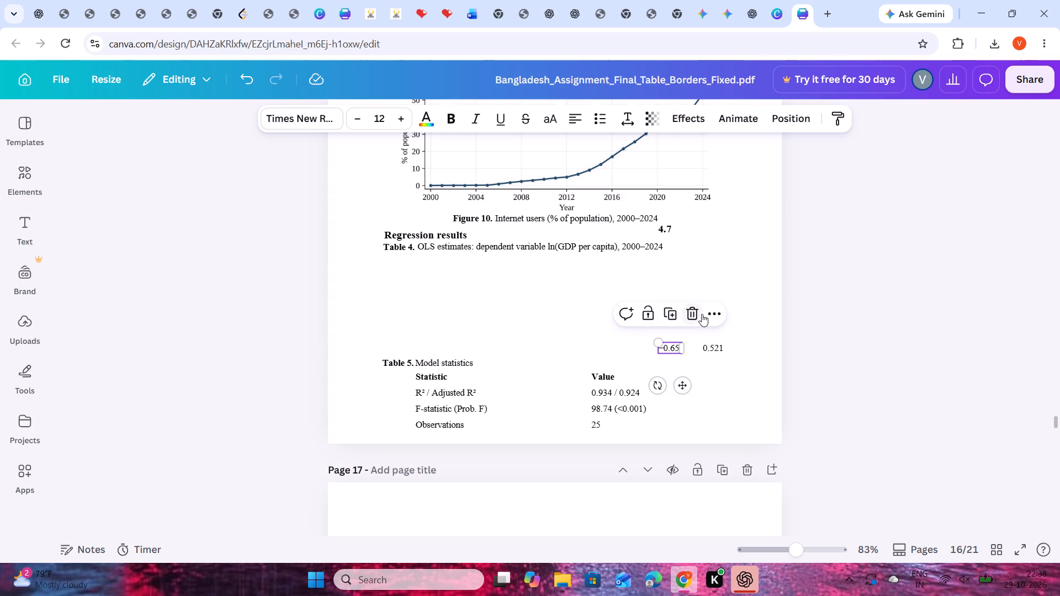
{"action": "left_click", "coordinate": [702, 314]}
{"action": "left_click", "coordinate": [707, 344]}
{"action": "left_click", "coordinate": [737, 312]}
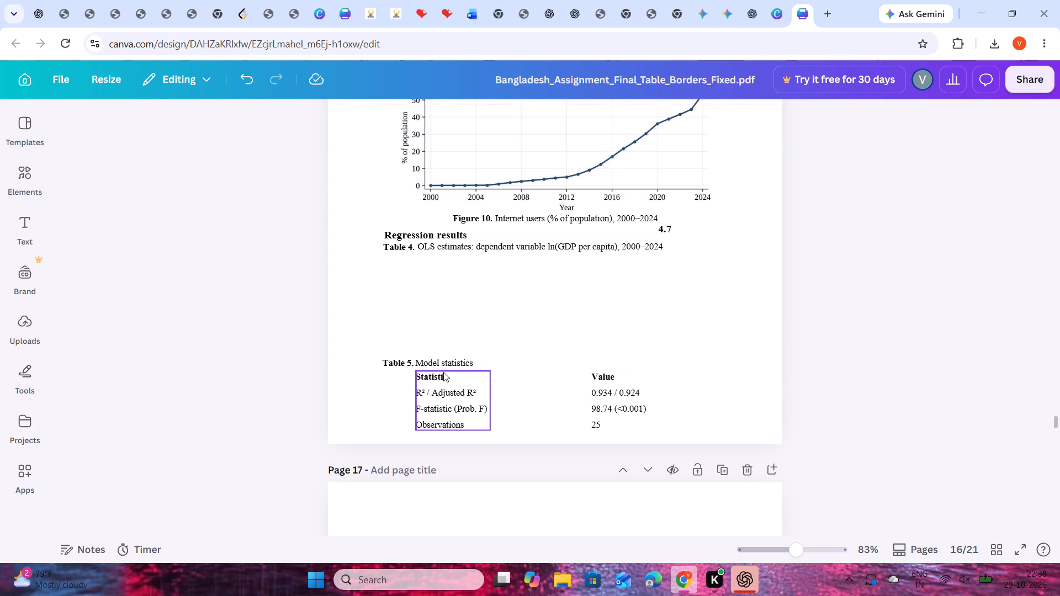
Delete Table 5 from page 16, including its Statistic column, Value column and the "Table 5. Model statistics" caption.
{"action": "left_click", "coordinate": [443, 372]}
{"action": "left_click", "coordinate": [481, 343]}
{"action": "left_click", "coordinate": [451, 366]}
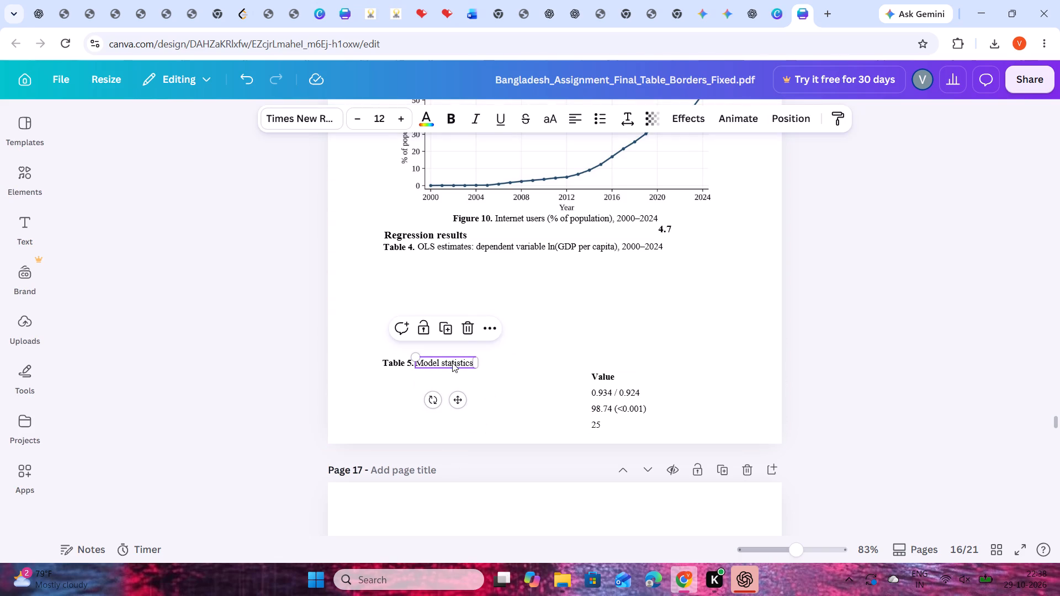
{"action": "left_click", "coordinate": [467, 339]}
{"action": "left_click", "coordinate": [396, 357]}
{"action": "left_click", "coordinate": [426, 333]}
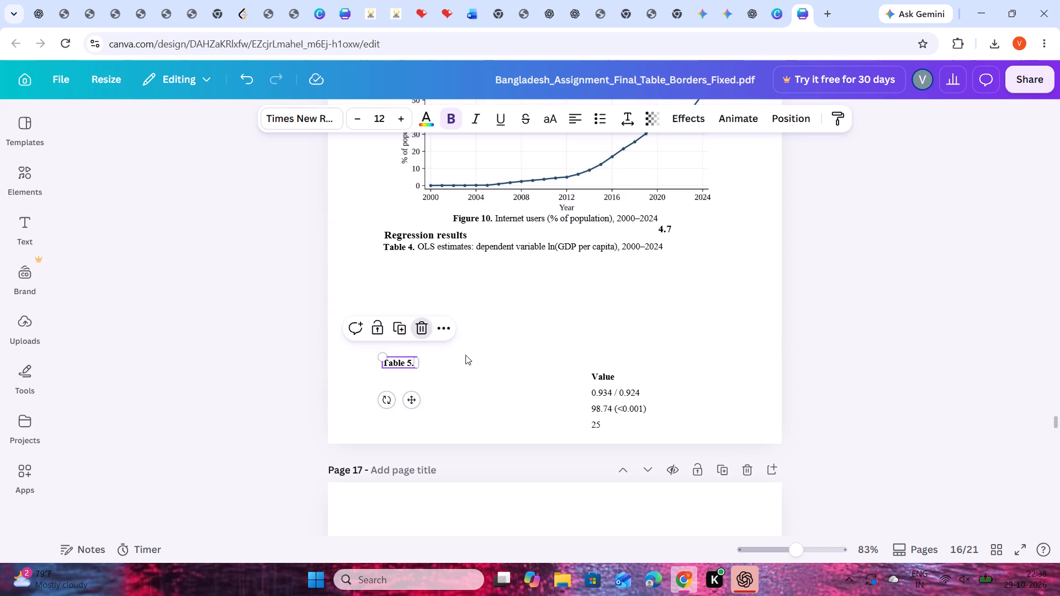
{"action": "left_click", "coordinate": [608, 372]}
{"action": "left_click", "coordinate": [637, 336]}
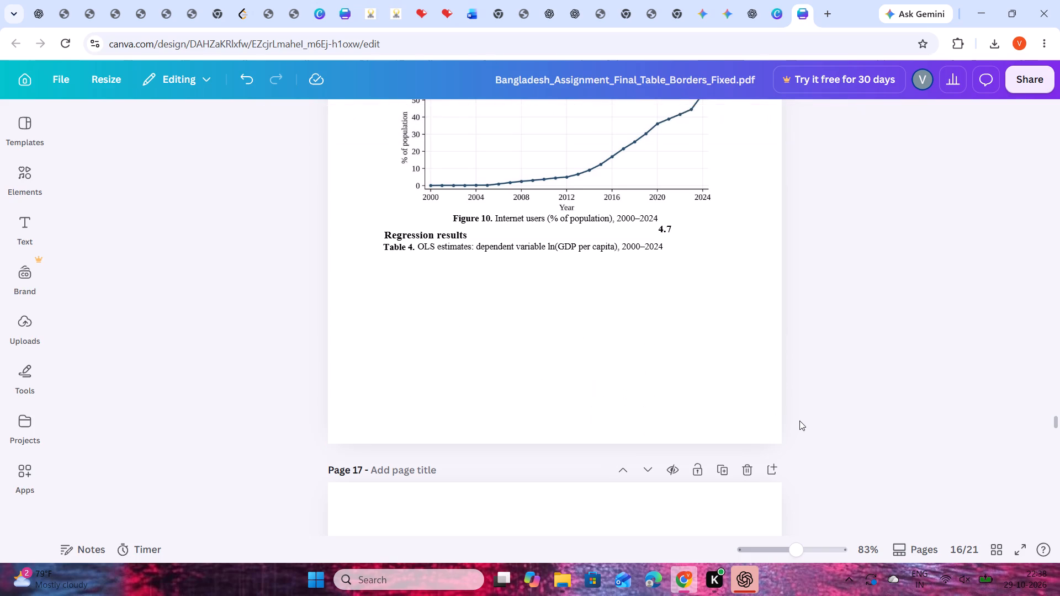
Paste the captured tables image onto page 16 and place it in the empty area below the Regression results heading.
{"action": "key", "text": "ctrl+v"}
{"action": "left_click", "coordinate": [893, 320]}
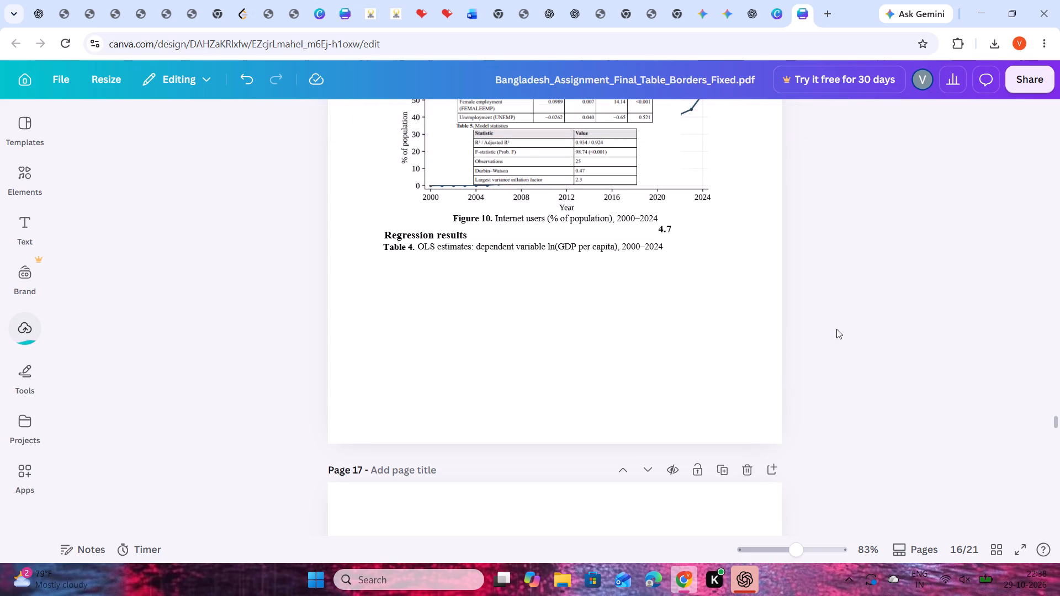
{"action": "left_click_drag", "start_coordinate": [529, 157], "coordinate": [523, 391]}
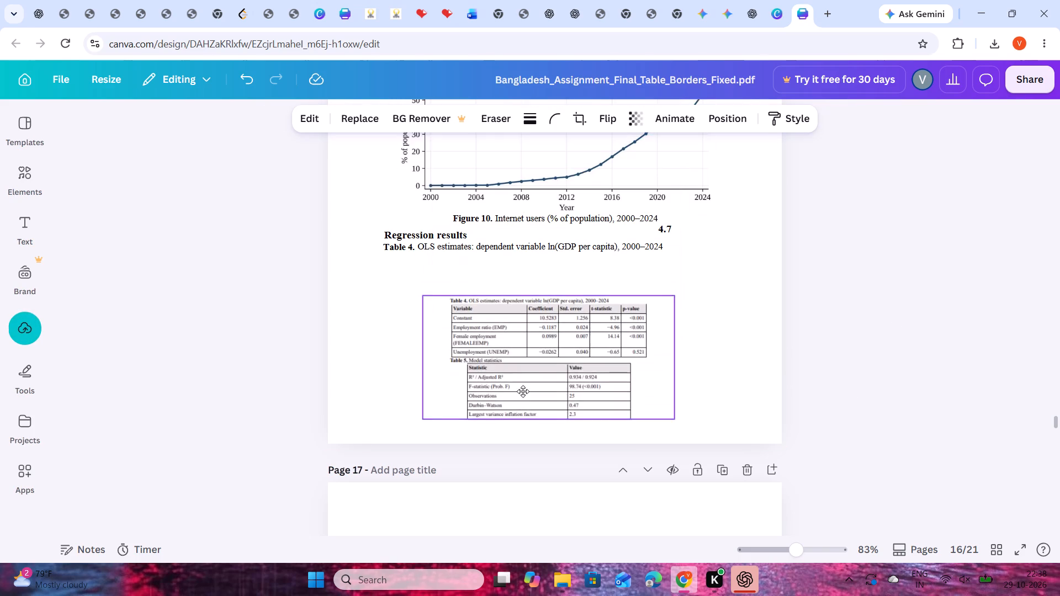
{"action": "left_click_drag", "start_coordinate": [523, 391], "coordinate": [520, 375]}
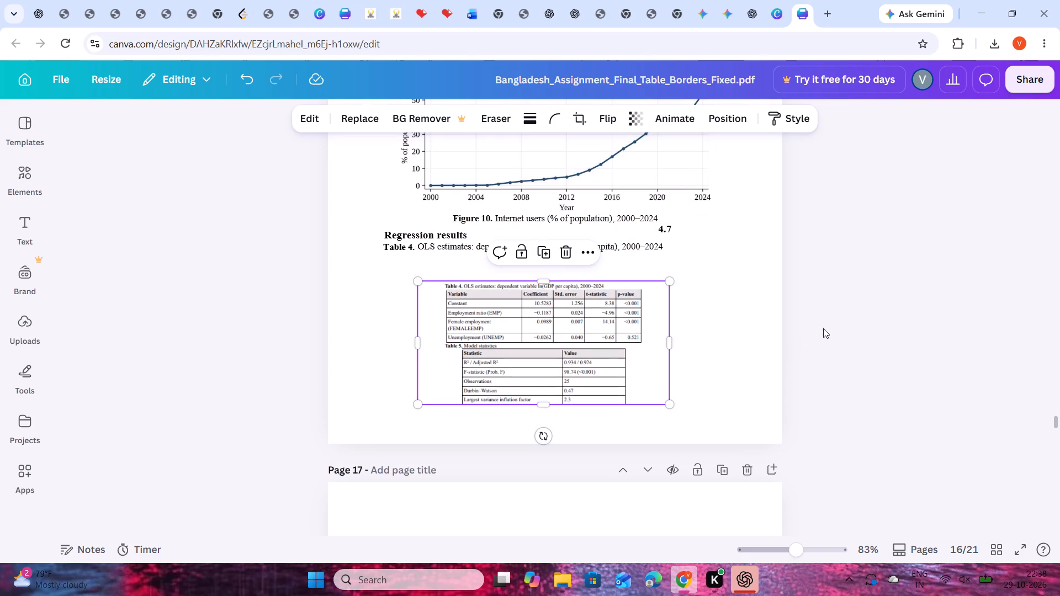
{"action": "left_click", "coordinate": [830, 324]}
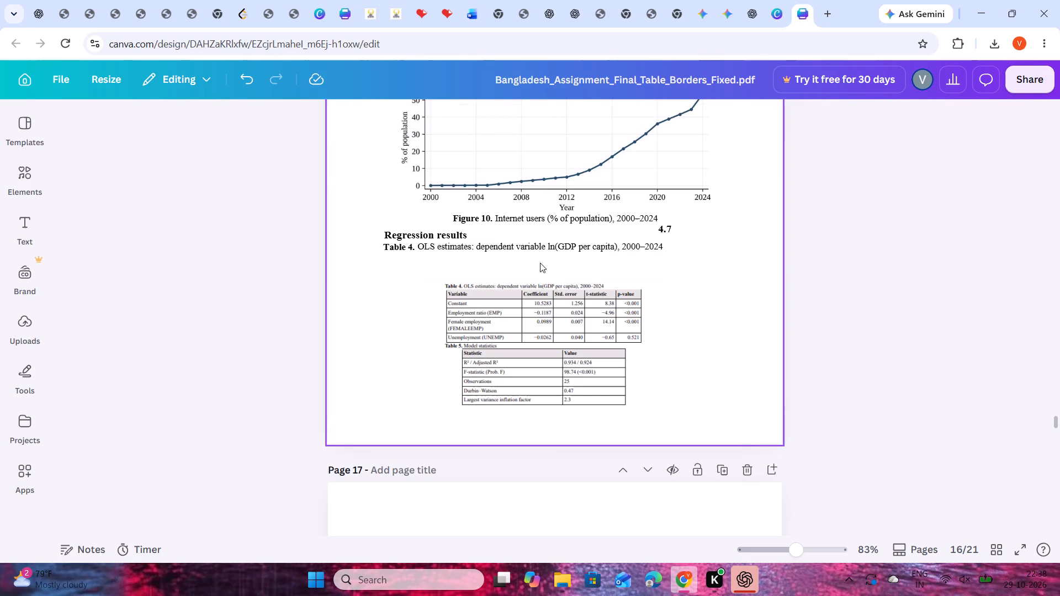
Delete the old Table 4 caption text and its "Table 4." label above the pasted image.
{"action": "left_click", "coordinate": [520, 246]}
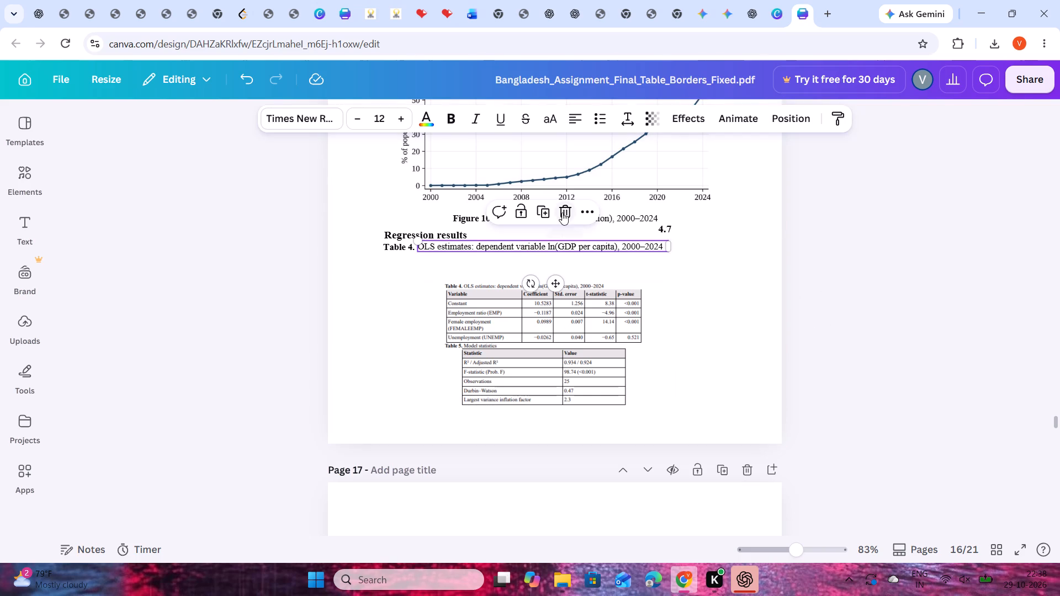
{"action": "left_click", "coordinate": [562, 212]}
{"action": "left_click", "coordinate": [401, 248]}
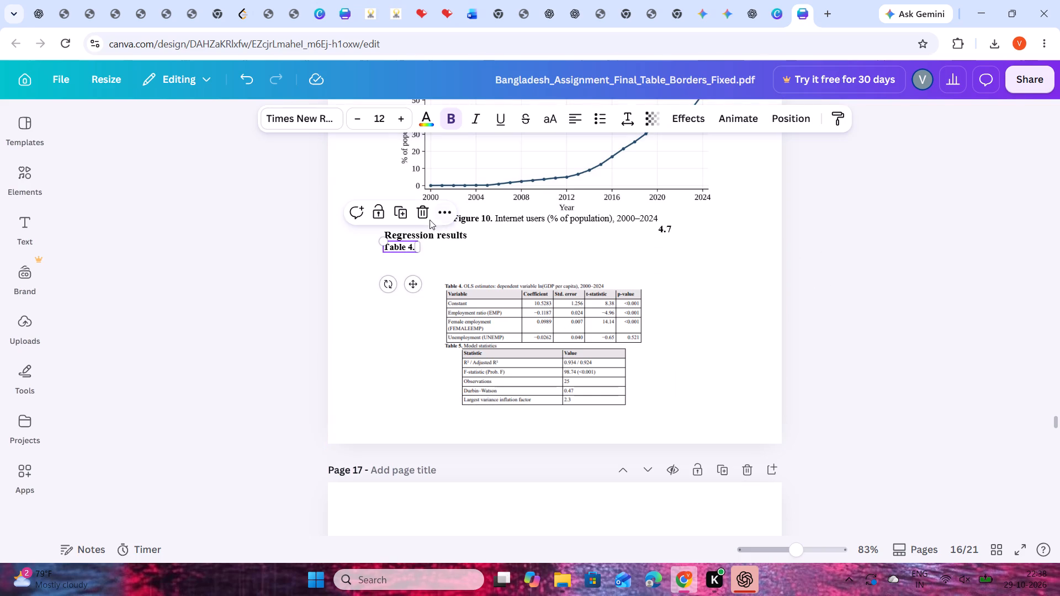
{"action": "left_click", "coordinate": [425, 216]}
{"action": "left_click", "coordinate": [471, 320]}
{"action": "left_click_drag", "start_coordinate": [415, 281], "coordinate": [410, 279]}
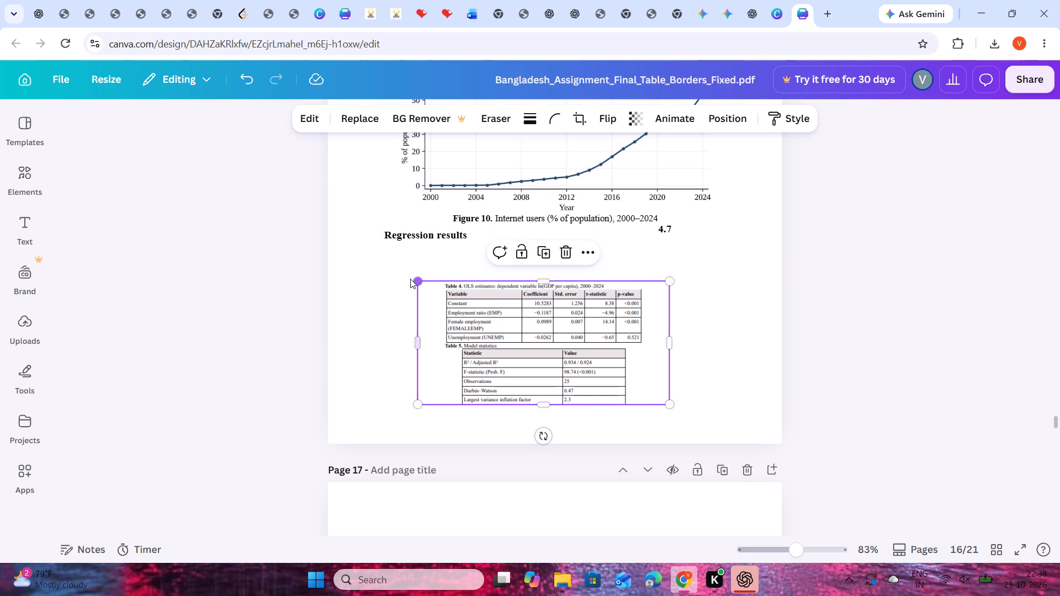
{"action": "left_click_drag", "start_coordinate": [410, 279], "coordinate": [346, 228]}
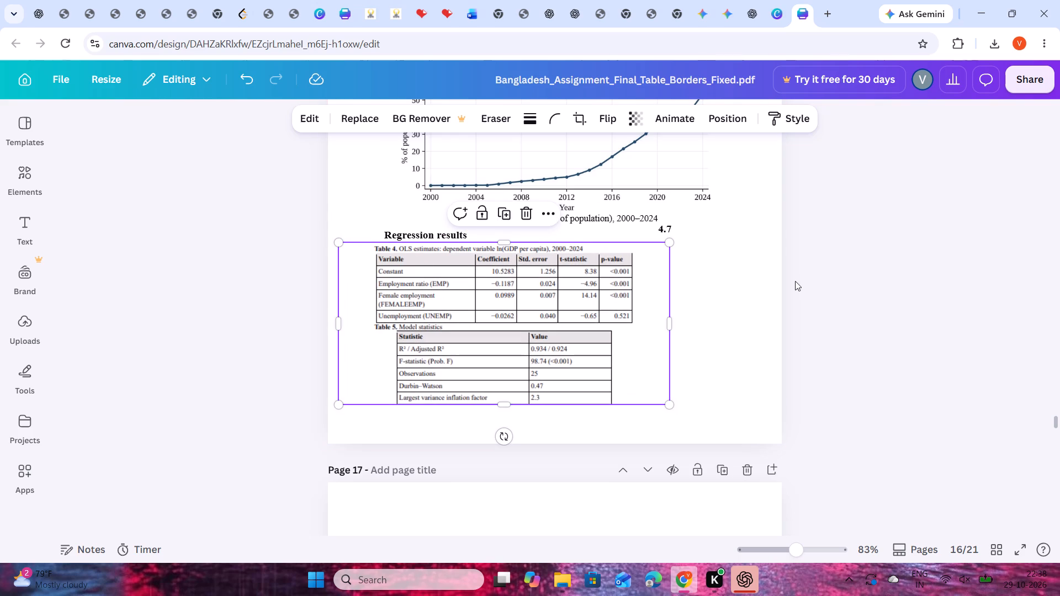
{"action": "left_click", "coordinate": [841, 278]}
{"action": "left_click", "coordinate": [577, 328]}
{"action": "left_click_drag", "start_coordinate": [674, 322], "coordinate": [679, 356]}
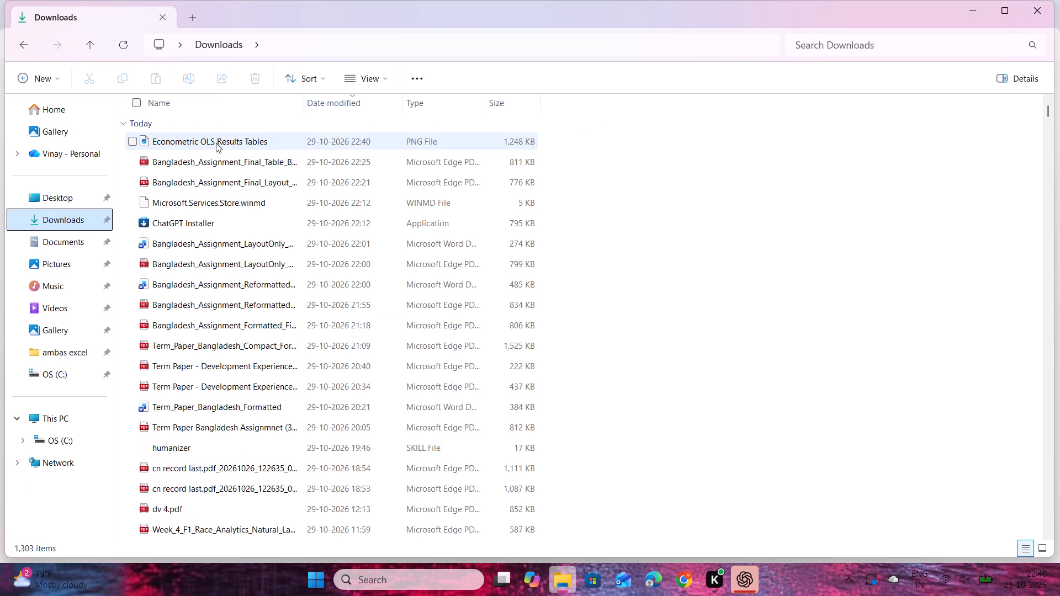
{"action": "right_click", "coordinate": [216, 141]}
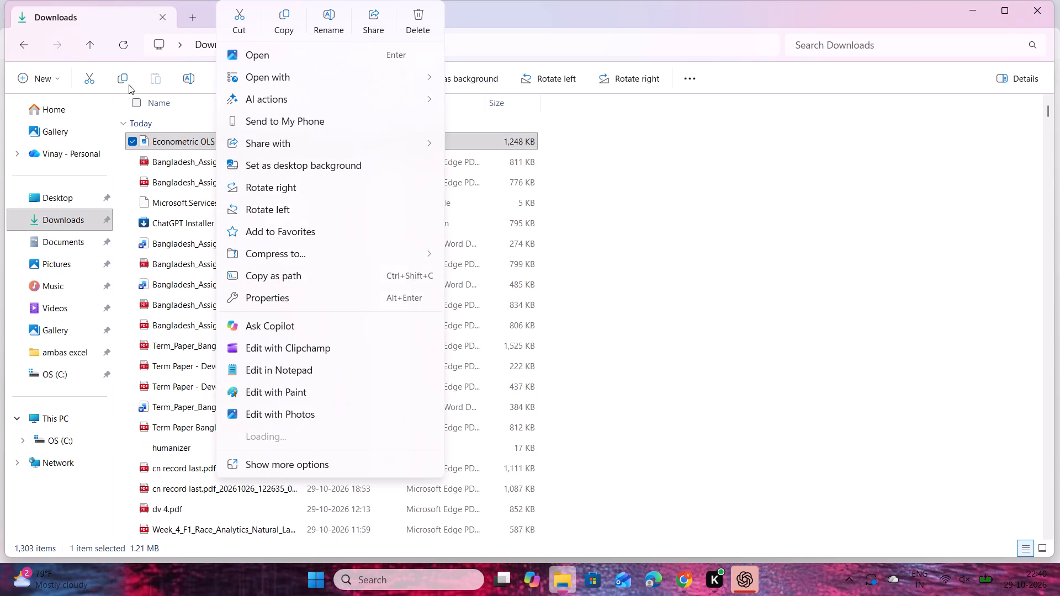
{"action": "left_click", "coordinate": [122, 80]}
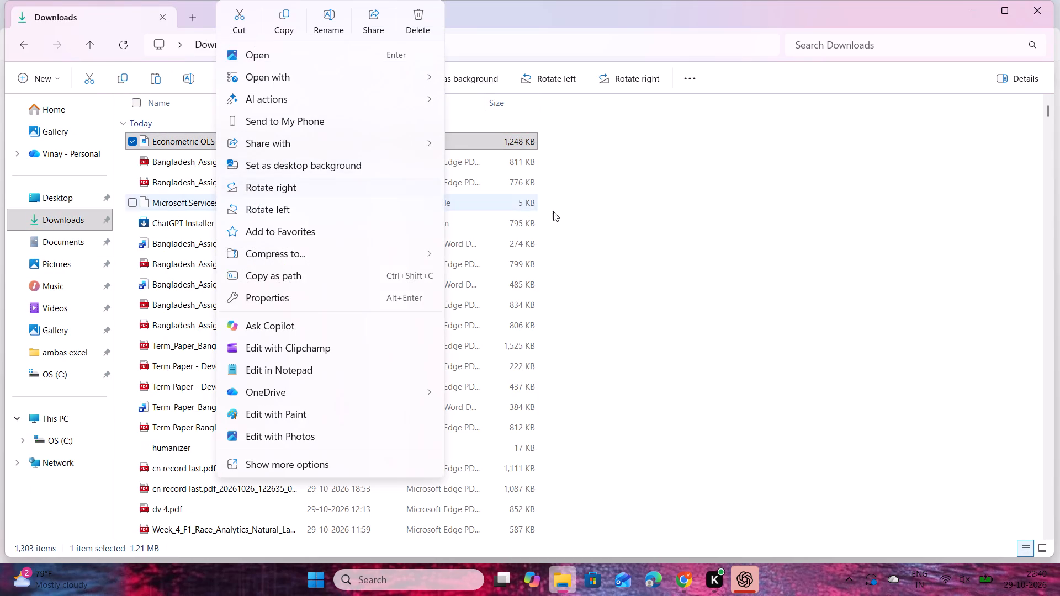
{"action": "left_click", "coordinate": [771, 274]}
{"action": "right_click", "coordinate": [220, 141]}
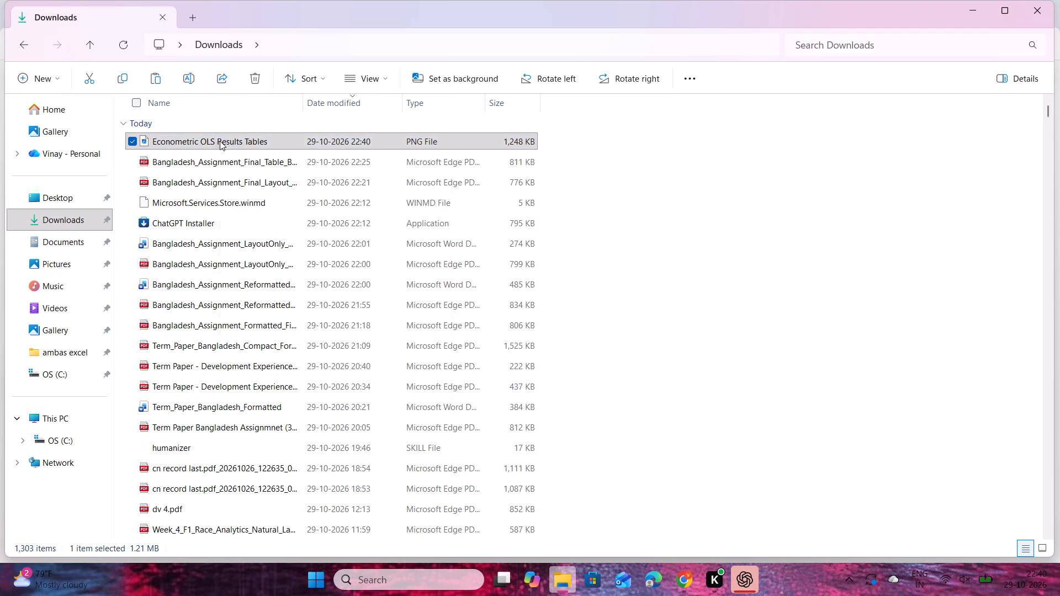
{"action": "left_click", "coordinate": [123, 82]}
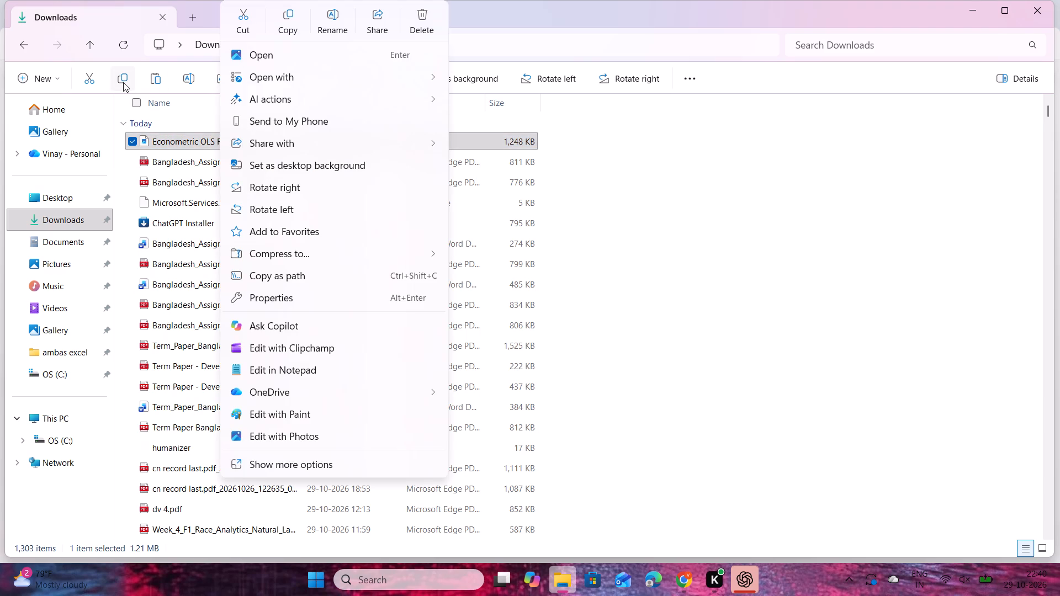
{"action": "left_click", "coordinate": [279, 25]}
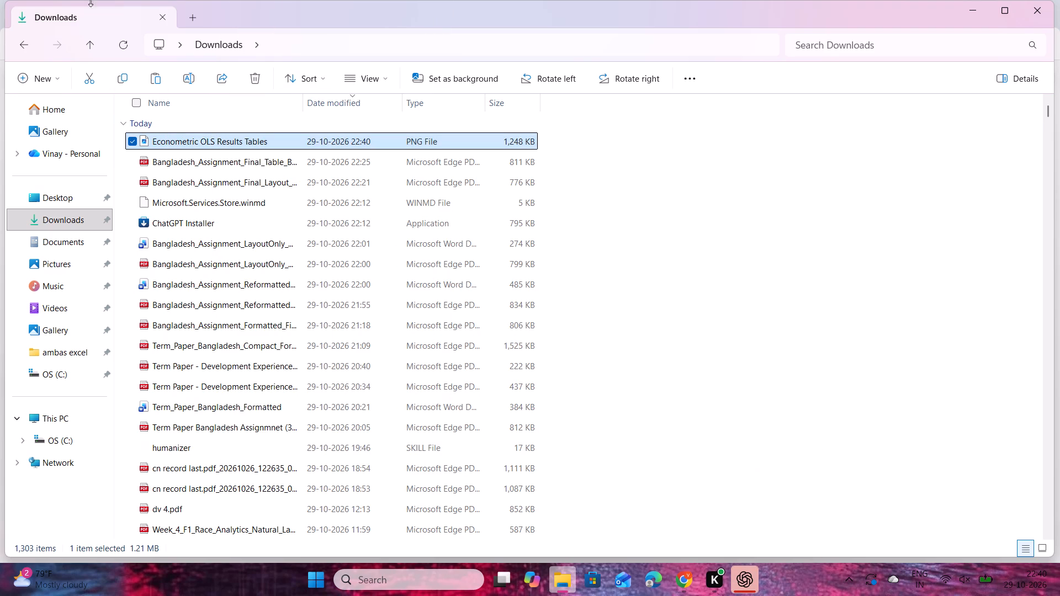
{"action": "left_click", "coordinate": [976, 15]}
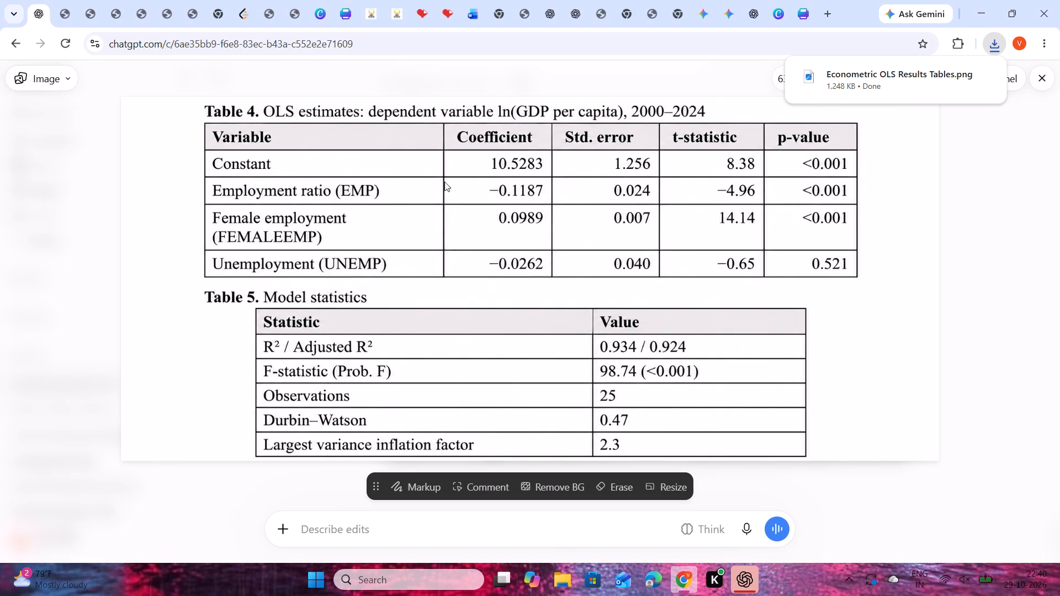
Switch back to the Bangladesh assignment design in Canva and check the layout of pages 1 to 4.
{"action": "left_click", "coordinate": [805, 9]}
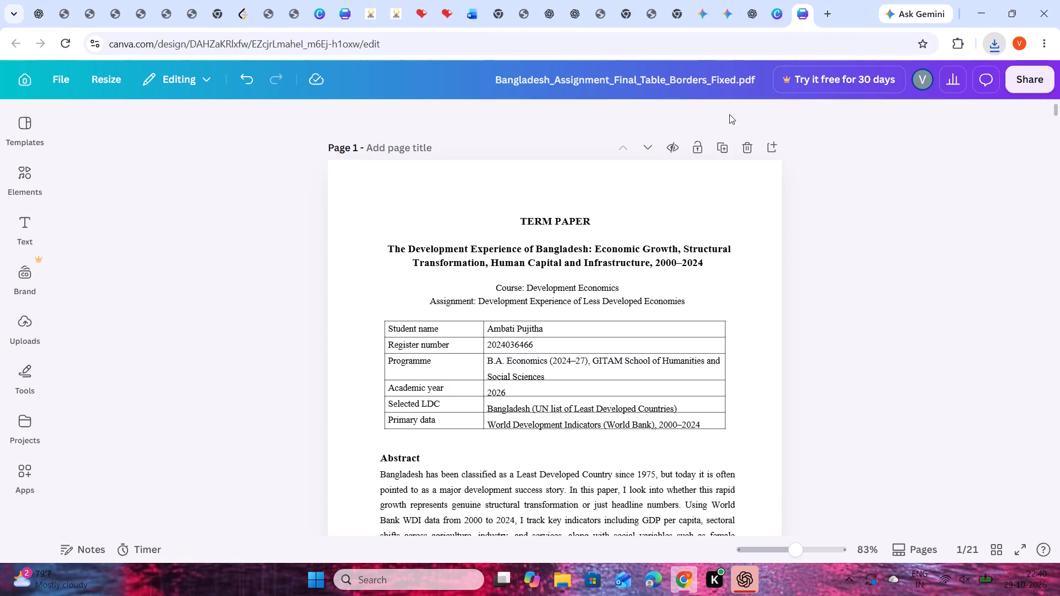
{"action": "scroll", "coordinate": [758, 305], "scroll_direction": "down", "scroll_amount": 2}
{"action": "scroll", "coordinate": [761, 307], "scroll_direction": "up", "scroll_amount": 2}
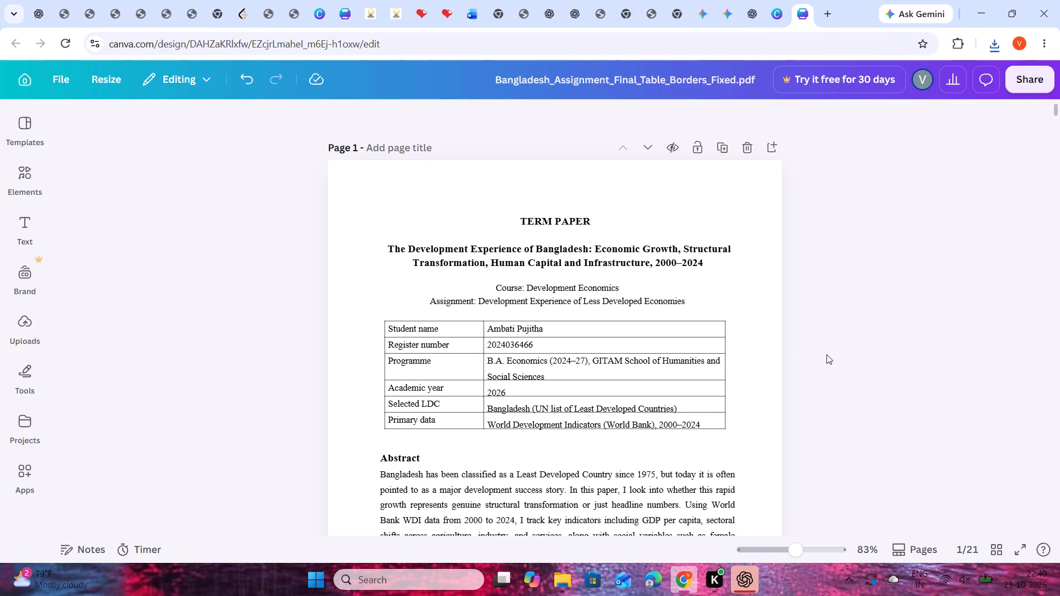
{"action": "scroll", "coordinate": [866, 368], "scroll_direction": "down", "scroll_amount": 4}
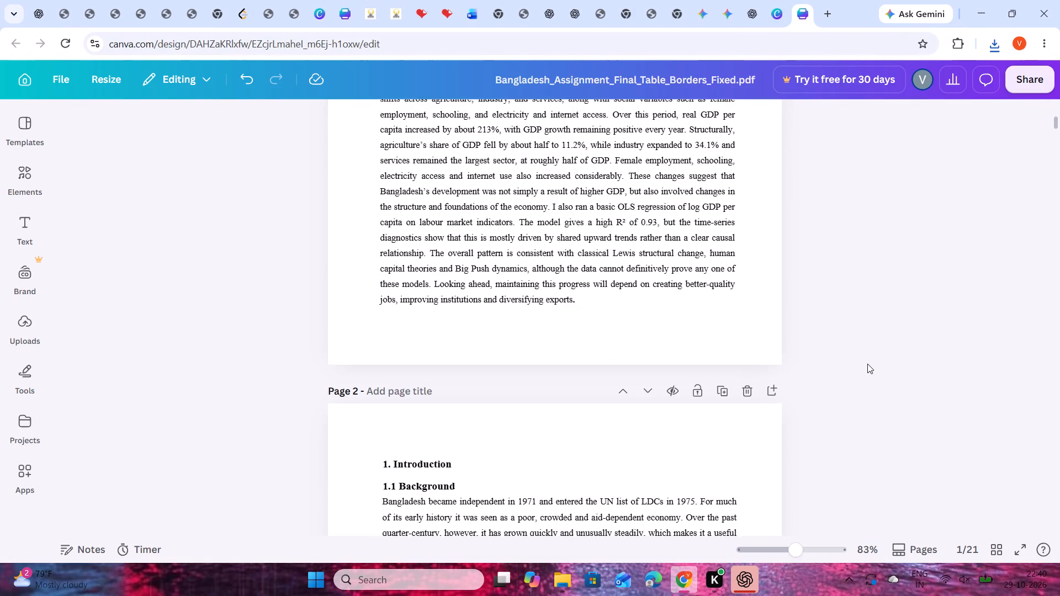
{"action": "scroll", "coordinate": [867, 364], "scroll_direction": "down", "scroll_amount": 9}
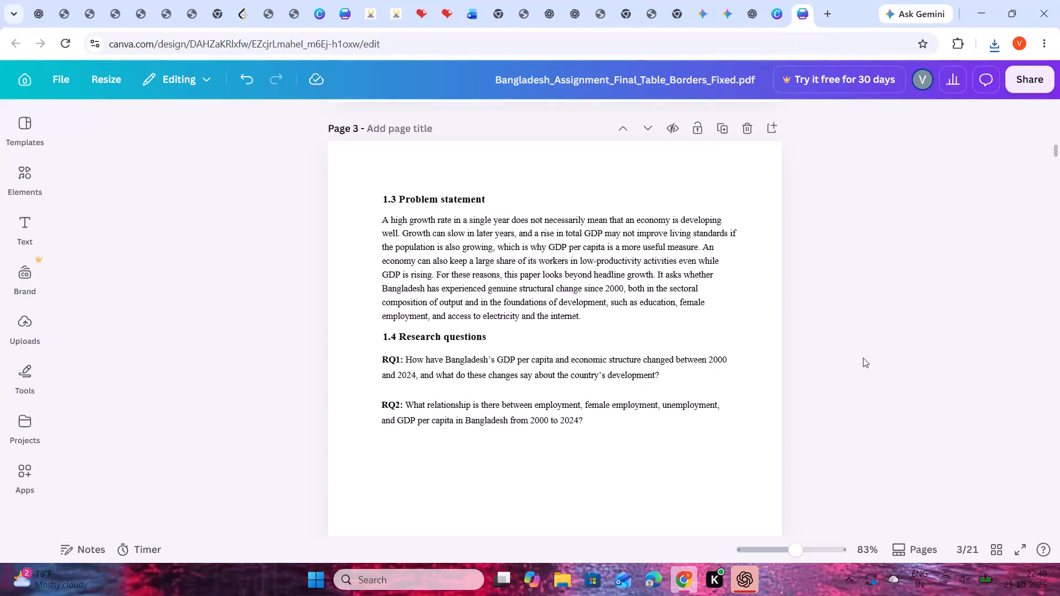
{"action": "scroll", "coordinate": [863, 358], "scroll_direction": "down", "scroll_amount": 7}
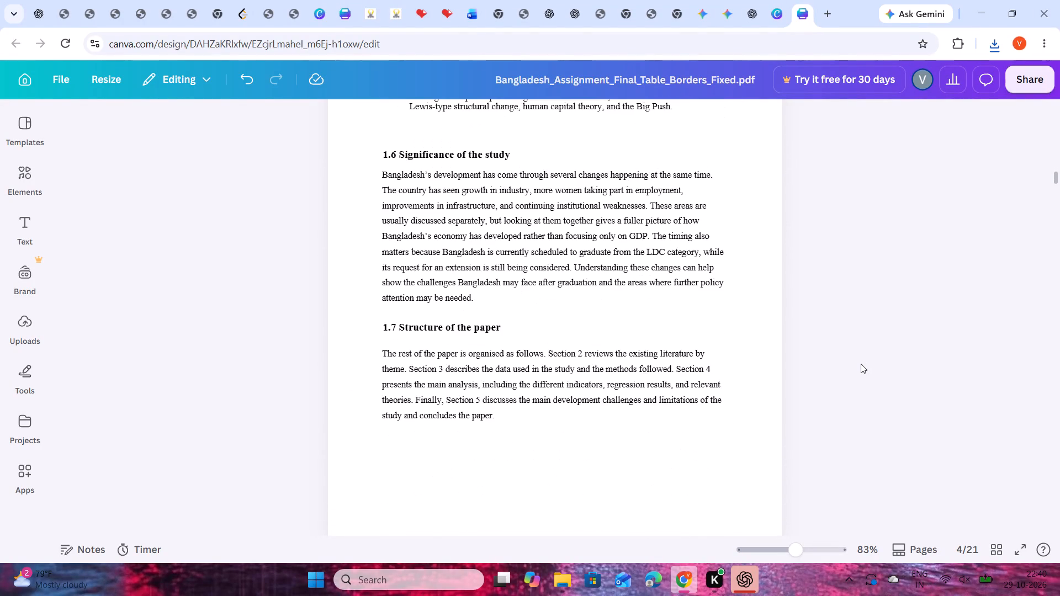
{"action": "scroll", "coordinate": [859, 358], "scroll_direction": "down", "scroll_amount": 4}
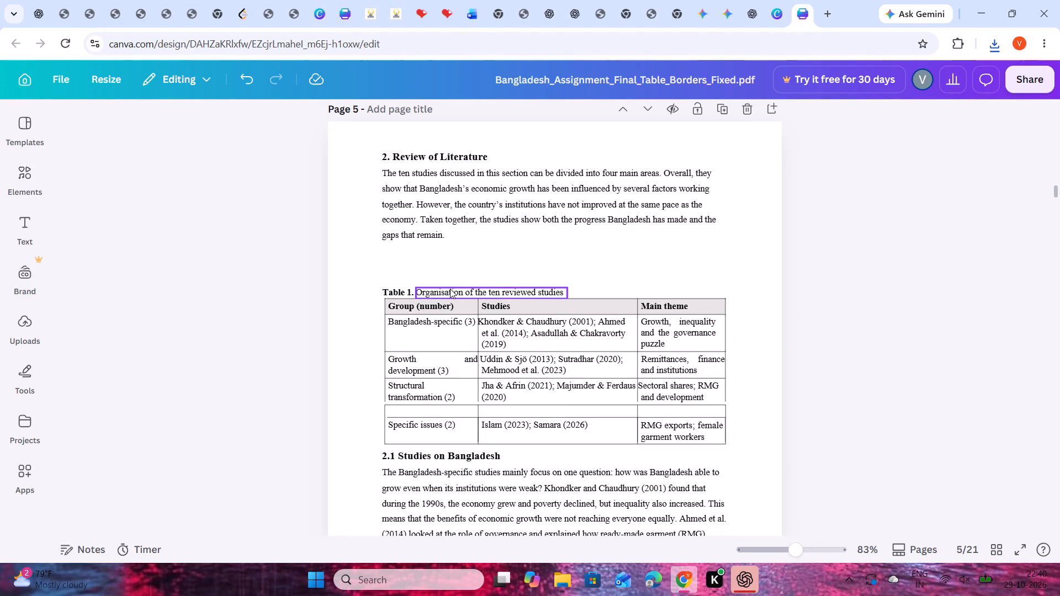
Move page 5's "2. Review of Literature" heading and paragraph block down slightly, closer to the Table 1 caption.
{"action": "left_click", "coordinate": [466, 220]}
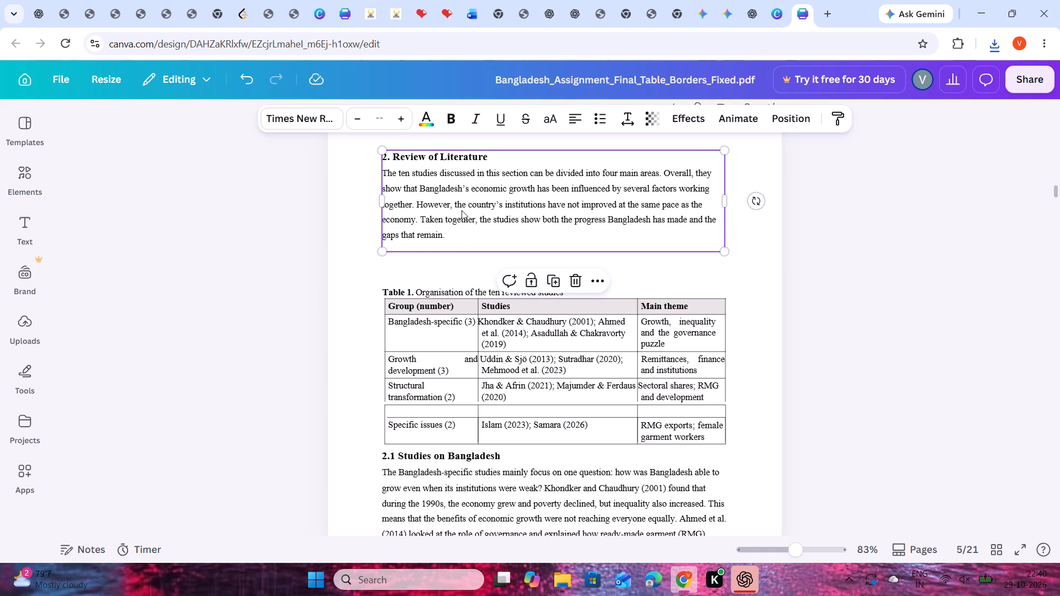
{"action": "double_click", "coordinate": [453, 233]}
{"action": "left_click", "coordinate": [452, 233]}
{"action": "left_click", "coordinate": [452, 238]}
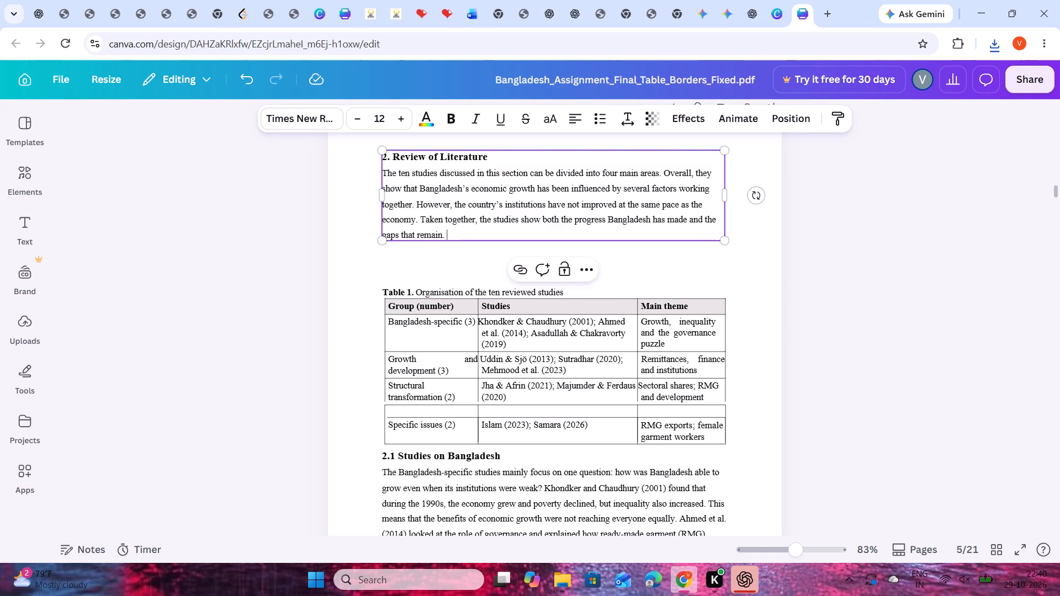
{"action": "left_click_drag", "start_coordinate": [452, 238], "coordinate": [380, 182]}
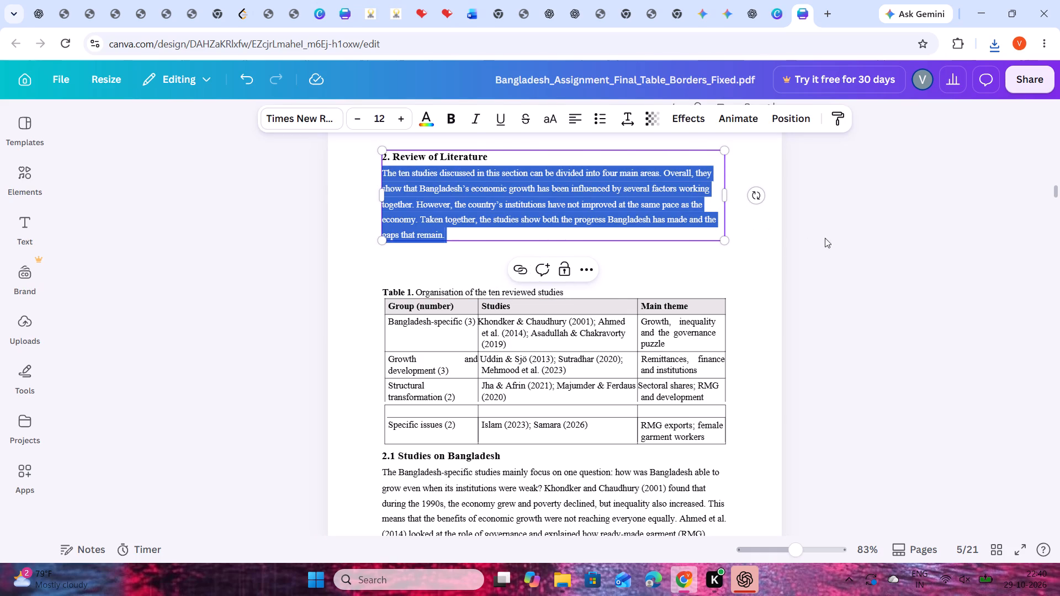
{"action": "left_click", "coordinate": [850, 238]}
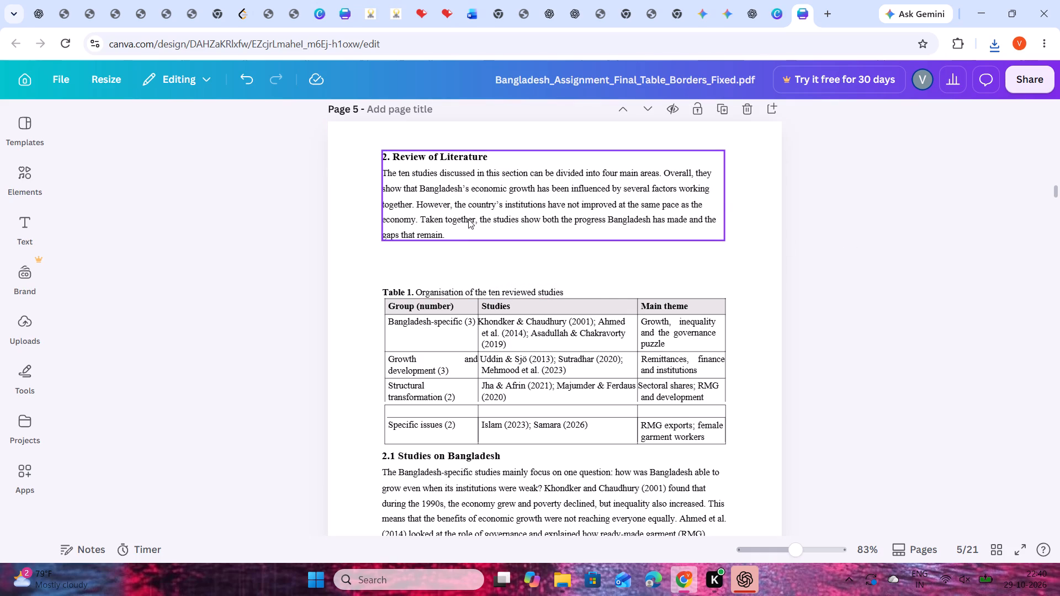
{"action": "left_click_drag", "start_coordinate": [468, 219], "coordinate": [466, 237]}
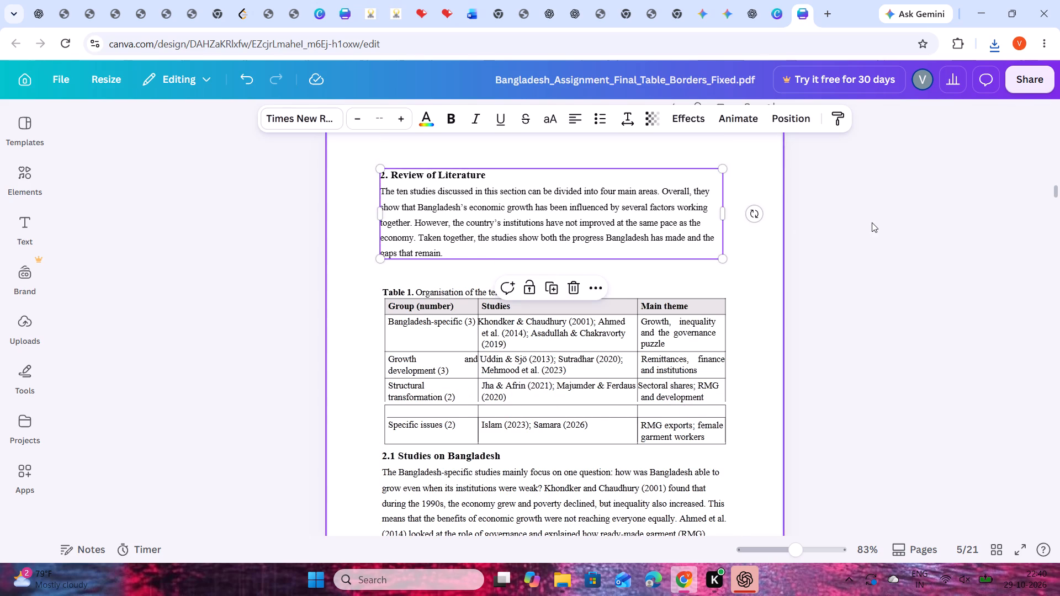
{"action": "left_click", "coordinate": [872, 222]}
Review the text, table and chart layout from page 5 through page 15.
{"action": "scroll", "coordinate": [879, 221], "scroll_direction": "up", "scroll_amount": 1}
{"action": "scroll", "coordinate": [882, 238], "scroll_direction": "down", "scroll_amount": 3}
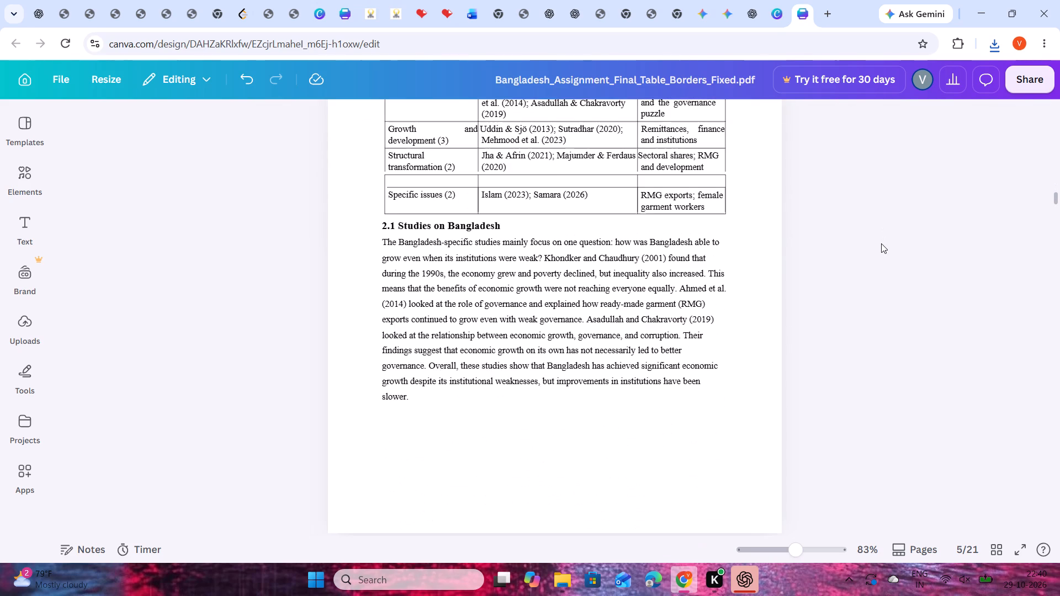
{"action": "scroll", "coordinate": [882, 243], "scroll_direction": "down", "scroll_amount": 10}
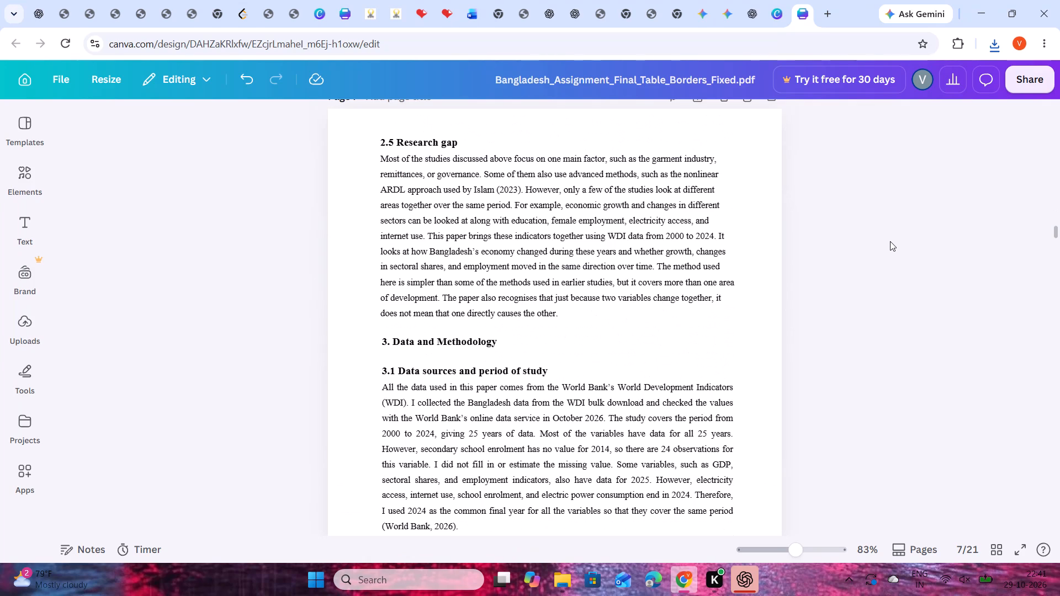
{"action": "scroll", "coordinate": [890, 241], "scroll_direction": "down", "scroll_amount": 4}
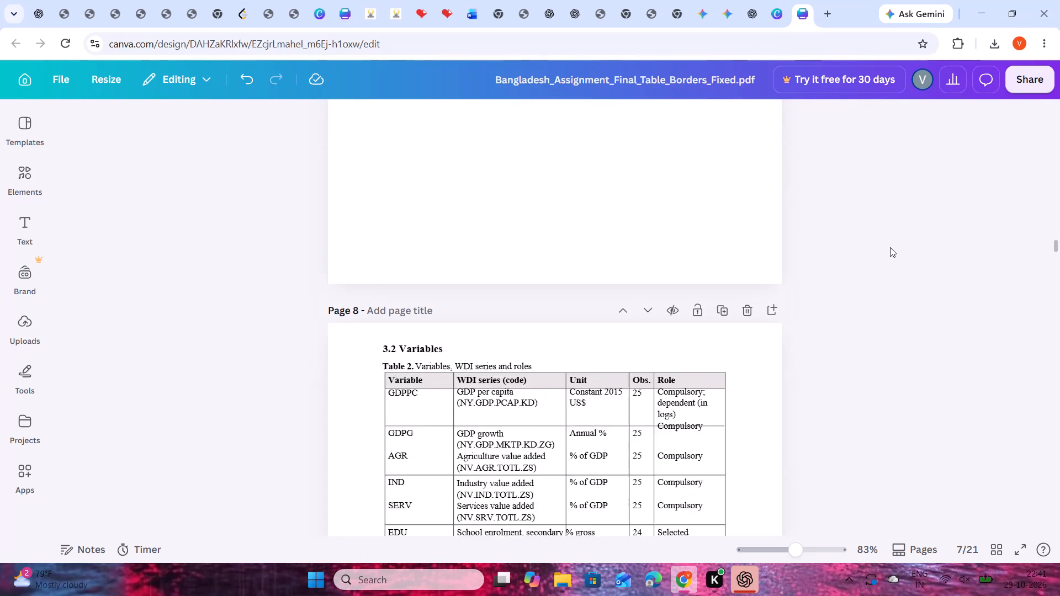
{"action": "scroll", "coordinate": [890, 248], "scroll_direction": "down", "scroll_amount": 5}
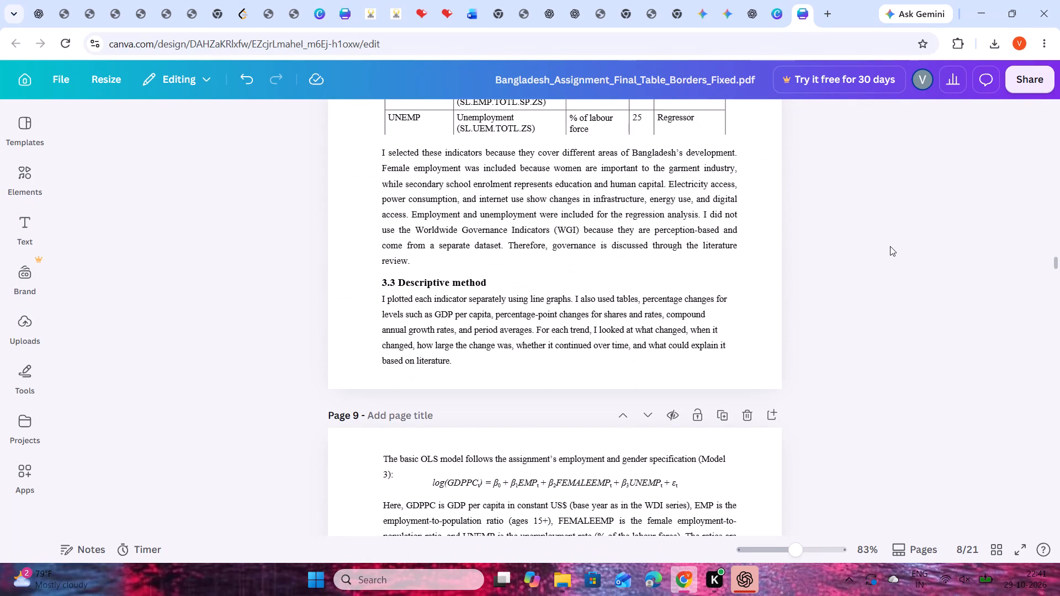
{"action": "scroll", "coordinate": [890, 246], "scroll_direction": "down", "scroll_amount": 7}
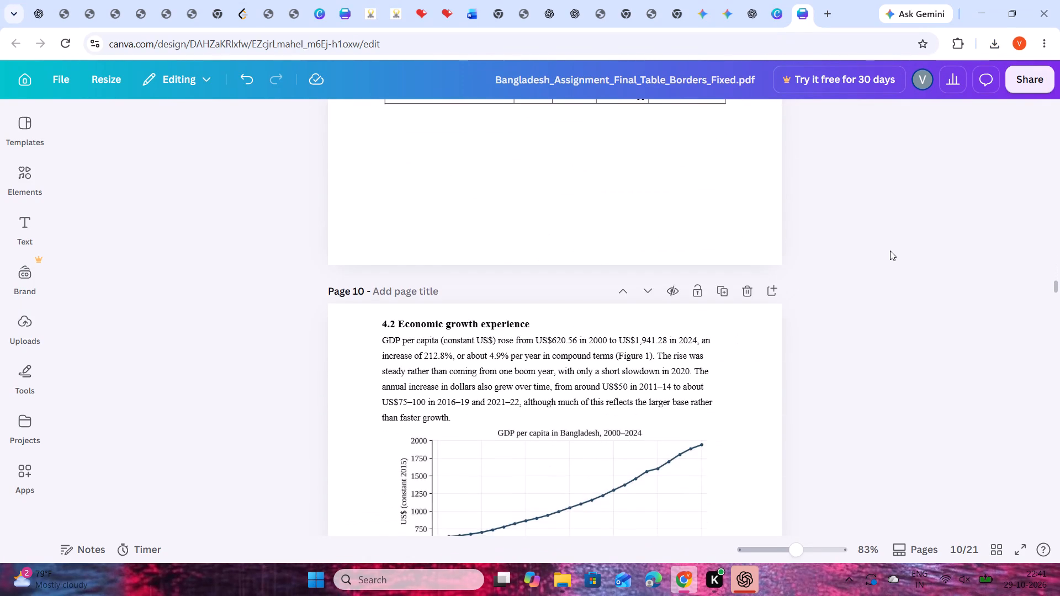
{"action": "scroll", "coordinate": [890, 248], "scroll_direction": "down", "scroll_amount": 8}
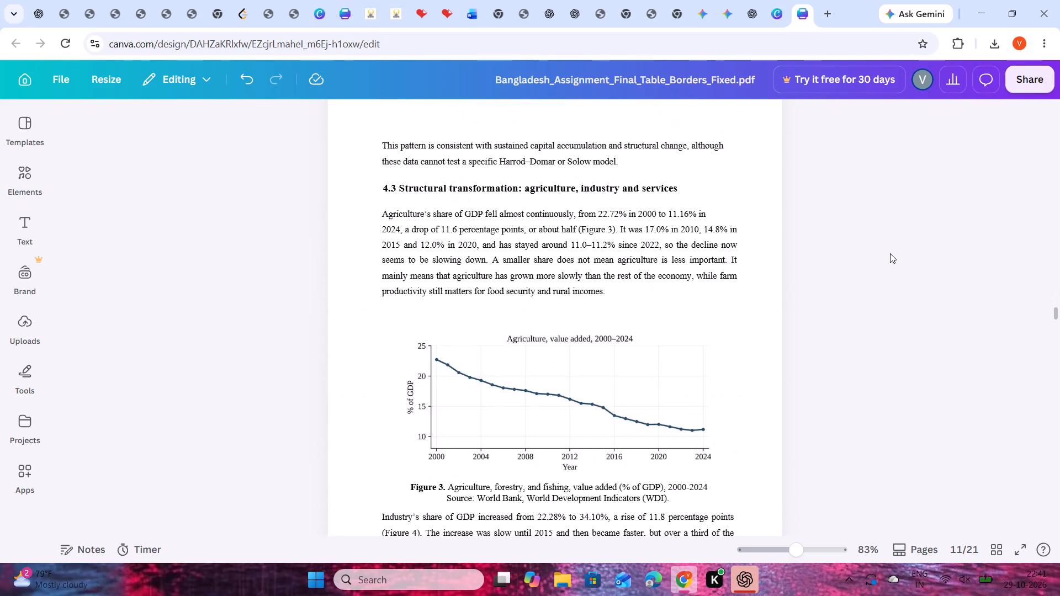
{"action": "scroll", "coordinate": [890, 253], "scroll_direction": "down", "scroll_amount": 11}
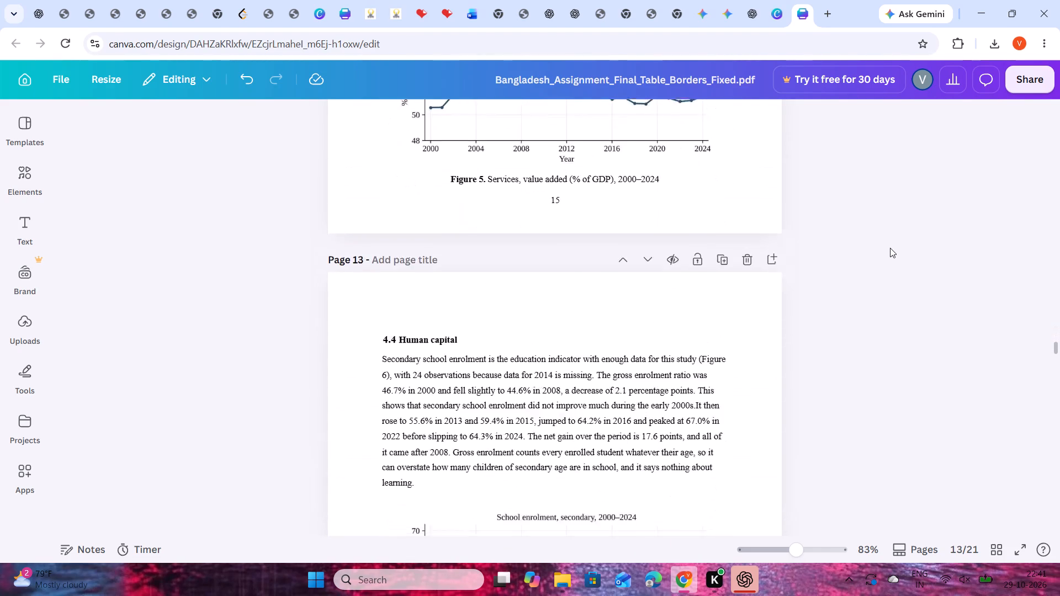
{"action": "scroll", "coordinate": [890, 248], "scroll_direction": "down", "scroll_amount": 6}
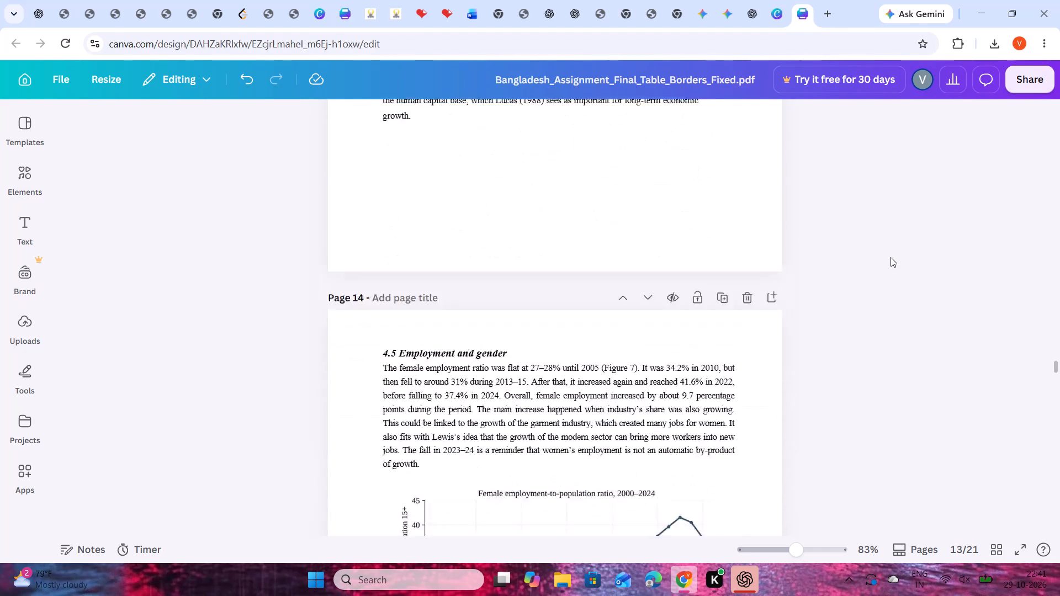
{"action": "scroll", "coordinate": [893, 257], "scroll_direction": "down", "scroll_amount": 11}
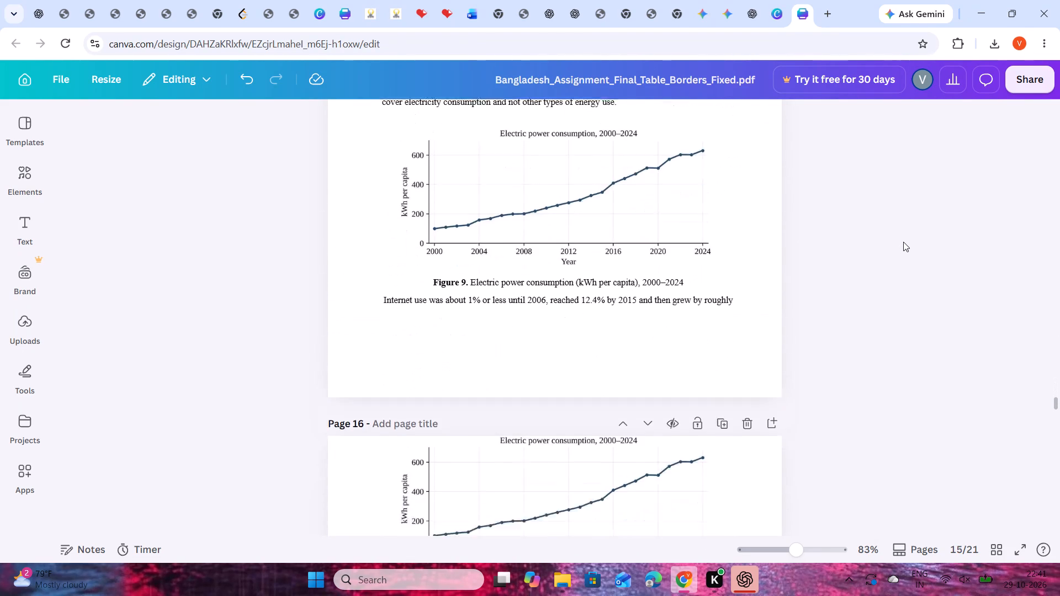
Nudge page 16's "Electric power consumption" chart down slightly, away from the page's top edge.
{"action": "left_click_drag", "start_coordinate": [615, 299], "coordinate": [614, 306]}
{"action": "left_click", "coordinate": [986, 263]}
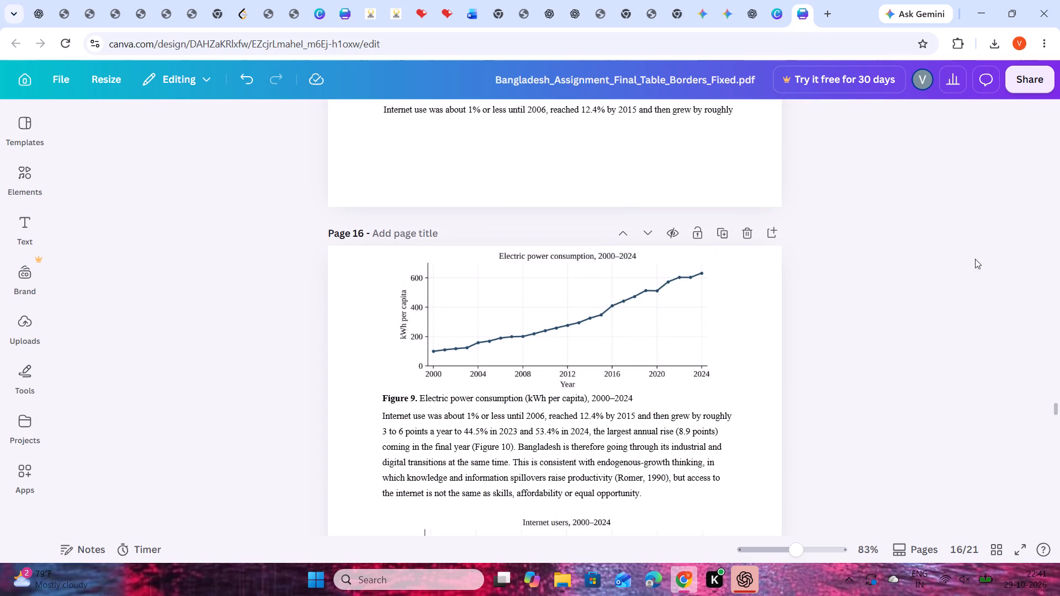
Delete the old image of Tables 4 and 5 from below "Regression results" on page 16.
{"action": "scroll", "coordinate": [918, 244], "scroll_direction": "up", "scroll_amount": 2}
{"action": "scroll", "coordinate": [918, 244], "scroll_direction": "down", "scroll_amount": 4}
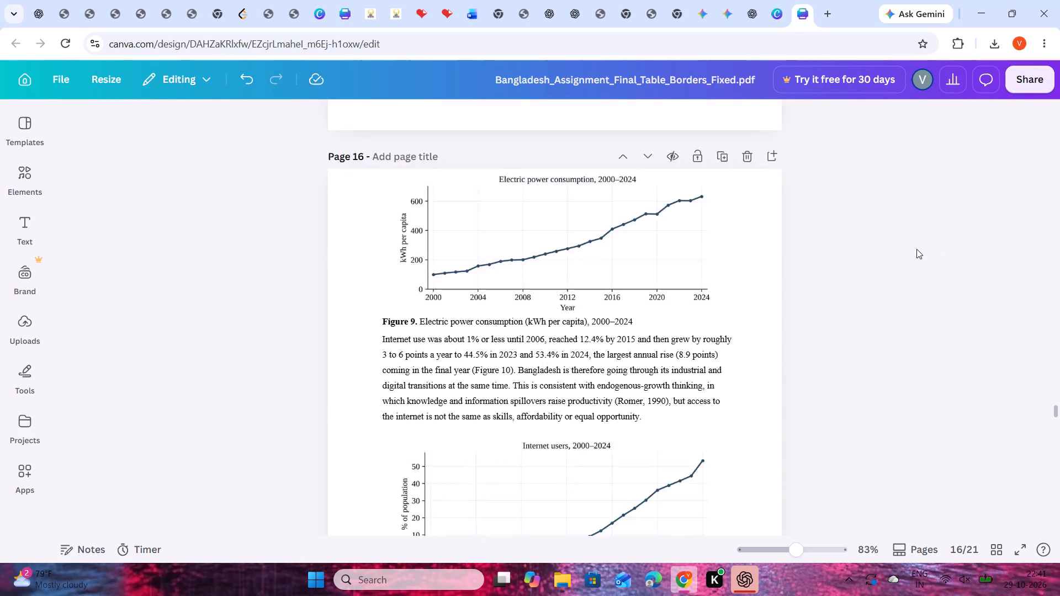
{"action": "scroll", "coordinate": [916, 249], "scroll_direction": "down", "scroll_amount": 4}
{"action": "scroll", "coordinate": [916, 249], "scroll_direction": "up", "scroll_amount": 2}
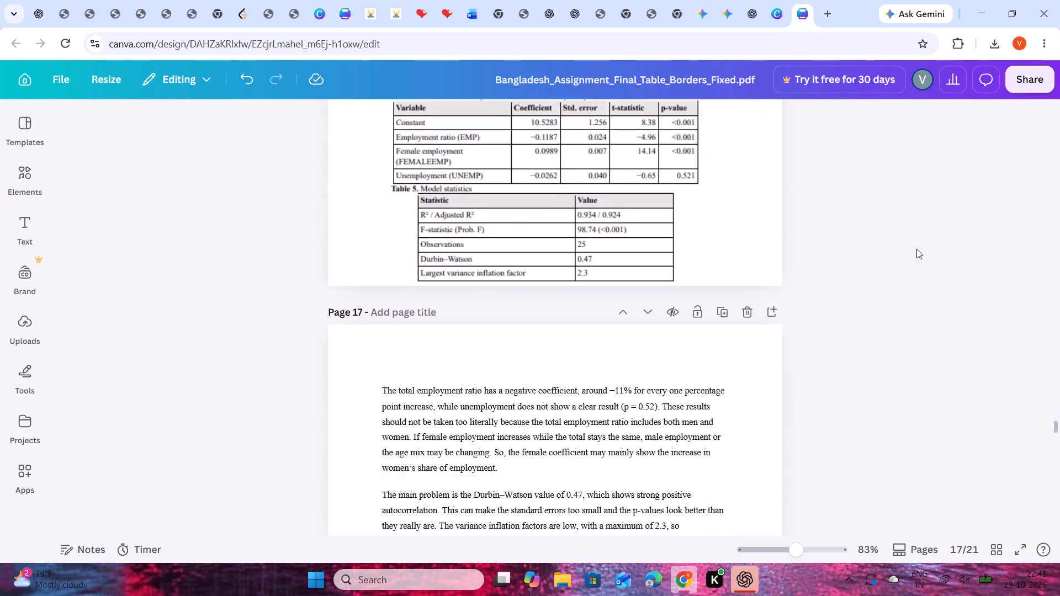
{"action": "left_click", "coordinate": [627, 327]}
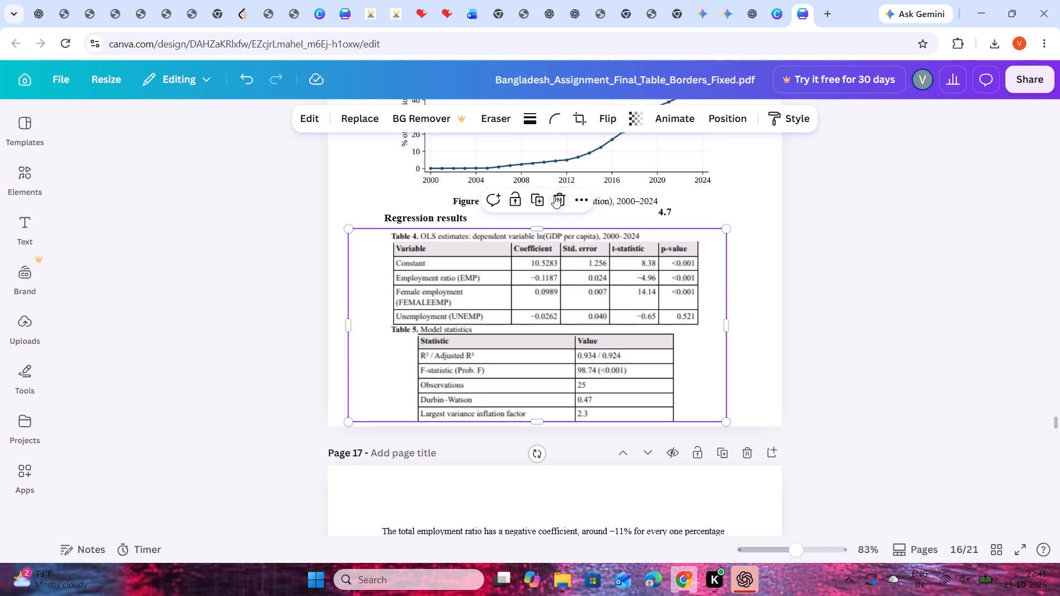
{"action": "left_click", "coordinate": [554, 196]}
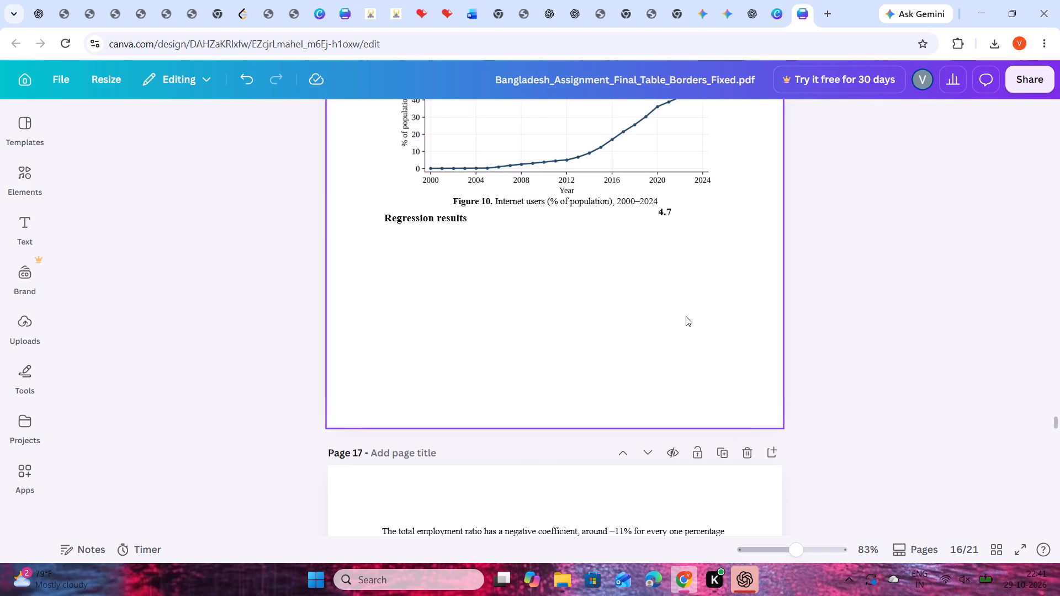
Paste the copied enhanced tables image onto page 16 and place it in the empty space below the "Regression results" heading.
{"action": "key", "text": "ctrl+v"}
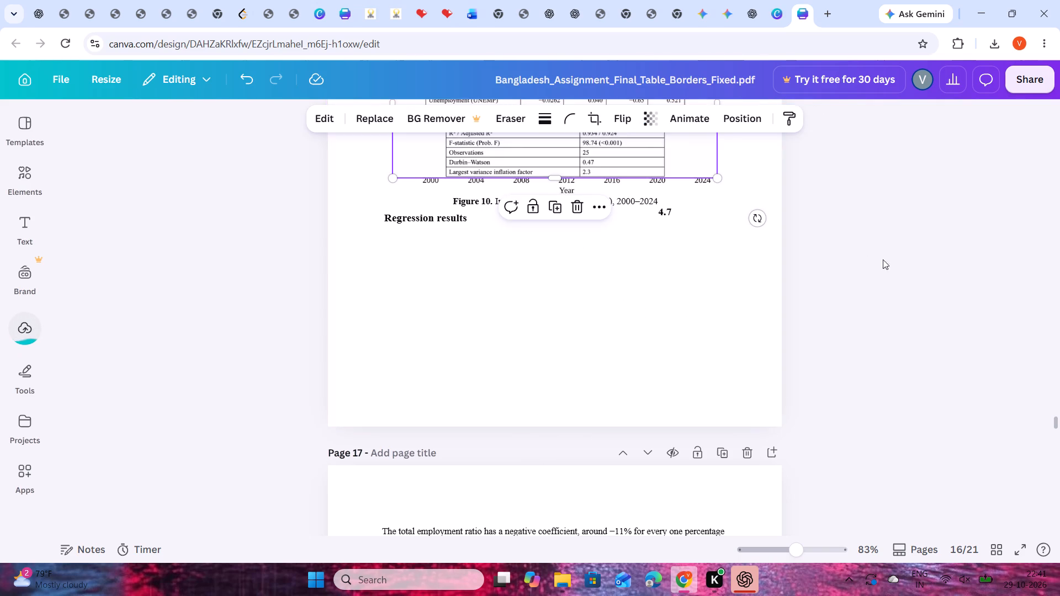
{"action": "left_click", "coordinate": [957, 275]}
{"action": "scroll", "coordinate": [609, 180], "scroll_direction": "up", "scroll_amount": 1}
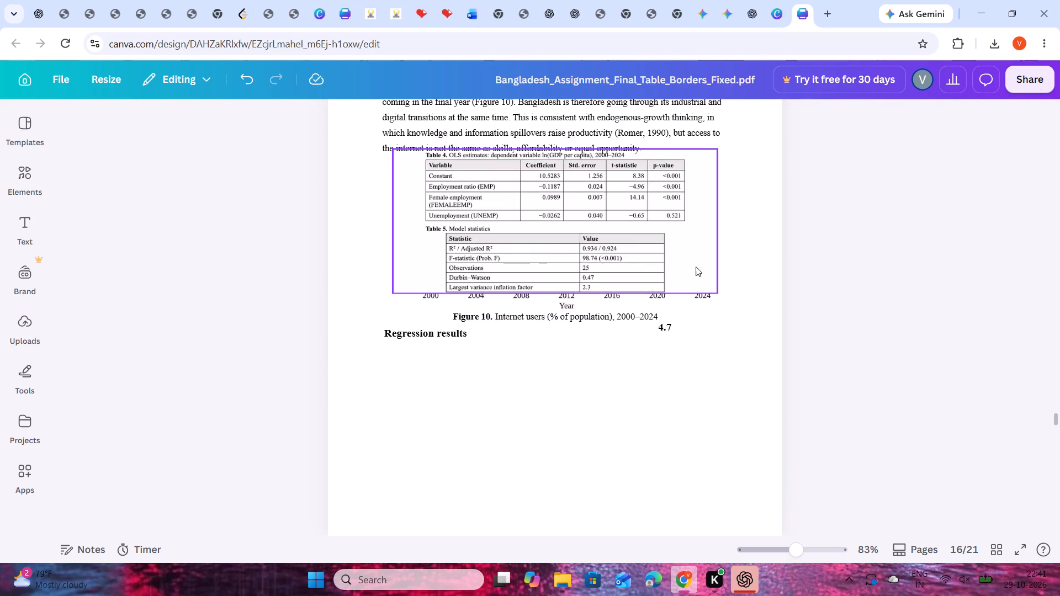
{"action": "left_click_drag", "start_coordinate": [538, 251], "coordinate": [528, 466]}
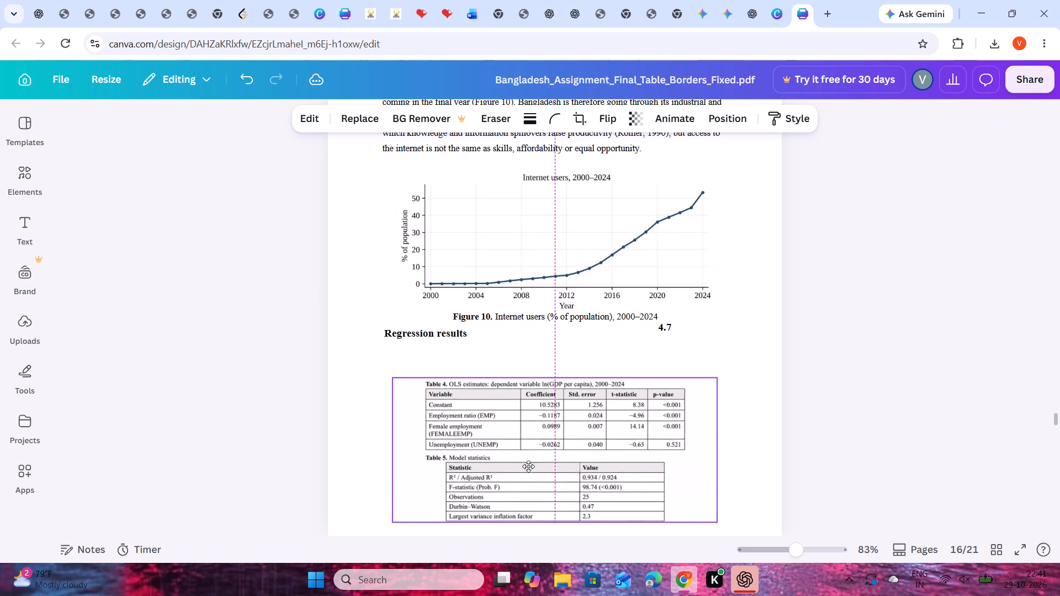
{"action": "left_click_drag", "start_coordinate": [528, 466], "coordinate": [525, 459]}
{"action": "left_click", "coordinate": [850, 369]}
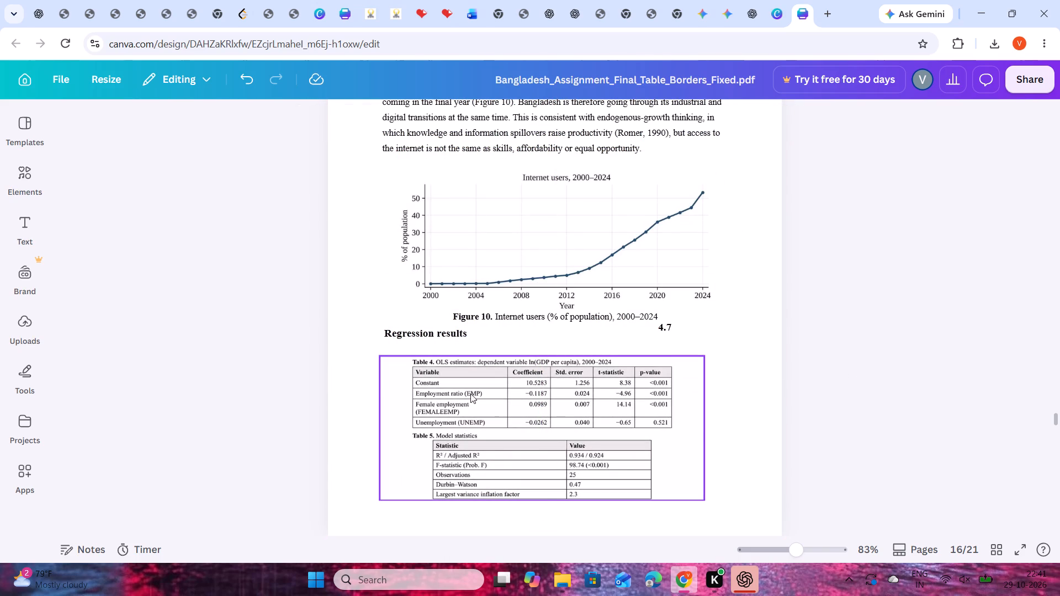
Enlarge the pasted Tables 4 and 5 image to roughly the body text's width, starting just below the "Regression results" heading.
{"action": "left_click", "coordinate": [384, 372]}
{"action": "left_click_drag", "start_coordinate": [376, 356], "coordinate": [351, 334]}
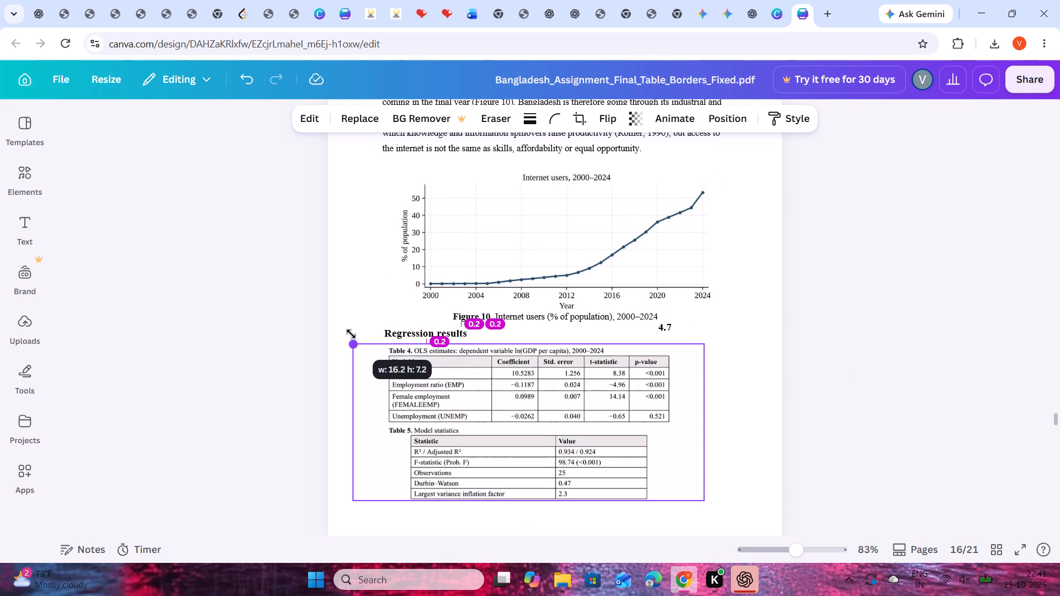
{"action": "left_click_drag", "start_coordinate": [351, 334], "coordinate": [347, 330]}
{"action": "left_click", "coordinate": [870, 324]}
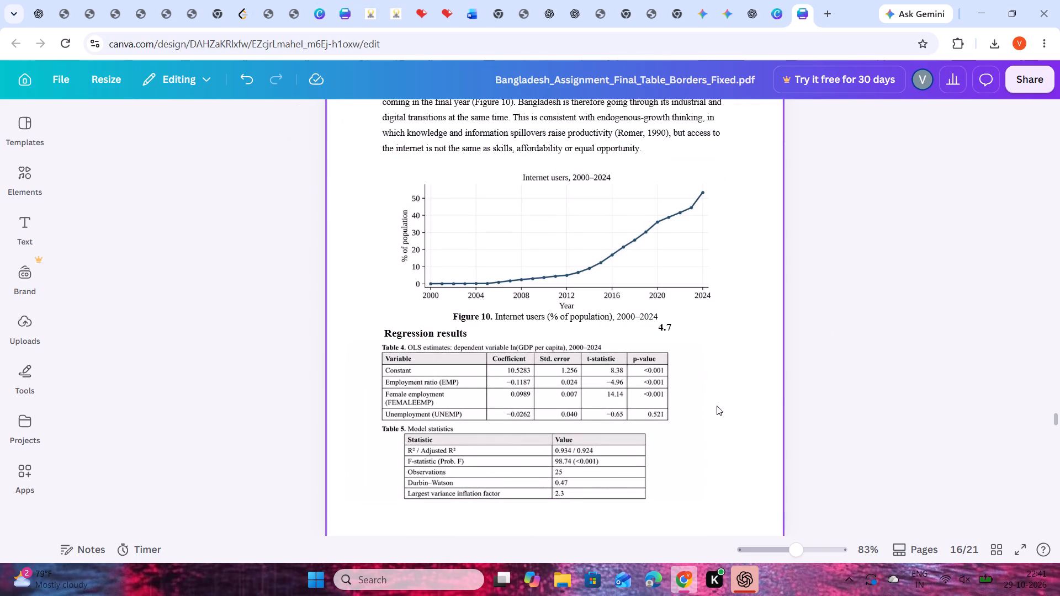
{"action": "left_click", "coordinate": [670, 411]}
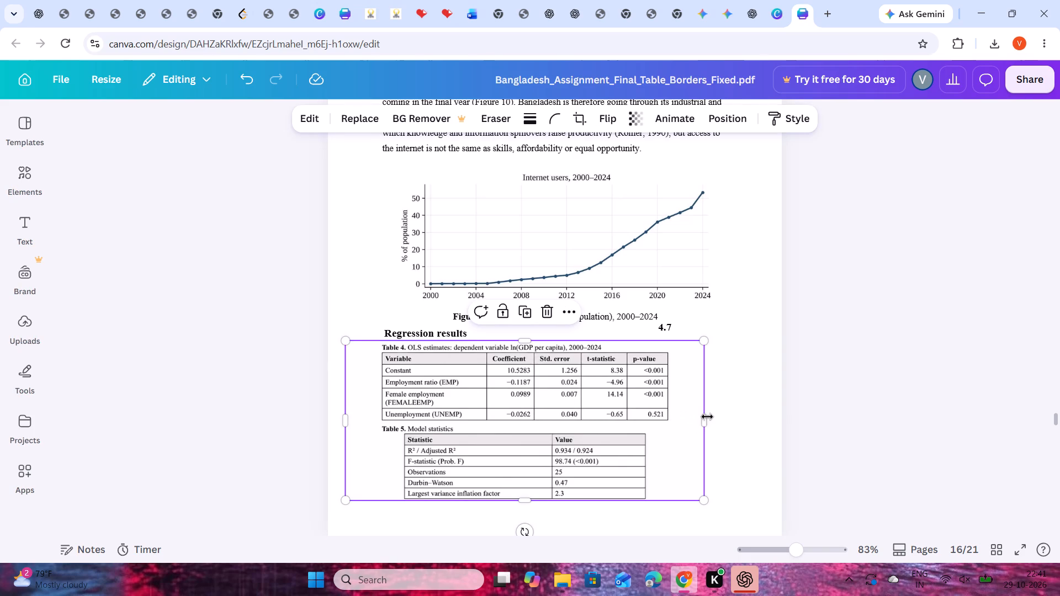
{"action": "left_click_drag", "start_coordinate": [707, 417], "coordinate": [716, 424]}
{"action": "left_click", "coordinate": [685, 474]}
{"action": "left_click_drag", "start_coordinate": [712, 498], "coordinate": [727, 519]}
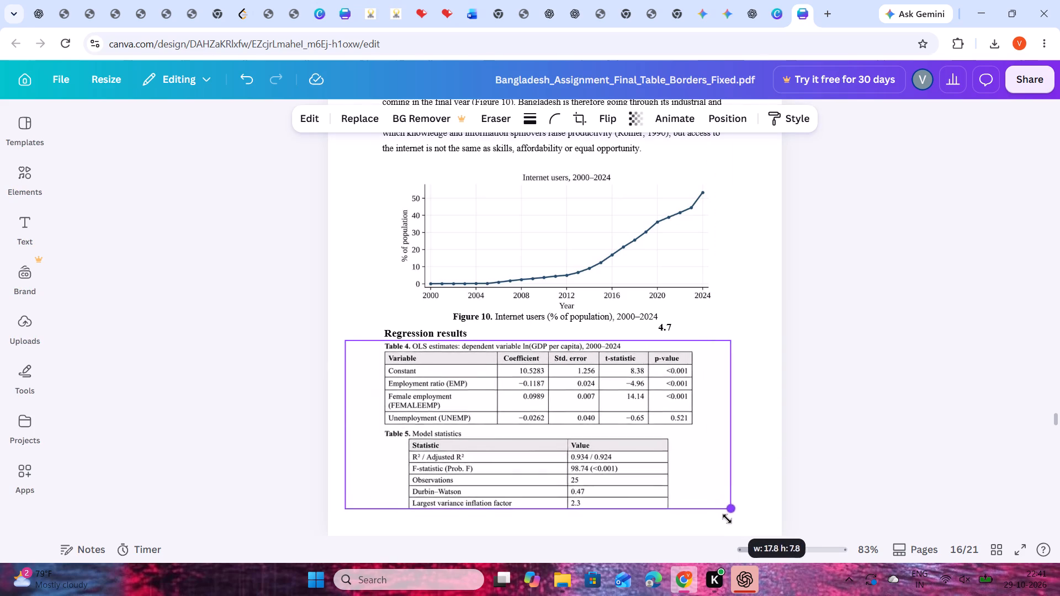
{"action": "left_click_drag", "start_coordinate": [727, 519], "coordinate": [744, 531]}
{"action": "left_click", "coordinate": [903, 408]}
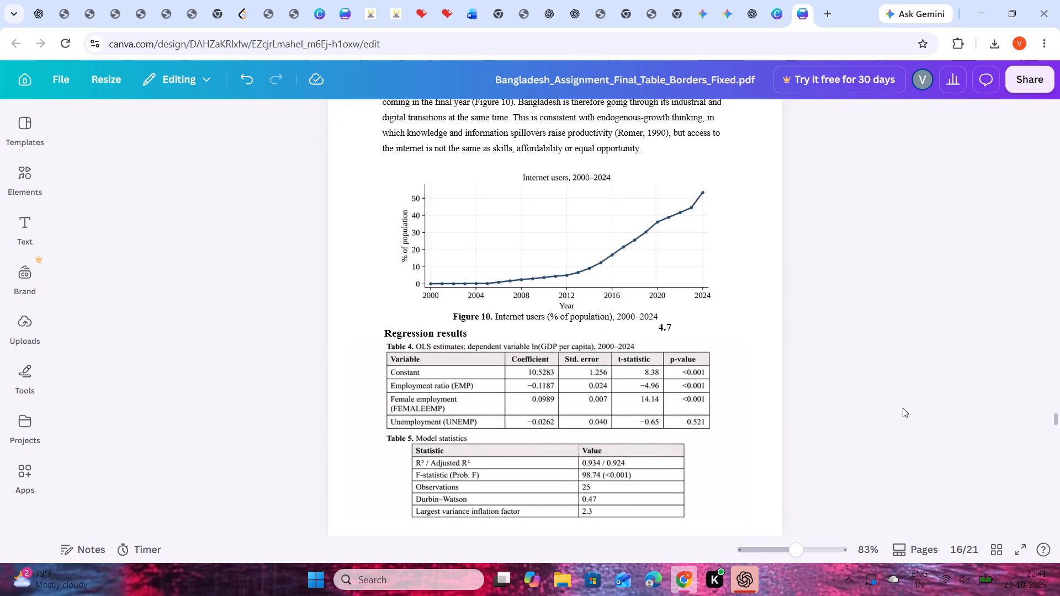
{"action": "scroll", "coordinate": [865, 366], "scroll_direction": "down", "scroll_amount": 1}
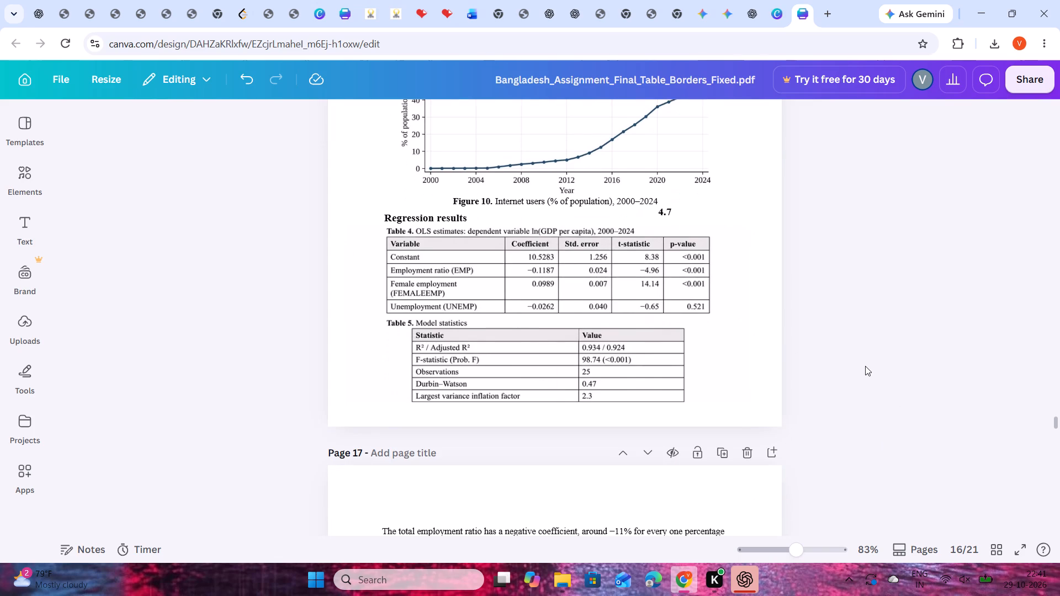
Nudge page 19's opening line, "together over the years…", down slightly, away from the page's top edge.
{"action": "scroll", "coordinate": [841, 382], "scroll_direction": "down", "scroll_amount": 1}
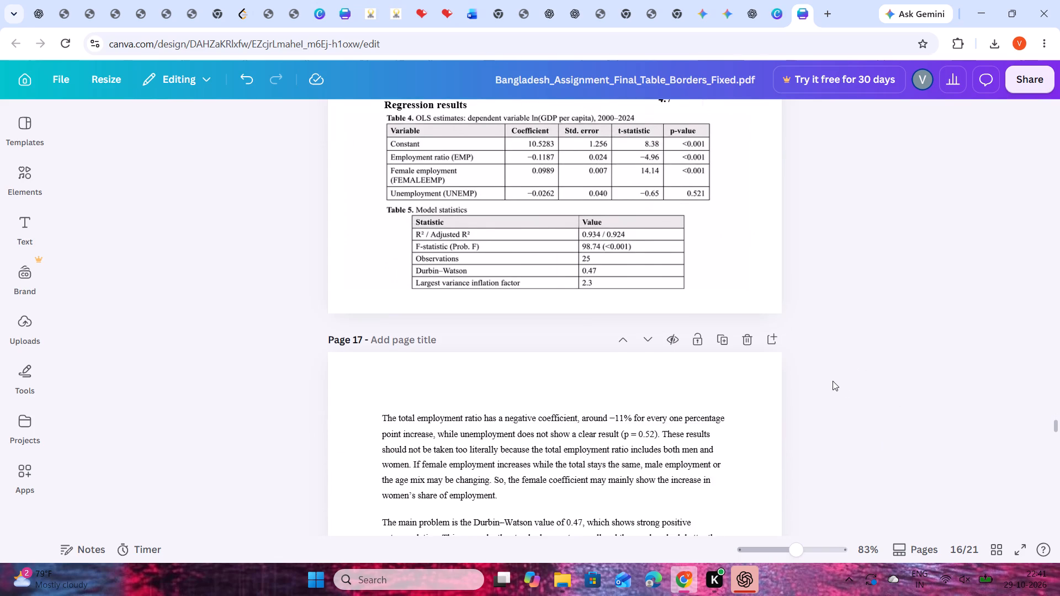
{"action": "scroll", "coordinate": [833, 381], "scroll_direction": "down", "scroll_amount": 10}
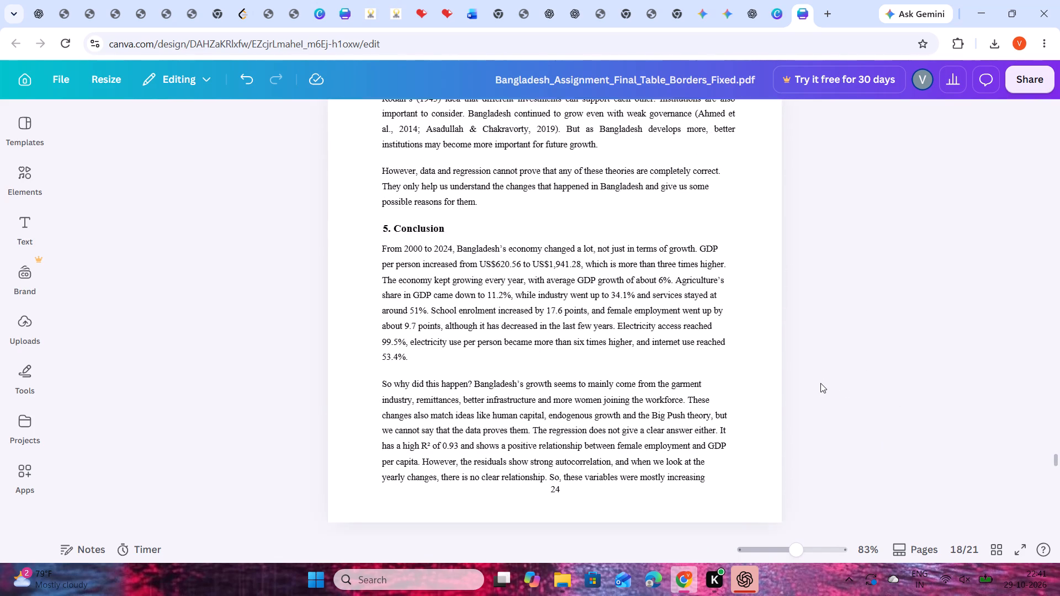
{"action": "scroll", "coordinate": [820, 383], "scroll_direction": "down", "scroll_amount": 4}
{"action": "scroll", "coordinate": [820, 383], "scroll_direction": "up", "scroll_amount": 2}
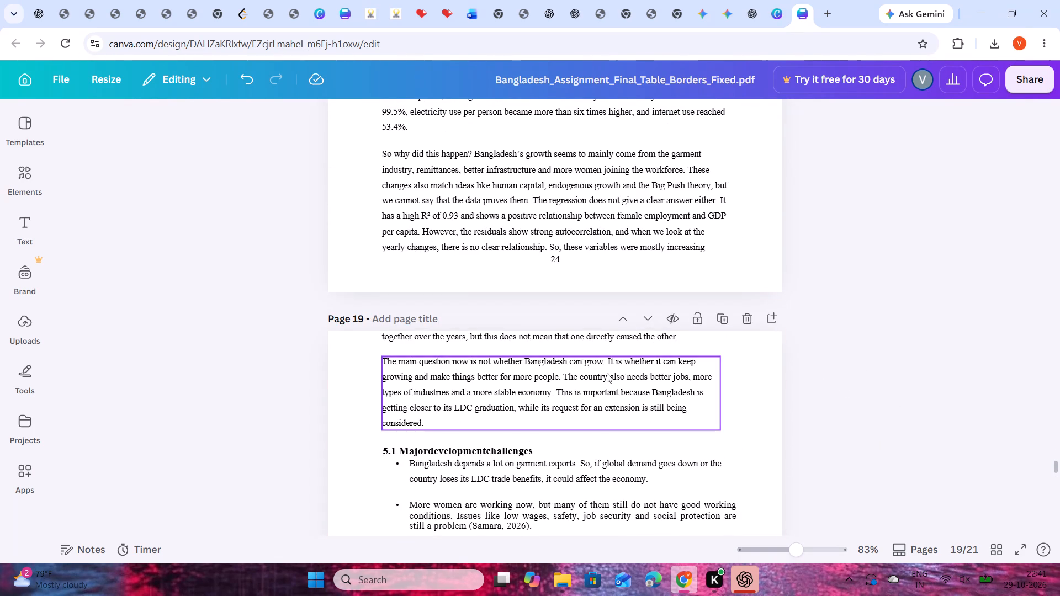
{"action": "left_click_drag", "start_coordinate": [570, 343], "coordinate": [570, 349]}
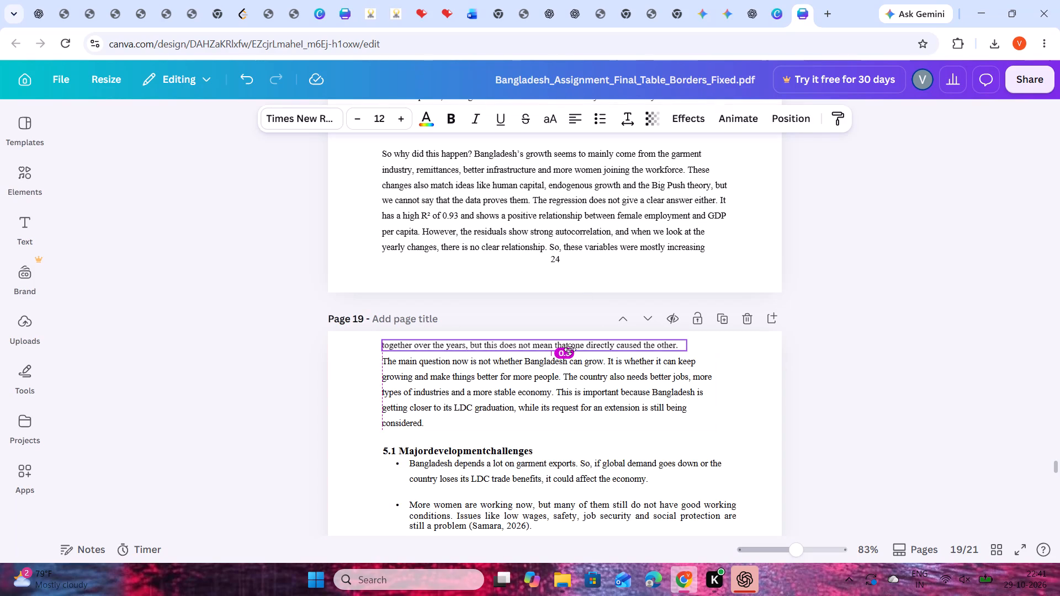
{"action": "left_click_drag", "start_coordinate": [570, 349], "coordinate": [571, 349]}
{"action": "left_click", "coordinate": [891, 334]}
Lower page 19's "The main question now" paragraph slightly towards the 5.1 heading and bring the opening line down with it.
{"action": "scroll", "coordinate": [915, 380], "scroll_direction": "down", "scroll_amount": 1}
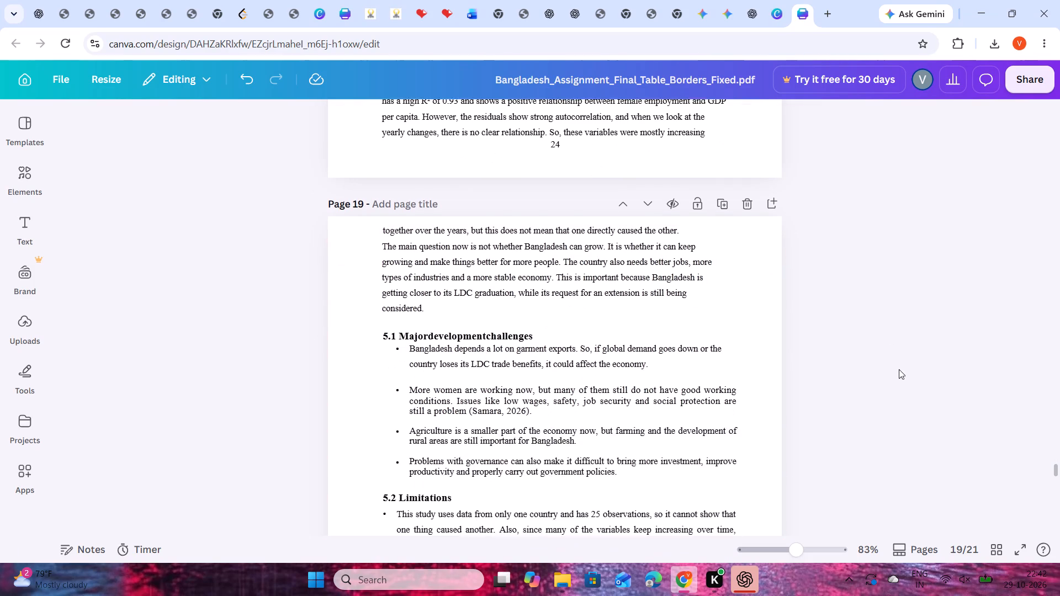
{"action": "scroll", "coordinate": [892, 369], "scroll_direction": "down", "scroll_amount": 1}
{"action": "left_click_drag", "start_coordinate": [502, 173], "coordinate": [503, 185]}
{"action": "left_click", "coordinate": [862, 226]}
{"action": "scroll", "coordinate": [860, 226], "scroll_direction": "up", "scroll_amount": 1}
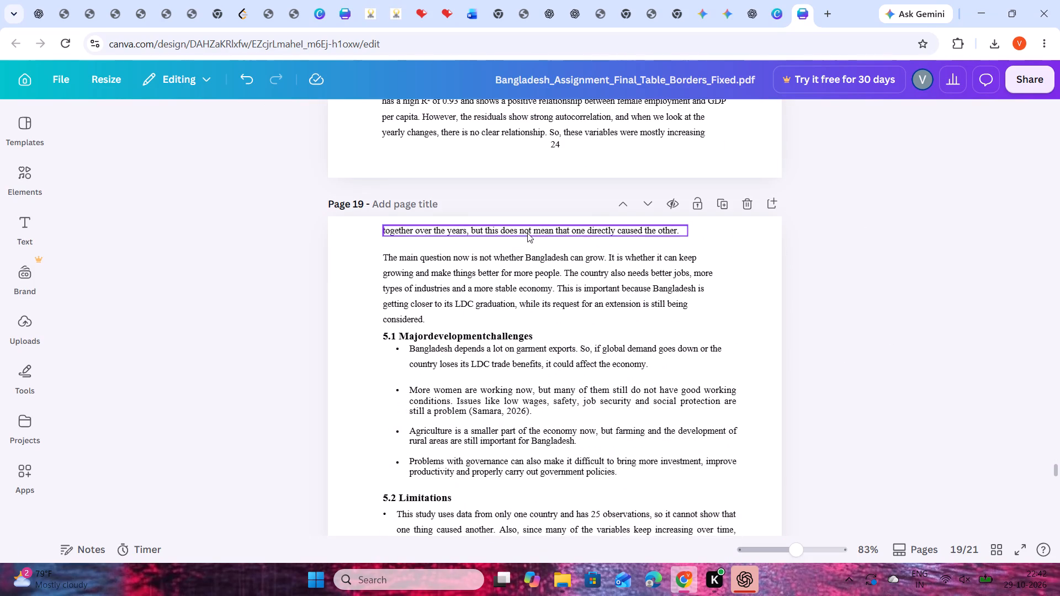
{"action": "left_click_drag", "start_coordinate": [525, 232], "coordinate": [524, 243]}
{"action": "left_click", "coordinate": [859, 273]}
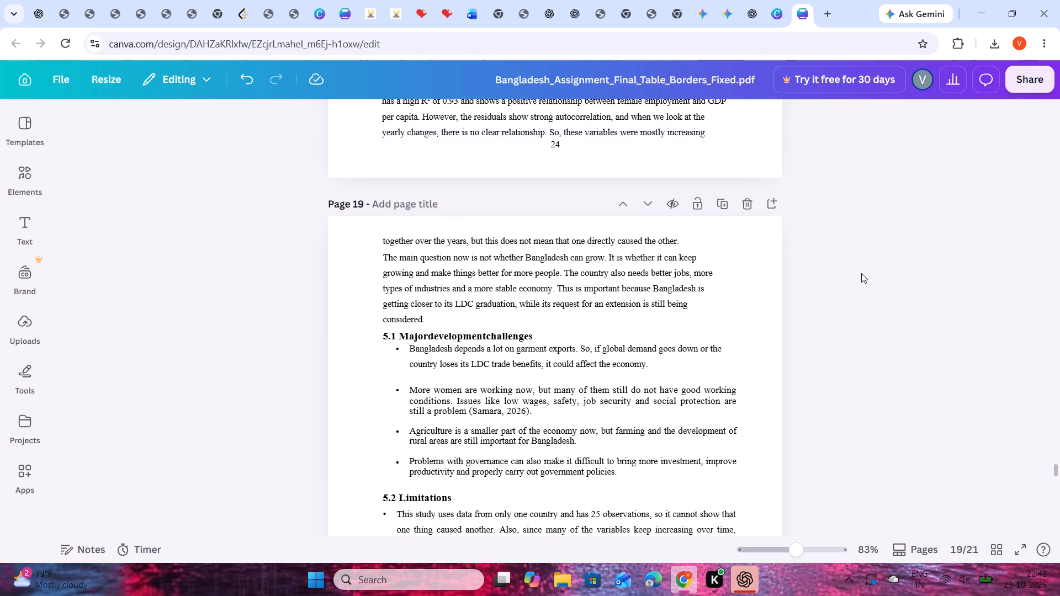
Move both lines of the Lucas (1988) reference on page 20 slightly down into the gap above the Majumder reference.
{"action": "scroll", "coordinate": [858, 275], "scroll_direction": "down", "scroll_amount": 5}
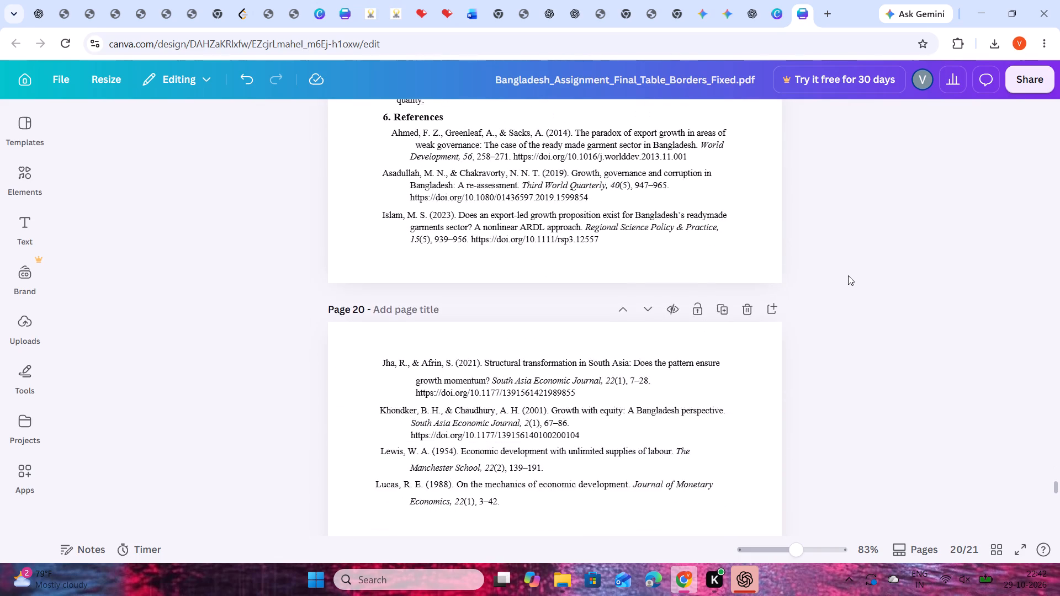
{"action": "scroll", "coordinate": [848, 277], "scroll_direction": "down", "scroll_amount": 2}
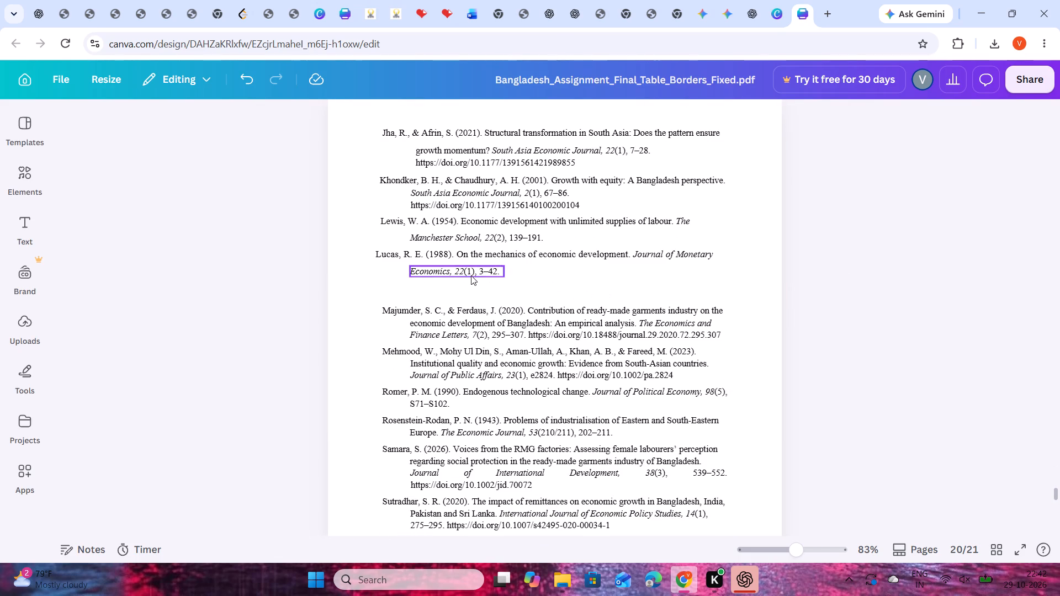
{"action": "left_click_drag", "start_coordinate": [458, 275], "coordinate": [457, 281]}
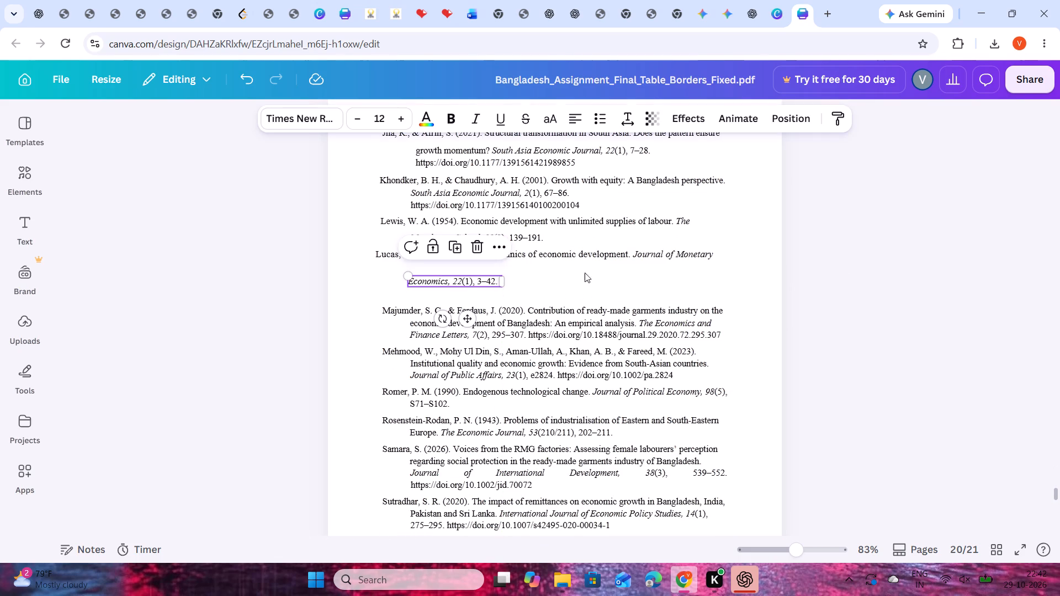
{"action": "left_click", "coordinate": [852, 252]}
{"action": "left_click_drag", "start_coordinate": [589, 256], "coordinate": [589, 264]}
{"action": "left_click", "coordinate": [868, 249]}
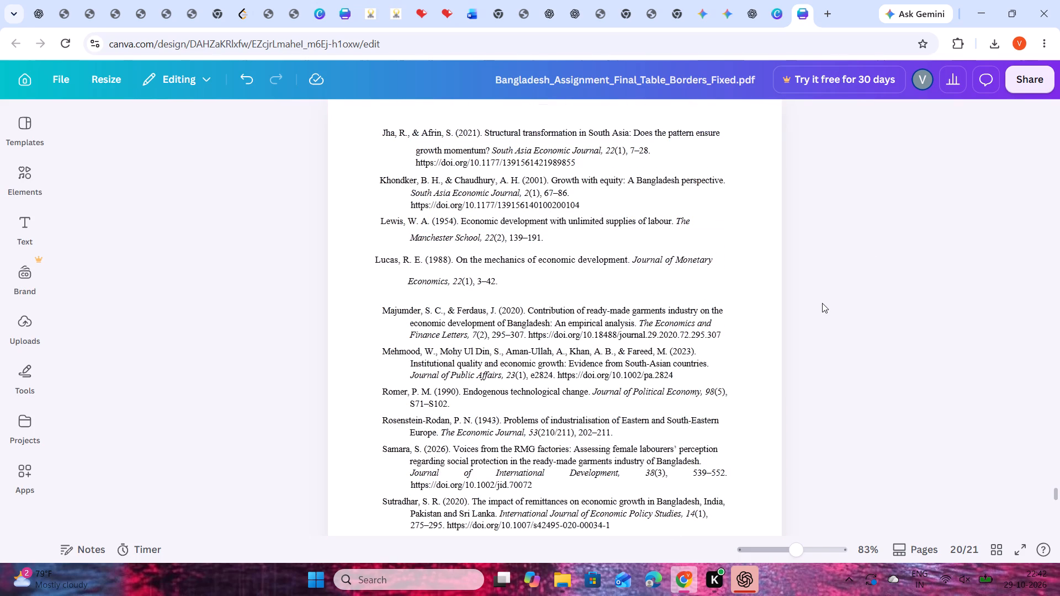
Check the end of page 20 and the tables on page 21, and go back through the document to page 1.
{"action": "scroll", "coordinate": [822, 303], "scroll_direction": "down", "scroll_amount": 5}
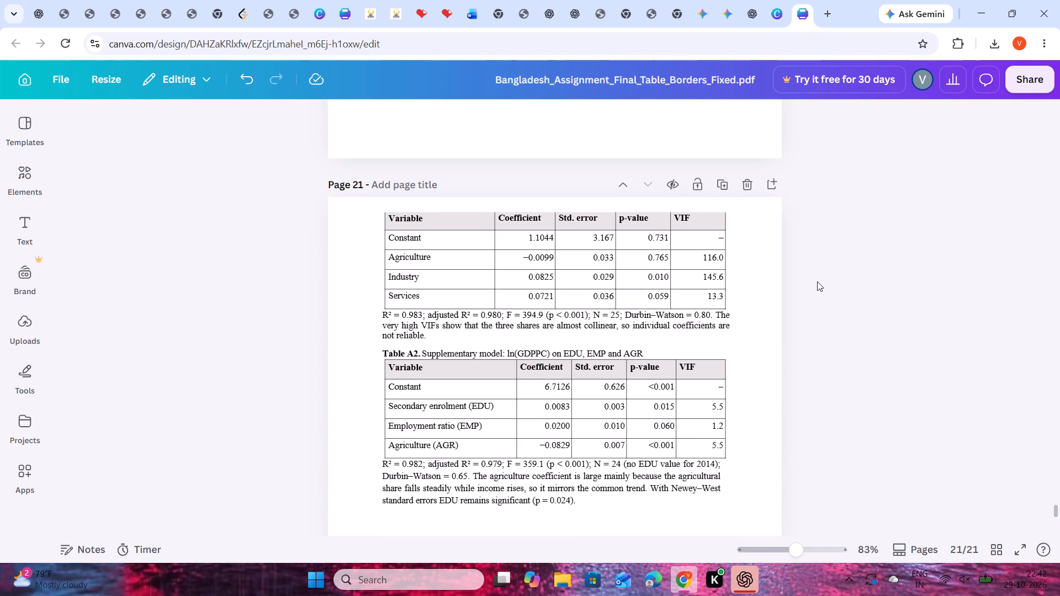
{"action": "scroll", "coordinate": [820, 280], "scroll_direction": "down", "scroll_amount": 7}
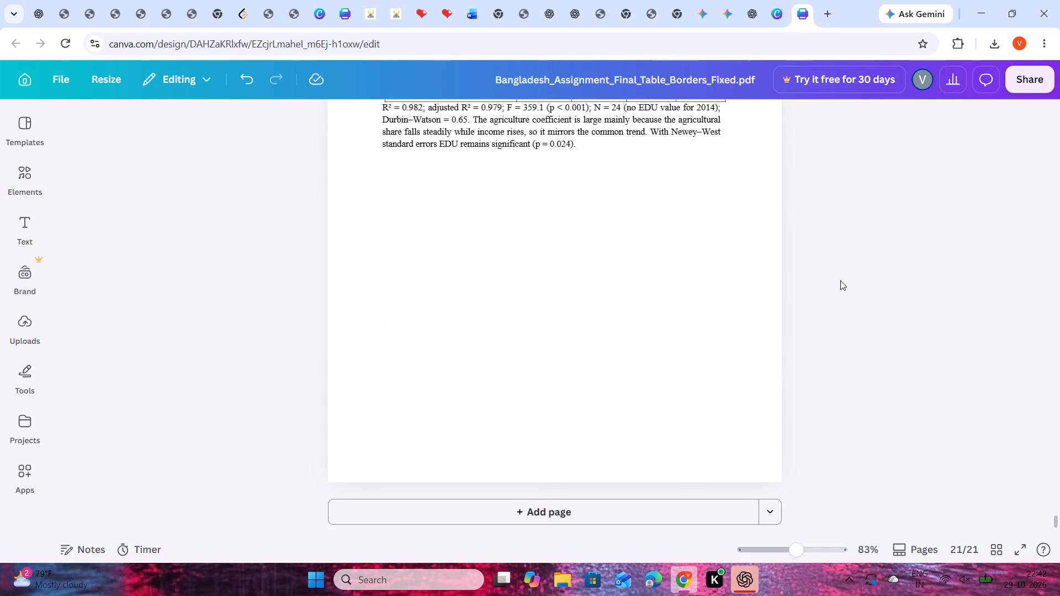
{"action": "scroll", "coordinate": [840, 280], "scroll_direction": "up", "scroll_amount": 20}
{"action": "scroll", "coordinate": [840, 280], "scroll_direction": "up", "scroll_amount": 15}
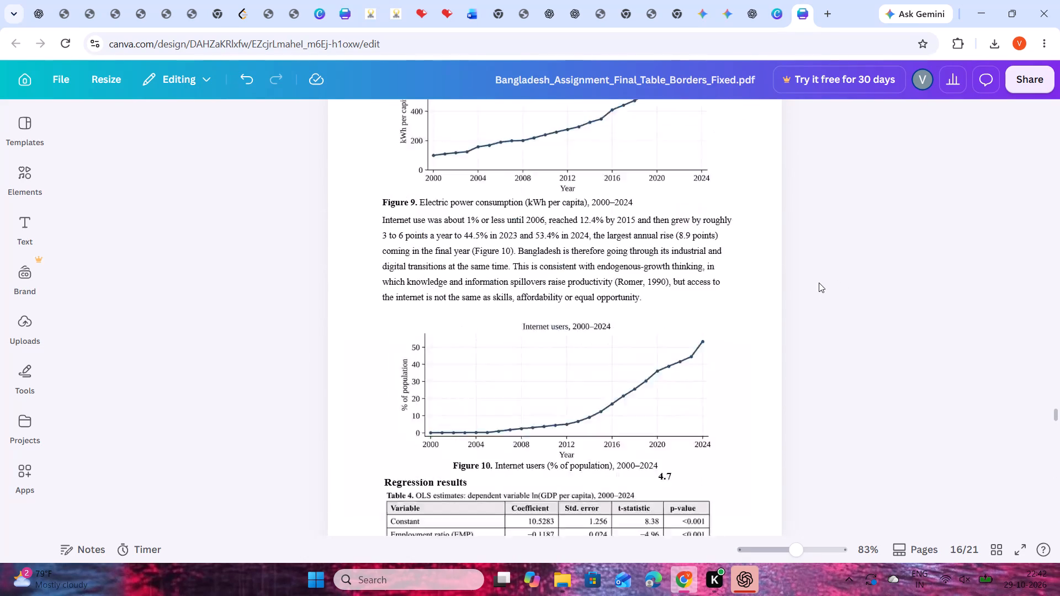
{"action": "scroll", "coordinate": [819, 283], "scroll_direction": "up", "scroll_amount": 20}
{"action": "scroll", "coordinate": [819, 283], "scroll_direction": "up", "scroll_amount": 2}
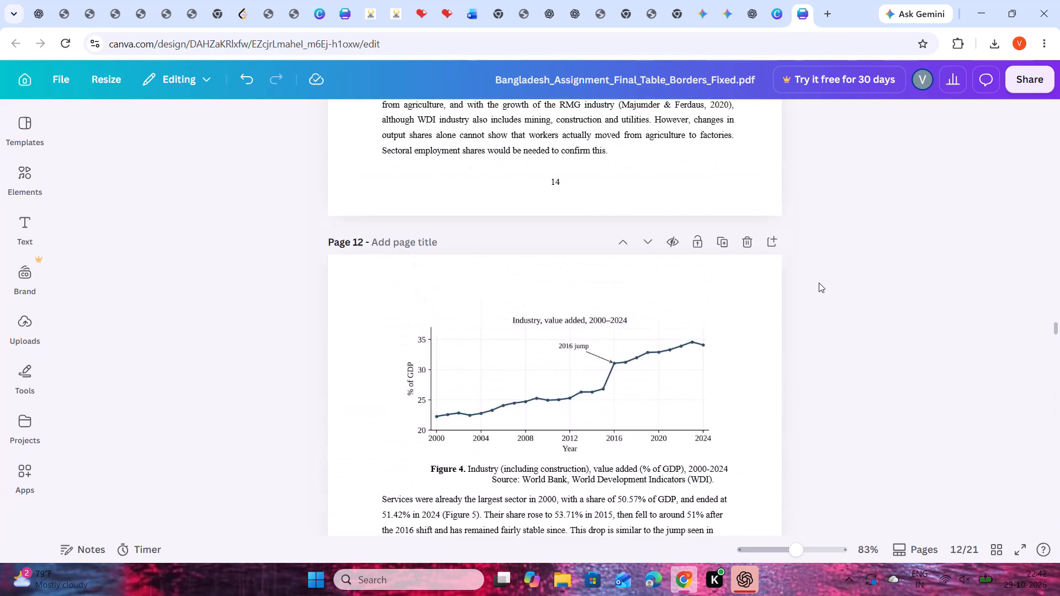
{"action": "scroll", "coordinate": [819, 283], "scroll_direction": "up", "scroll_amount": 20}
{"action": "scroll", "coordinate": [819, 283], "scroll_direction": "up", "scroll_amount": 6}
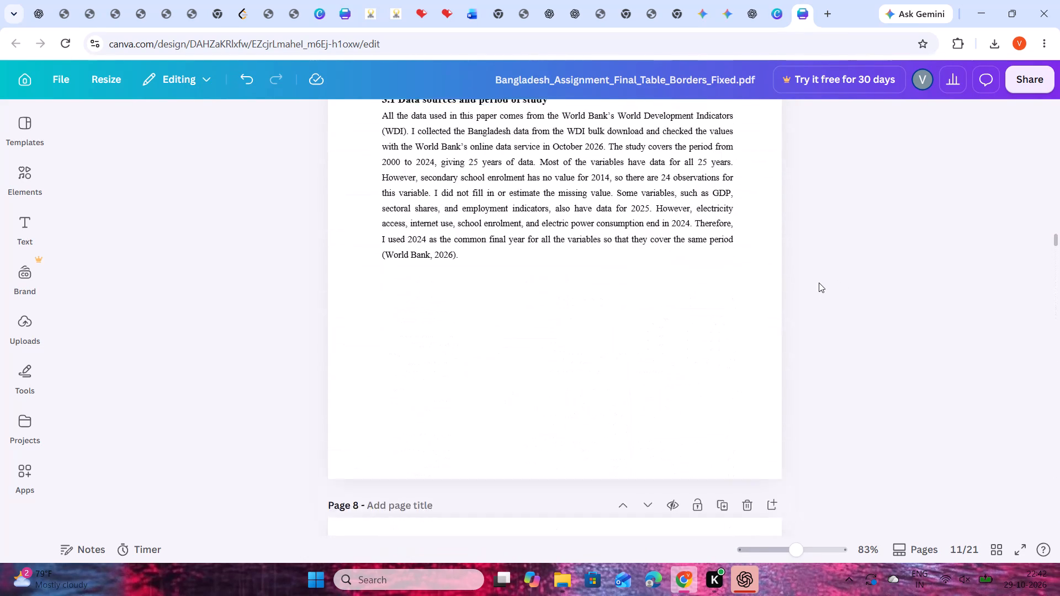
{"action": "scroll", "coordinate": [819, 283], "scroll_direction": "up", "scroll_amount": 20}
{"action": "scroll", "coordinate": [819, 283], "scroll_direction": "up", "scroll_amount": 9}
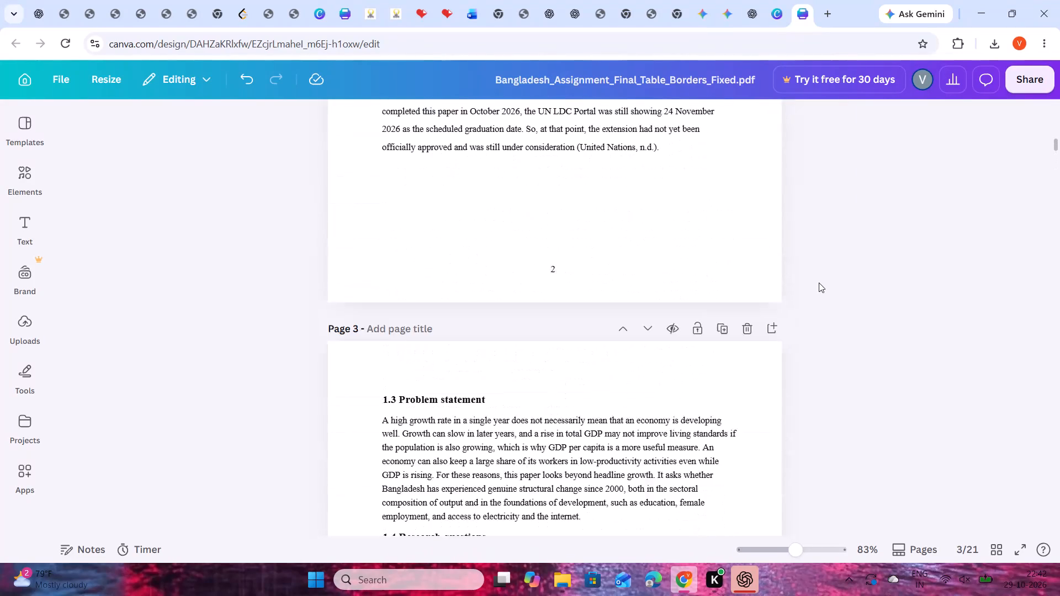
{"action": "scroll", "coordinate": [819, 283], "scroll_direction": "up", "scroll_amount": 14}
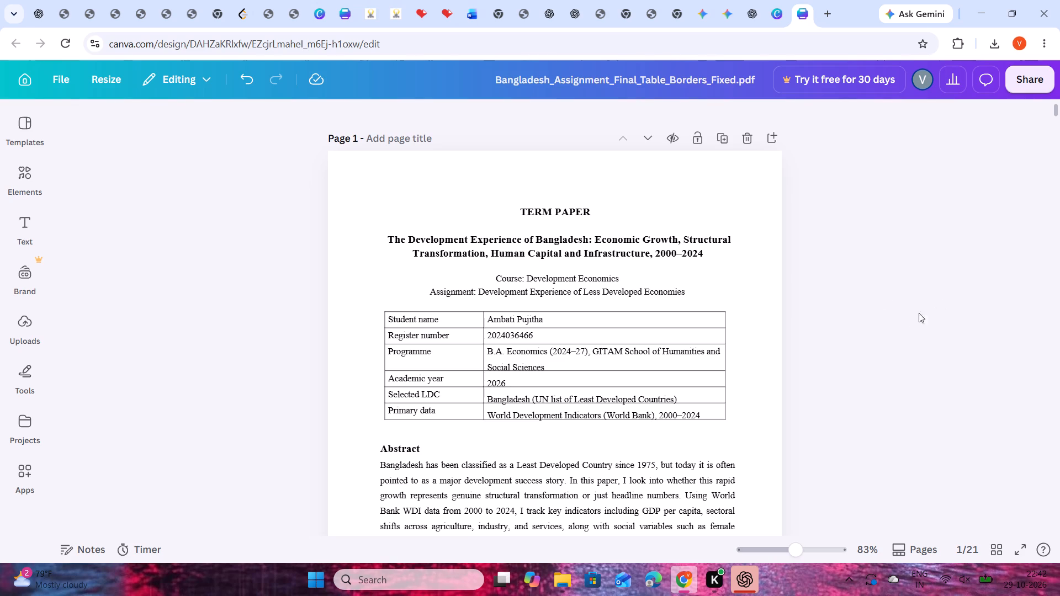
Skim the layout of pages 1 to 7 and return to the first page.
{"action": "scroll", "coordinate": [828, 328], "scroll_direction": "down", "scroll_amount": 1}
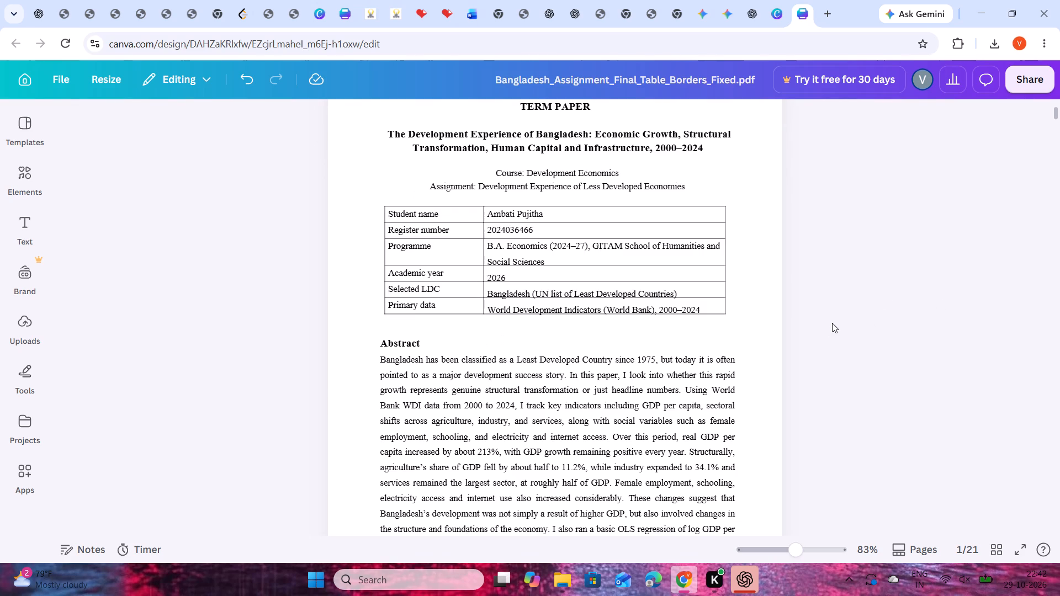
{"action": "scroll", "coordinate": [840, 330], "scroll_direction": "down", "scroll_amount": 2}
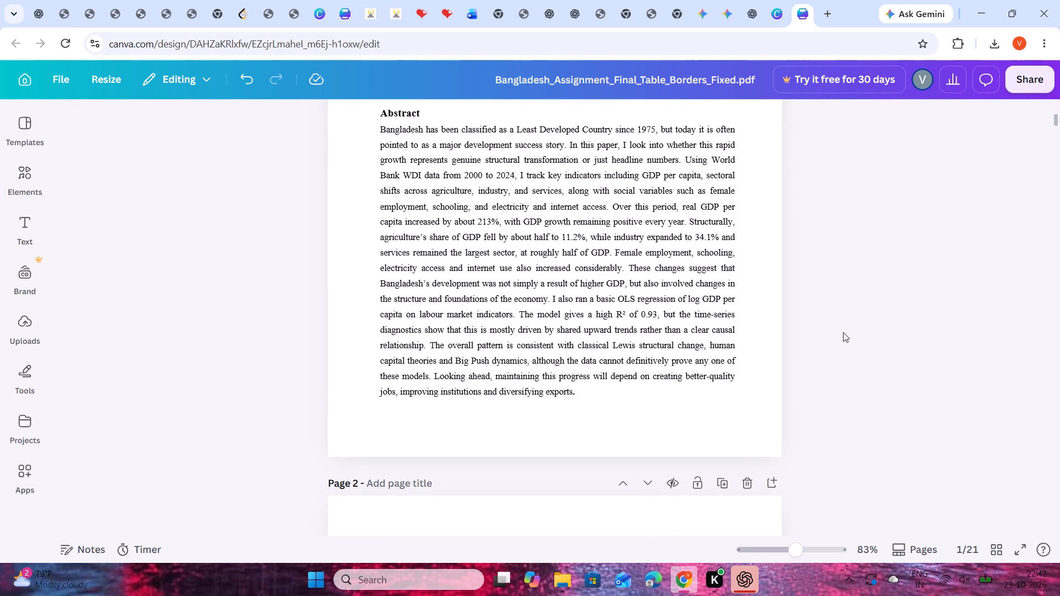
{"action": "scroll", "coordinate": [859, 359], "scroll_direction": "down", "scroll_amount": 18}
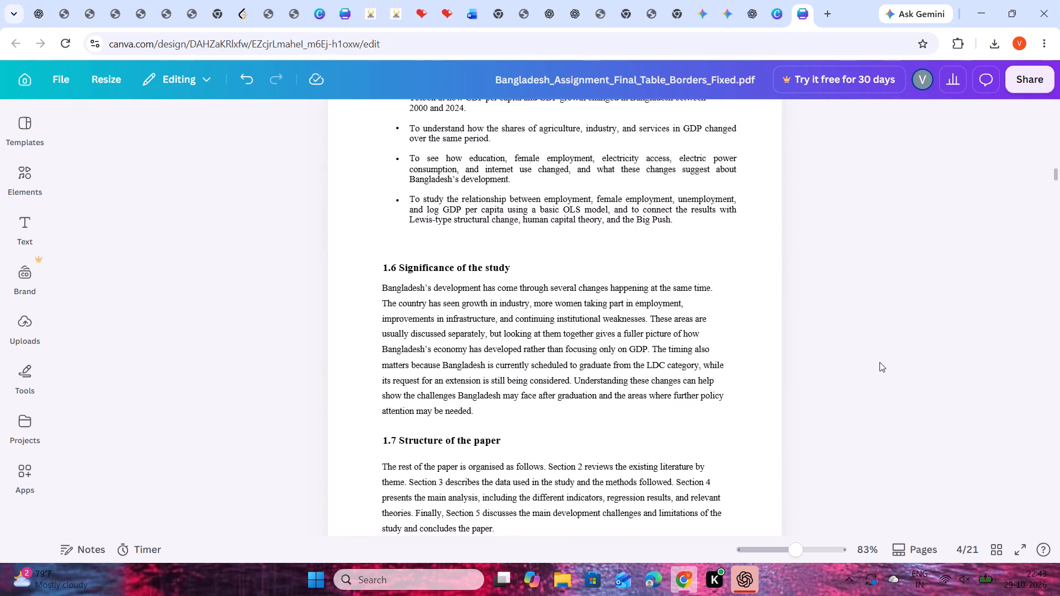
{"action": "scroll", "coordinate": [879, 362], "scroll_direction": "down", "scroll_amount": 16}
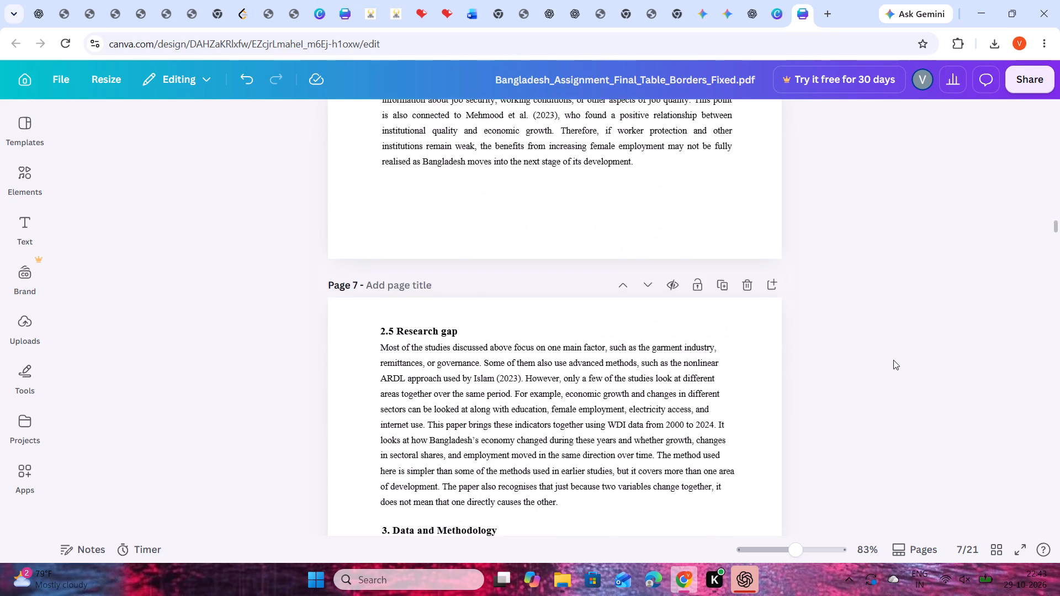
{"action": "scroll", "coordinate": [893, 360], "scroll_direction": "down", "scroll_amount": 5}
{"action": "scroll", "coordinate": [906, 360], "scroll_direction": "up", "scroll_amount": 20}
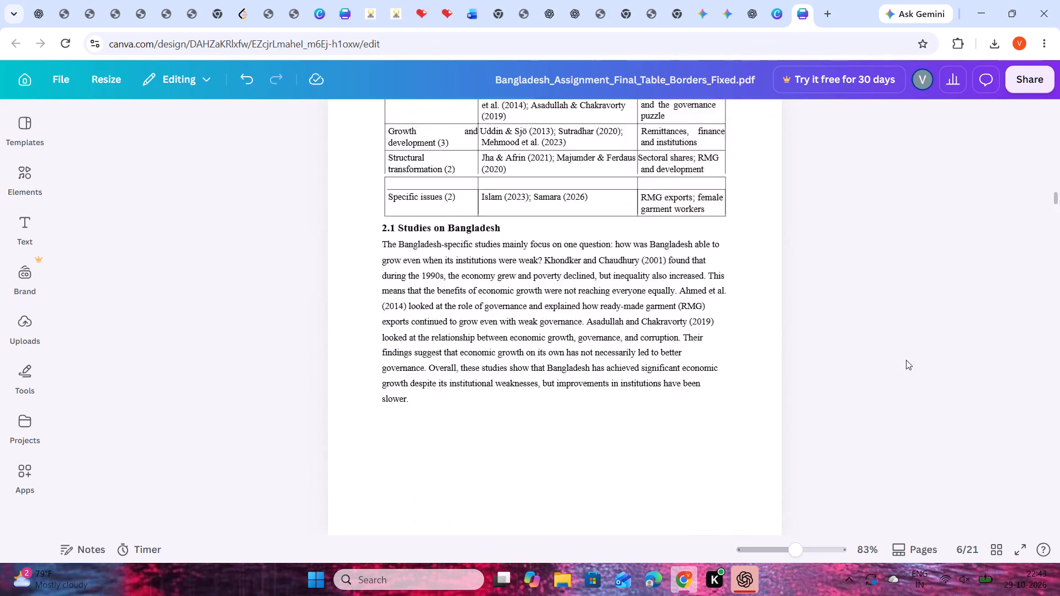
{"action": "scroll", "coordinate": [906, 360], "scroll_direction": "up", "scroll_amount": 20}
{"action": "scroll", "coordinate": [906, 360], "scroll_direction": "up", "scroll_amount": 10}
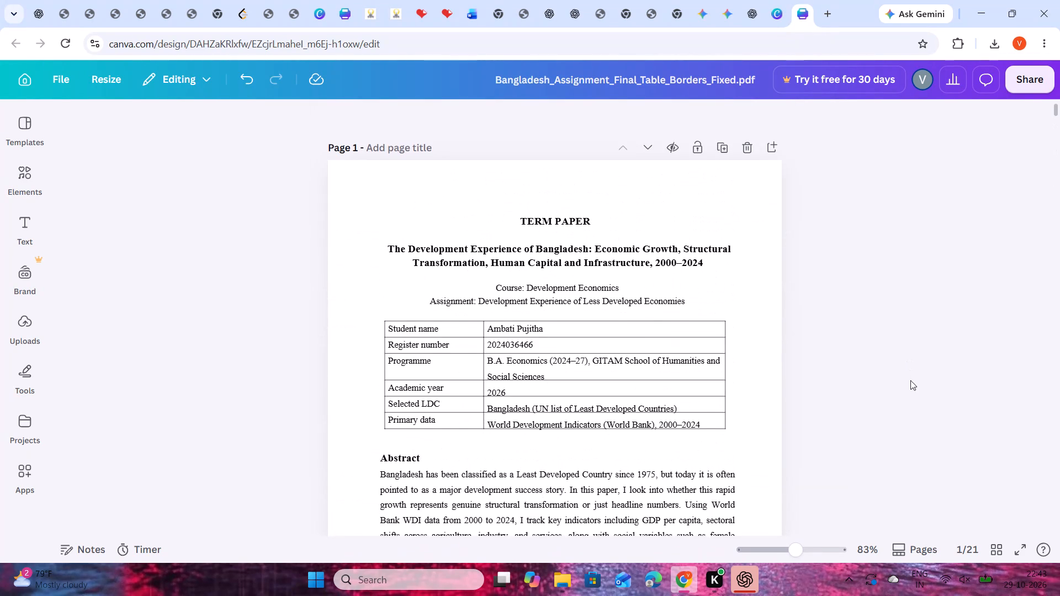
Review pages 1 to 4 again, from the title page to section 1.7, for spacing and layout problems.
{"action": "scroll", "coordinate": [910, 380], "scroll_direction": "down", "scroll_amount": 10}
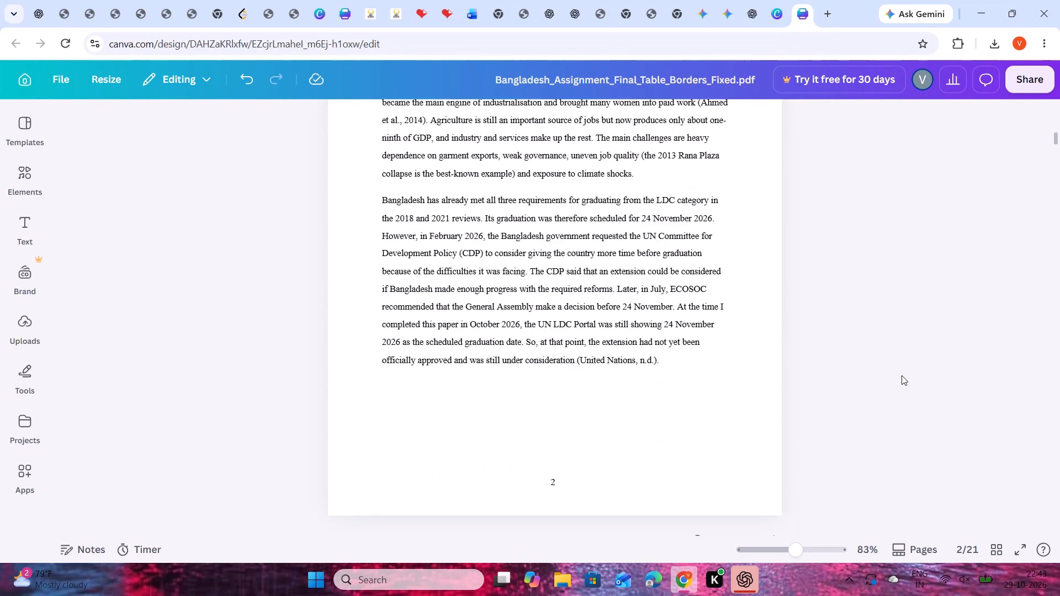
{"action": "scroll", "coordinate": [902, 375], "scroll_direction": "down", "scroll_amount": 9}
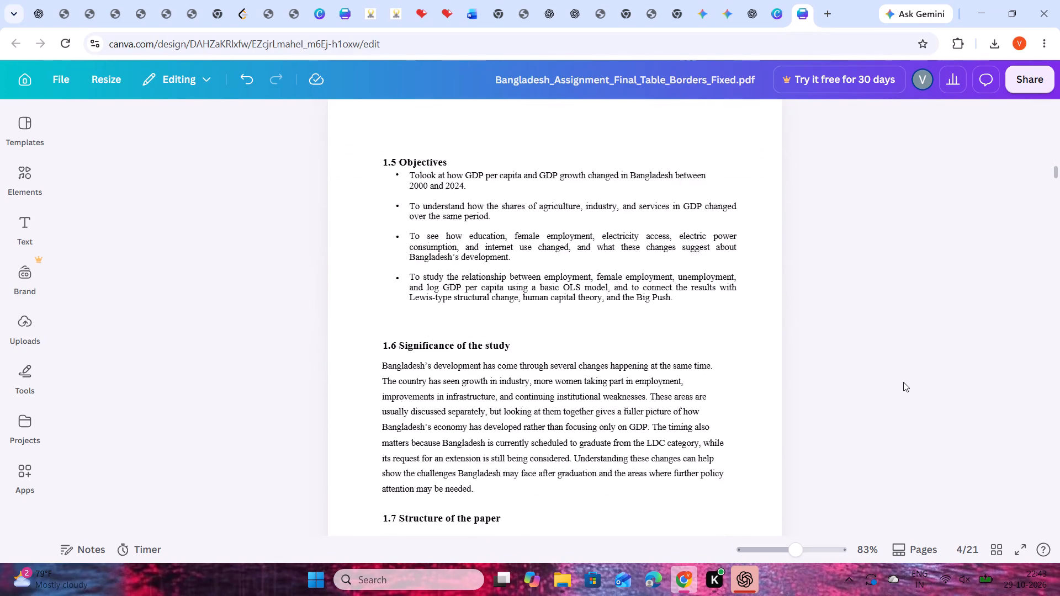
{"action": "scroll", "coordinate": [903, 375], "scroll_direction": "up", "scroll_amount": 10}
{"action": "scroll", "coordinate": [911, 369], "scroll_direction": "down", "scroll_amount": 11}
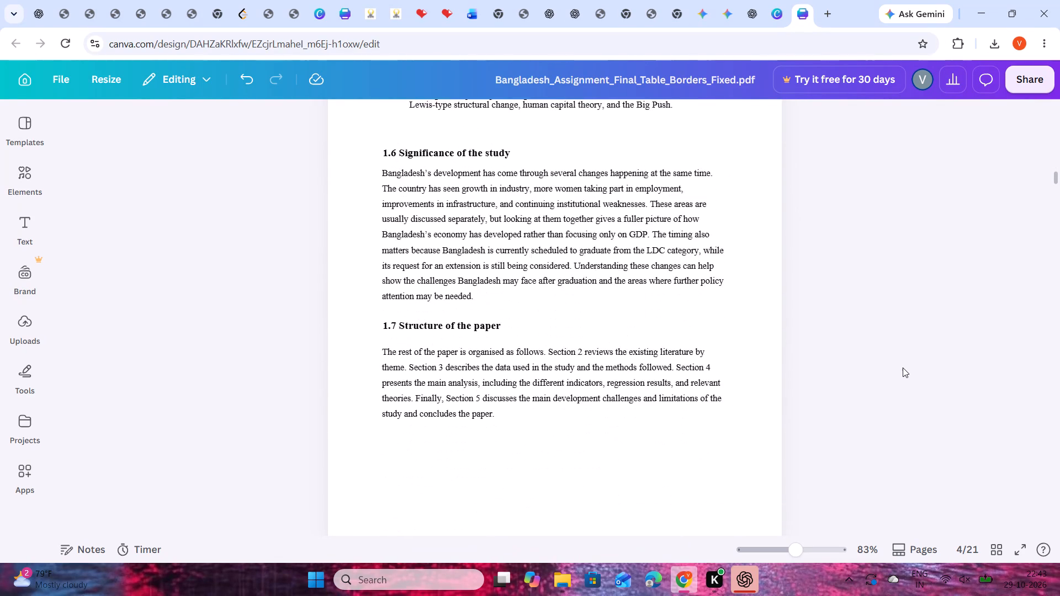
Examine Table 1 and section 2.1 on page 5 and how the text continues at the top of page 6.
{"action": "scroll", "coordinate": [903, 368], "scroll_direction": "down", "scroll_amount": 7}
{"action": "scroll", "coordinate": [900, 372], "scroll_direction": "up", "scroll_amount": 3}
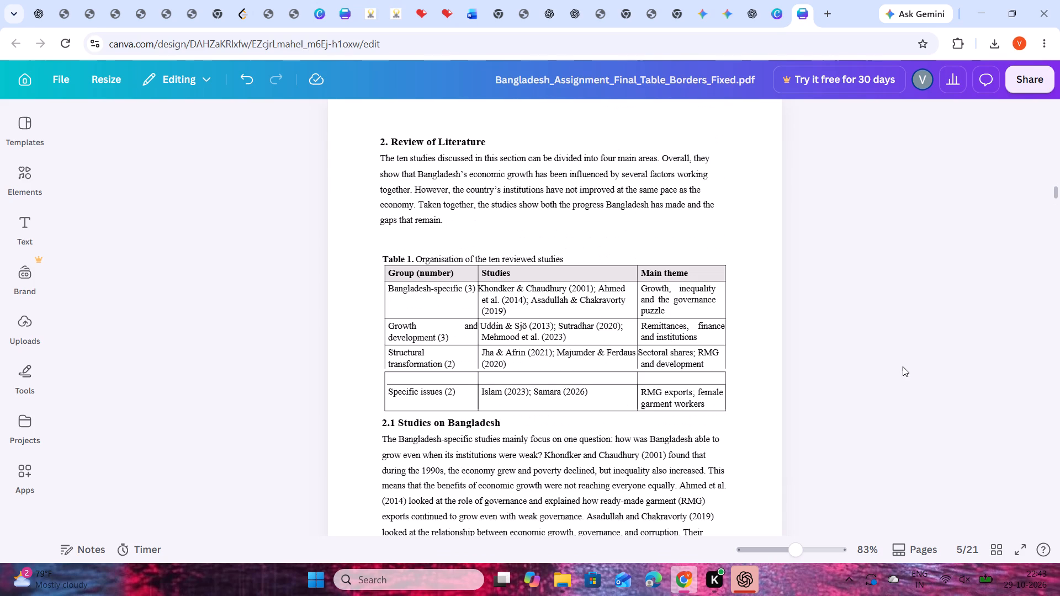
{"action": "scroll", "coordinate": [903, 365], "scroll_direction": "down", "scroll_amount": 1}
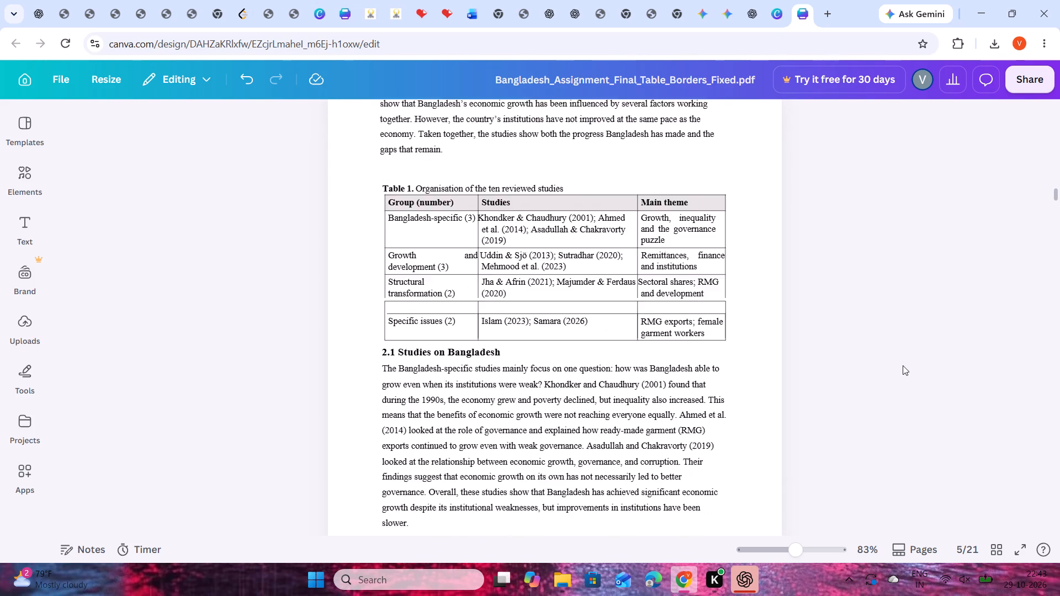
{"action": "scroll", "coordinate": [903, 368], "scroll_direction": "down", "scroll_amount": 3}
{"action": "scroll", "coordinate": [903, 364], "scroll_direction": "up", "scroll_amount": 3}
{"action": "scroll", "coordinate": [903, 365], "scroll_direction": "down", "scroll_amount": 1}
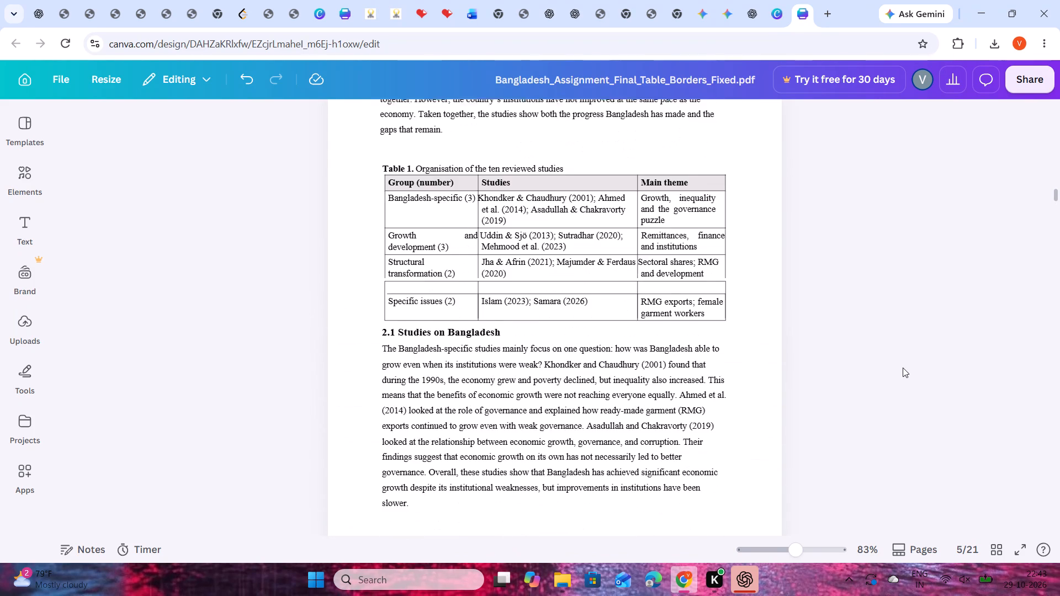
{"action": "scroll", "coordinate": [903, 368], "scroll_direction": "down", "scroll_amount": 6}
{"action": "scroll", "coordinate": [901, 371], "scroll_direction": "up", "scroll_amount": 5}
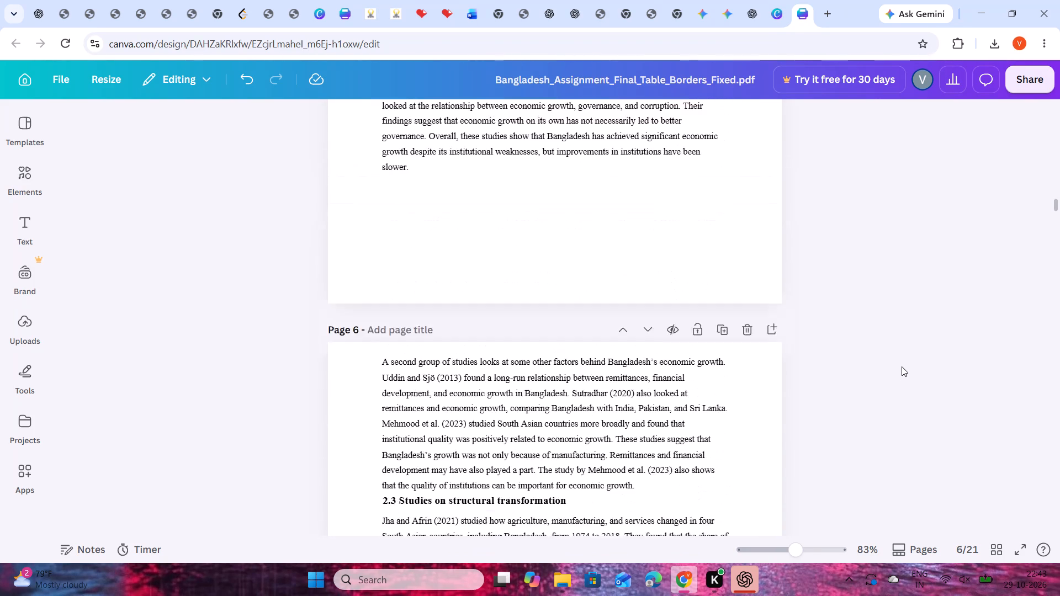
{"action": "scroll", "coordinate": [902, 366], "scroll_direction": "up", "scroll_amount": 3}
{"action": "scroll", "coordinate": [902, 371], "scroll_direction": "down", "scroll_amount": 5}
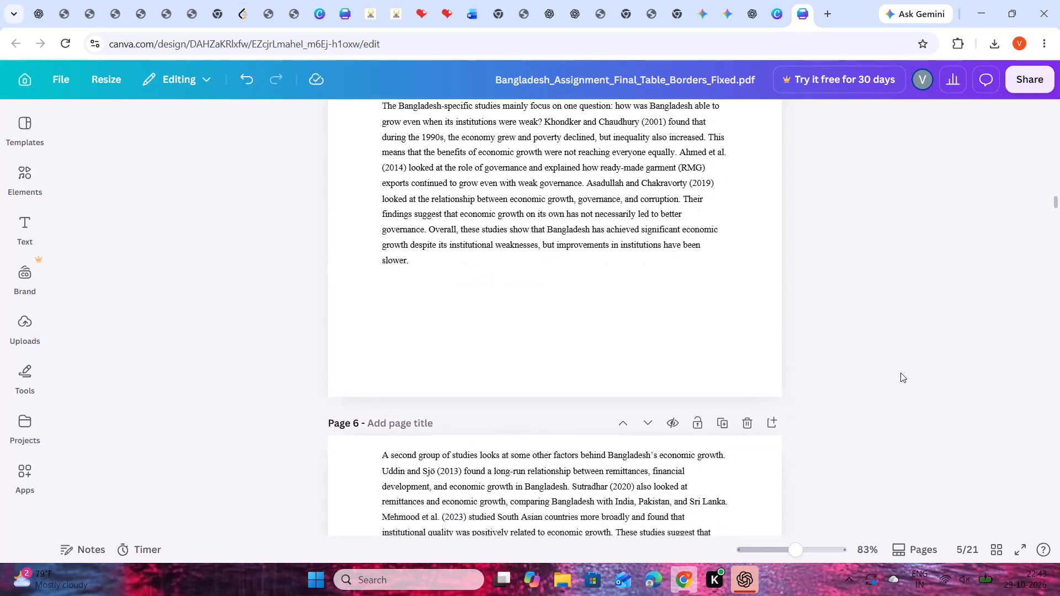
{"action": "scroll", "coordinate": [900, 370], "scroll_direction": "up", "scroll_amount": 2}
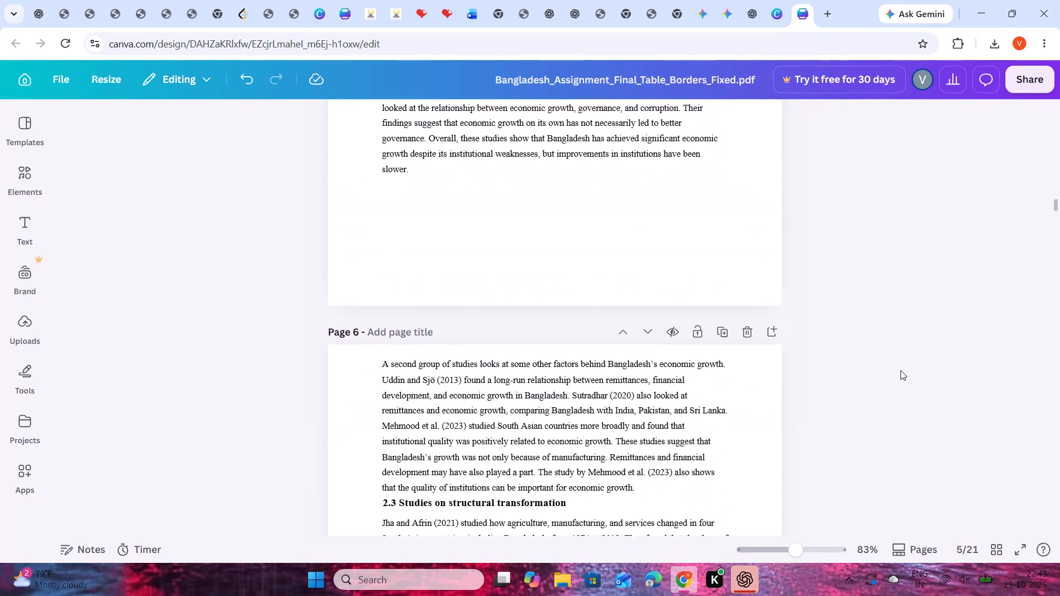
{"action": "scroll", "coordinate": [900, 370], "scroll_direction": "up", "scroll_amount": 2}
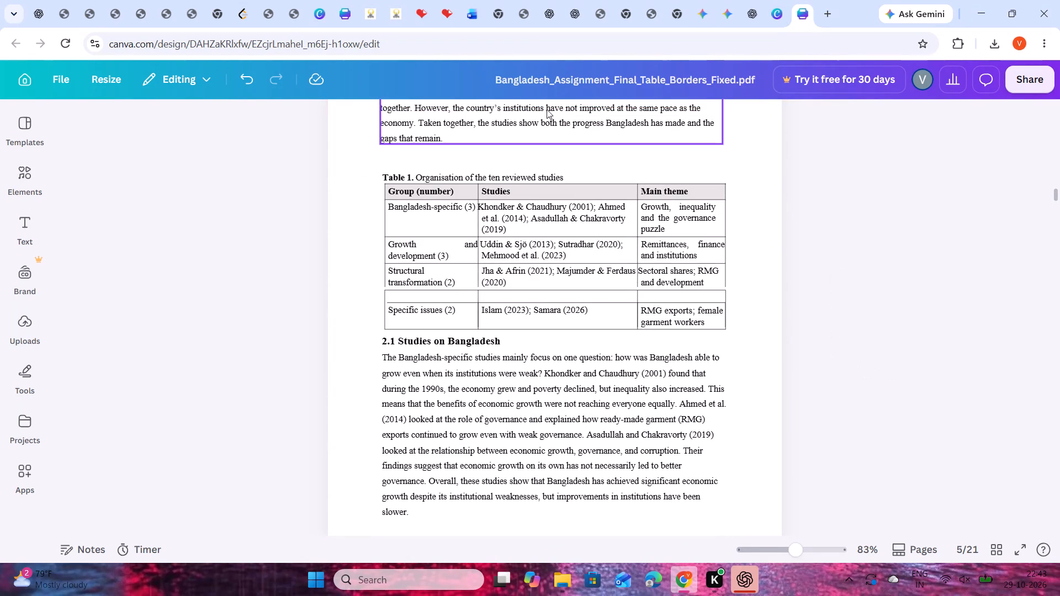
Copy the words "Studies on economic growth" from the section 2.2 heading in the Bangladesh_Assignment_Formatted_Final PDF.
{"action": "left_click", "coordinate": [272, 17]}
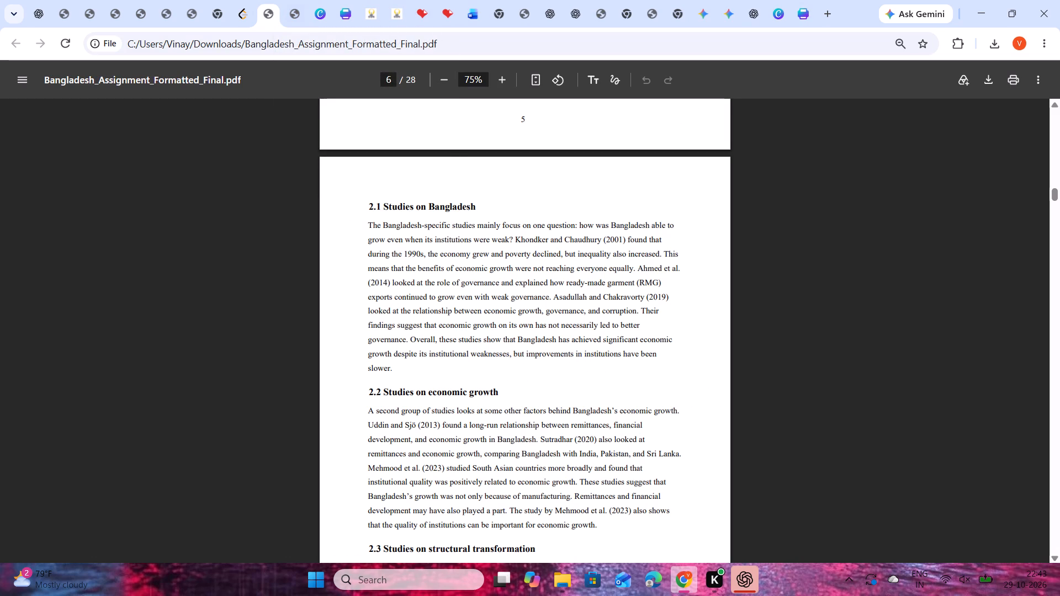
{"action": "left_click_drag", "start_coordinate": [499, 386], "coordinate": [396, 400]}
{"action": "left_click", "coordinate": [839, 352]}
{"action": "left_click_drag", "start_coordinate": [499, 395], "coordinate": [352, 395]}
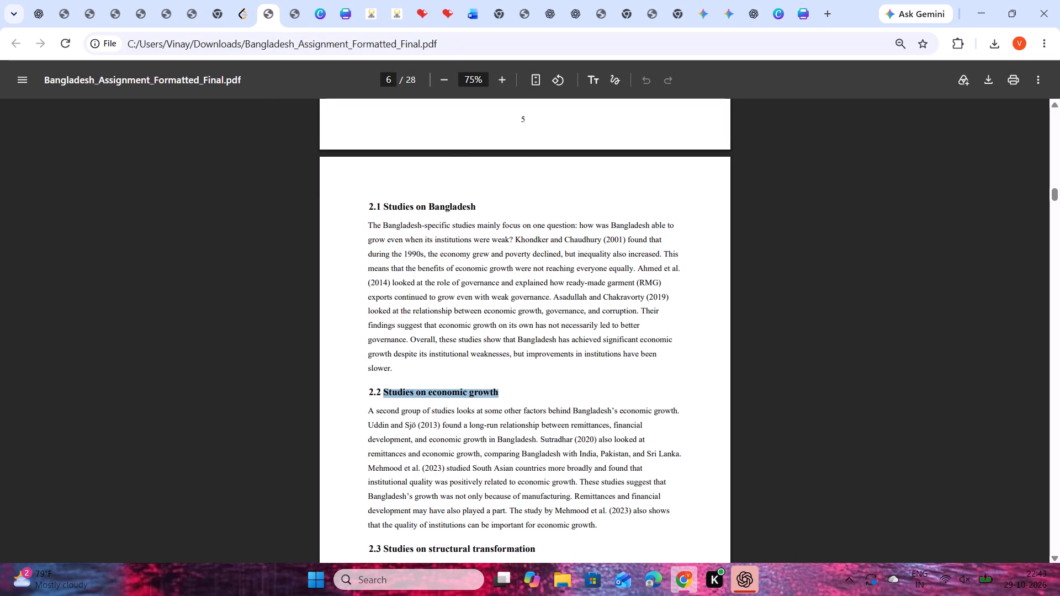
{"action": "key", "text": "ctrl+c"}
In the Canva design, move the two paragraphs under section 2.3 on page 6 slightly down, towards the 2.4 heading.
{"action": "left_click", "coordinate": [801, 12]}
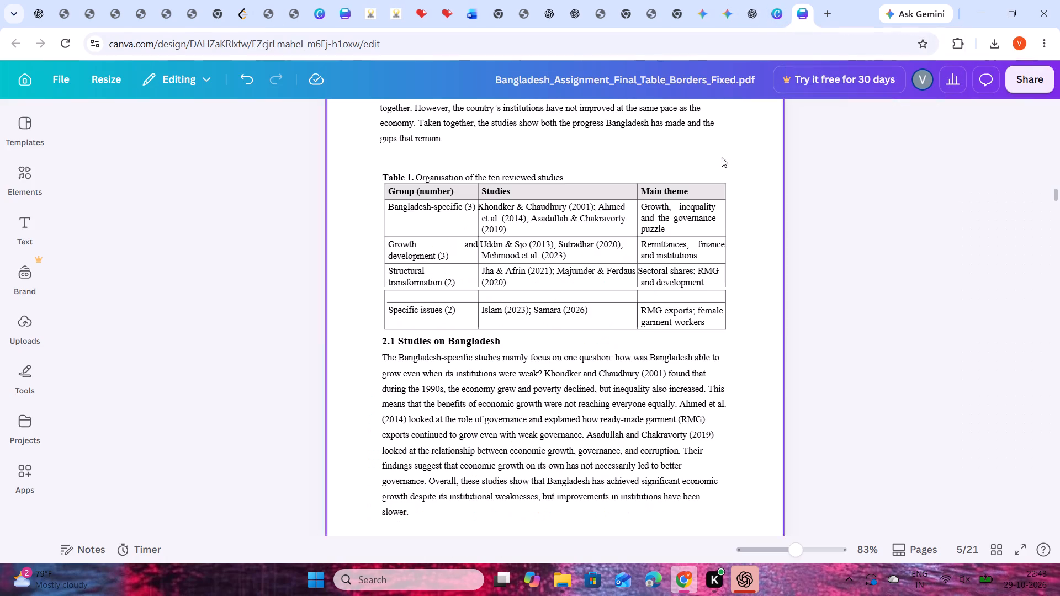
{"action": "scroll", "coordinate": [808, 377], "scroll_direction": "down", "scroll_amount": 3}
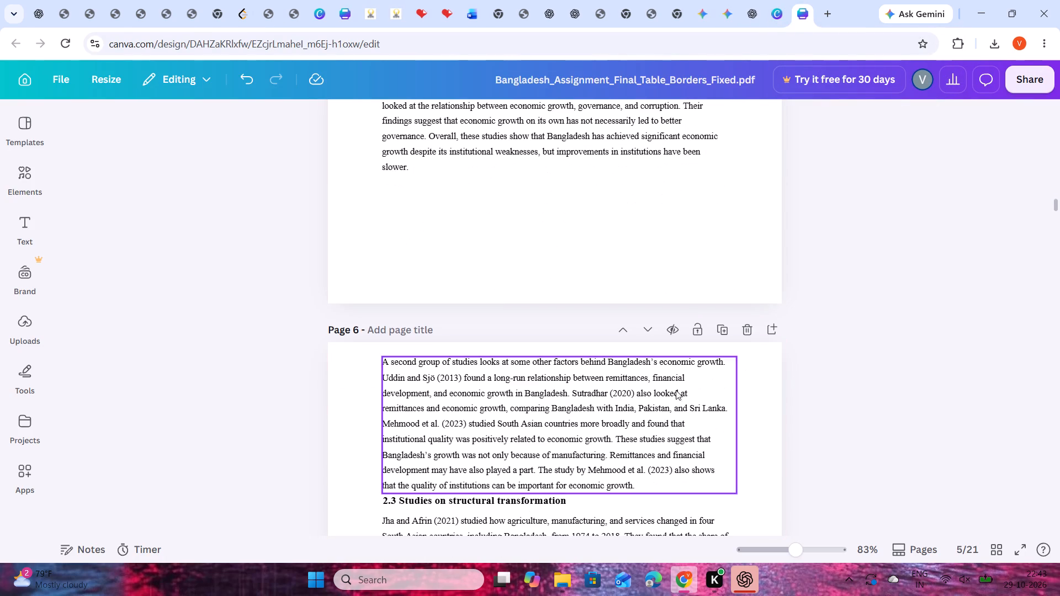
{"action": "scroll", "coordinate": [599, 439], "scroll_direction": "down", "scroll_amount": 1}
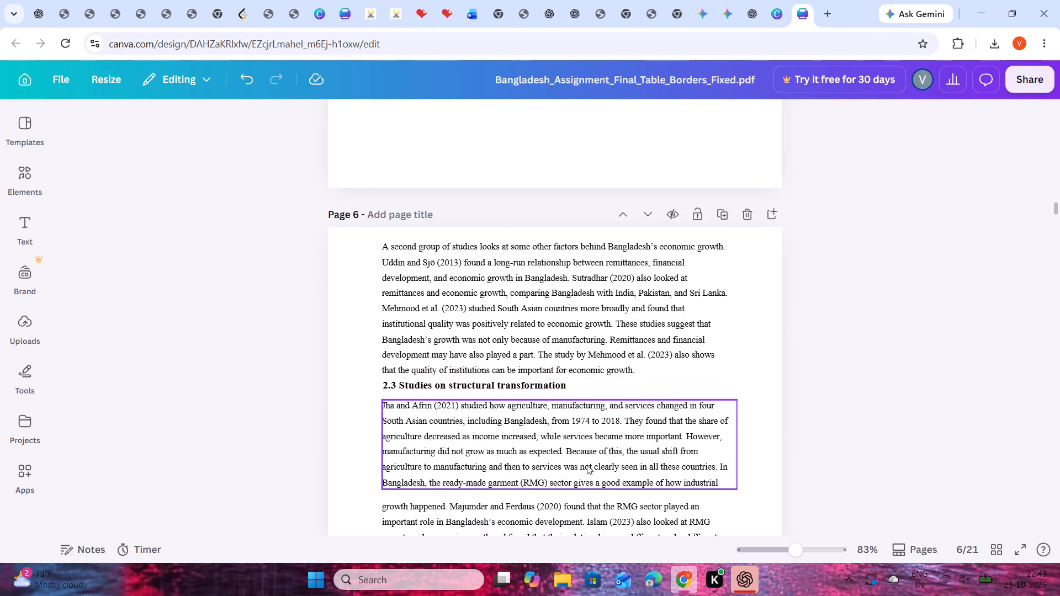
{"action": "scroll", "coordinate": [591, 462], "scroll_direction": "down", "scroll_amount": 1}
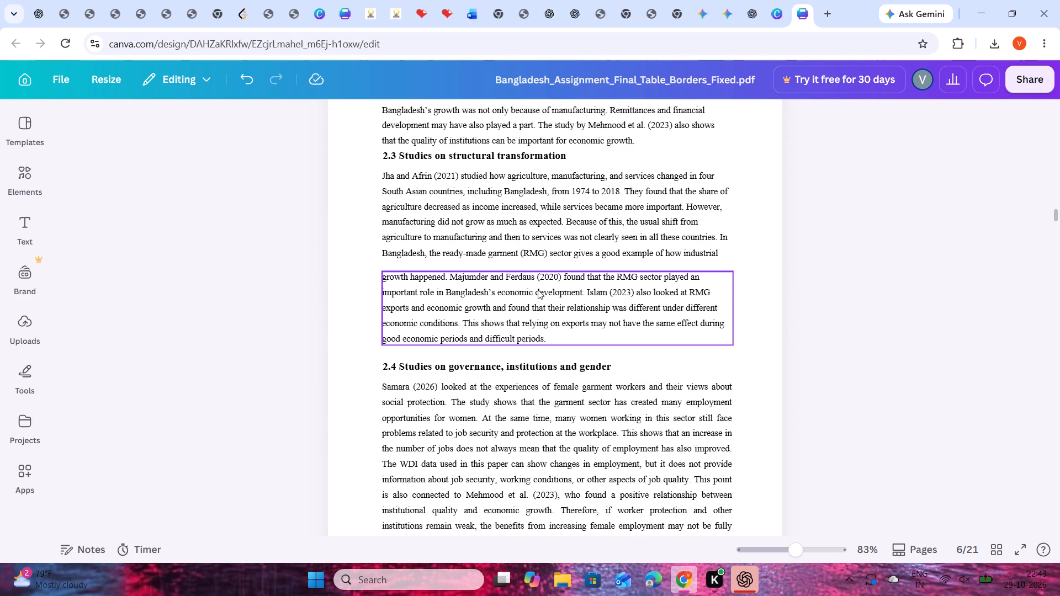
{"action": "left_click_drag", "start_coordinate": [538, 290], "coordinate": [538, 295]}
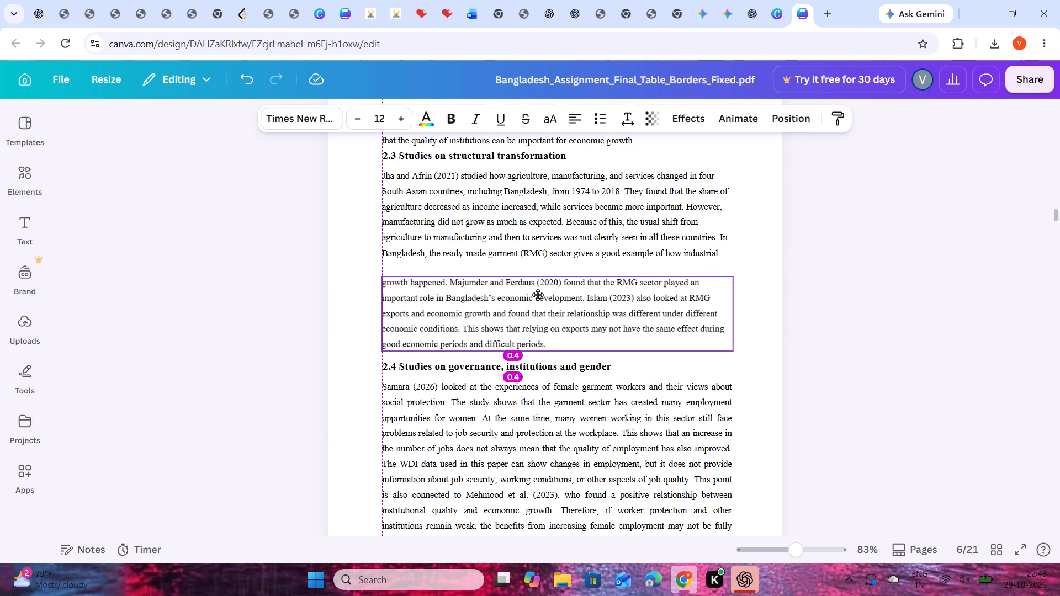
{"action": "left_click_drag", "start_coordinate": [538, 295], "coordinate": [538, 300]}
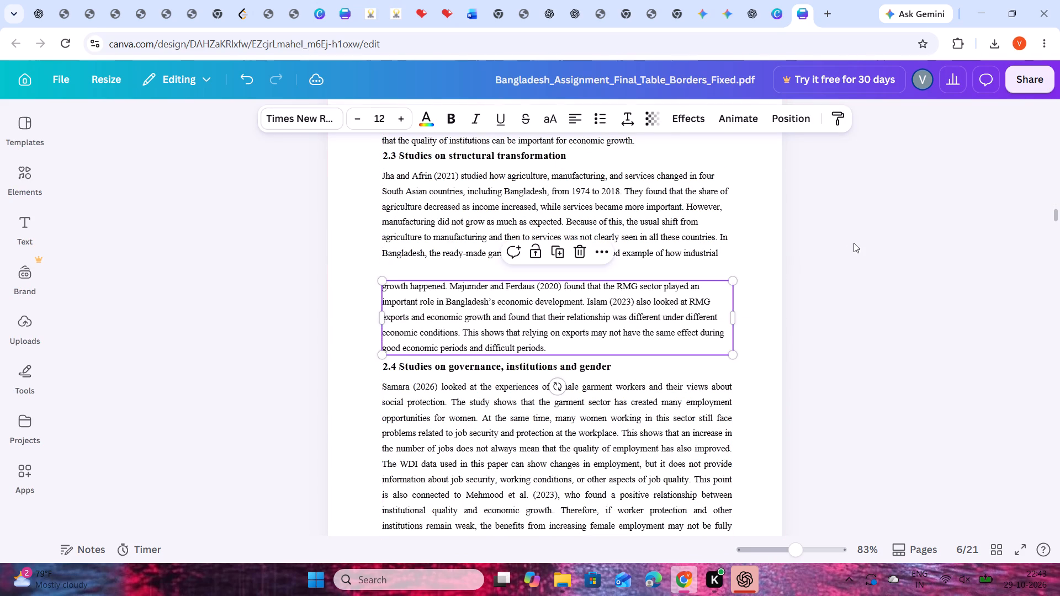
{"action": "left_click", "coordinate": [855, 242]}
{"action": "left_click_drag", "start_coordinate": [581, 227], "coordinate": [581, 238]}
{"action": "left_click", "coordinate": [850, 228]}
Move the 2.3 heading and the "A second group of studies" paragraph slightly down on page 6, leaving more space at the top.
{"action": "scroll", "coordinate": [842, 233], "scroll_direction": "up", "scroll_amount": 1}
{"action": "left_click_drag", "start_coordinate": [471, 274], "coordinate": [474, 289]}
{"action": "left_click", "coordinate": [830, 270]}
{"action": "left_click_drag", "start_coordinate": [625, 230], "coordinate": [626, 248]}
{"action": "left_click", "coordinate": [966, 235]}
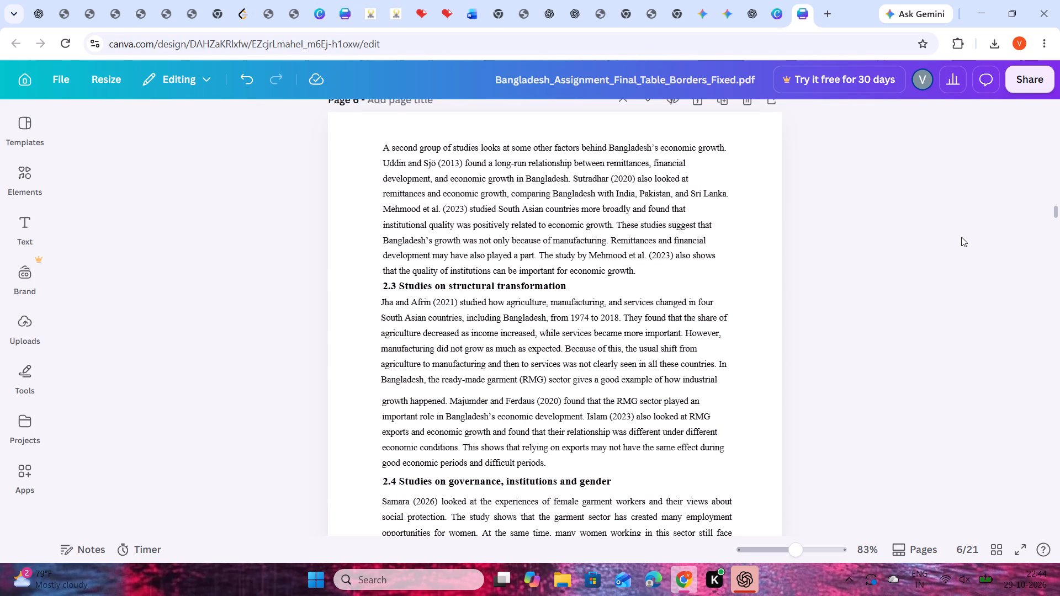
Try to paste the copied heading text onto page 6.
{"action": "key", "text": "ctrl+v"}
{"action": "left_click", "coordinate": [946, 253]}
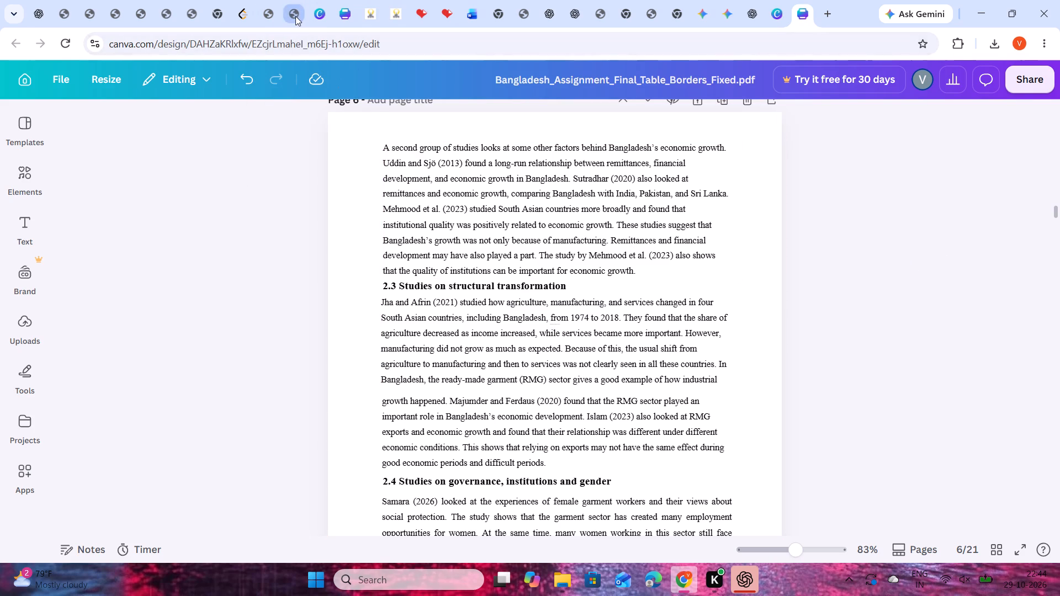
Switch to the assignment in Word, find section 2.2 on page 5 and copy the heading text "Studies on economic growth".
{"action": "left_click", "coordinate": [295, 16]}
{"action": "left_click", "coordinate": [480, 10]}
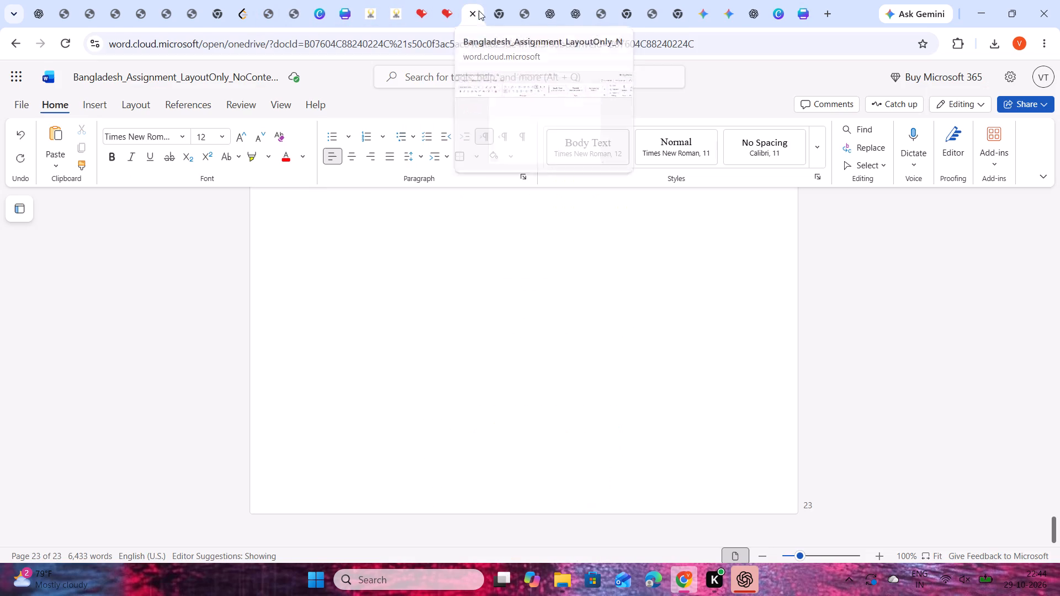
{"action": "scroll", "coordinate": [714, 315], "scroll_direction": "up", "scroll_amount": 15}
{"action": "left_click", "coordinate": [696, 400]}
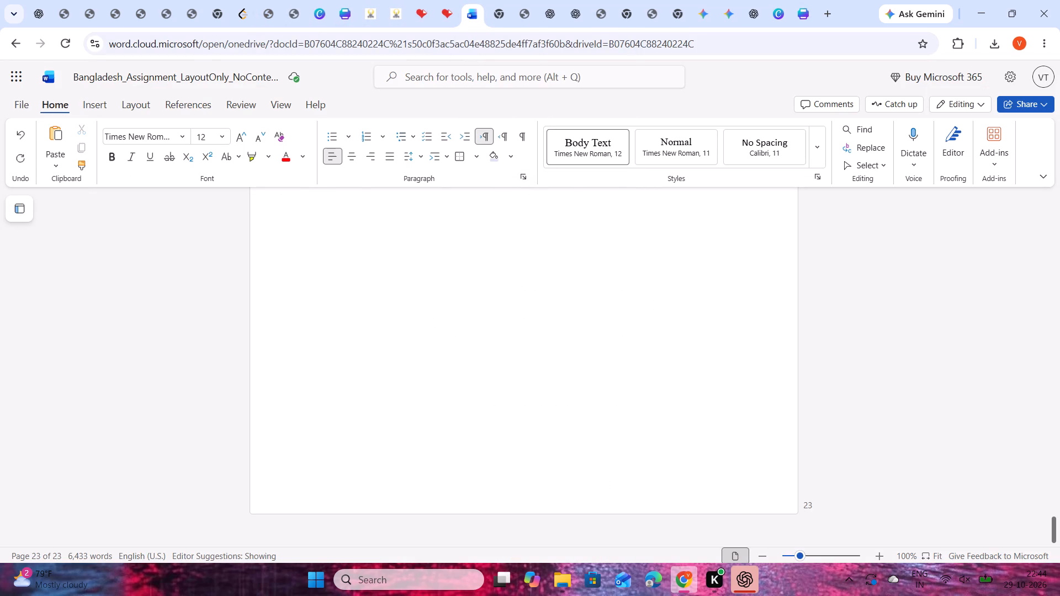
{"action": "scroll", "coordinate": [685, 396], "scroll_direction": "up", "scroll_amount": 20}
{"action": "scroll", "coordinate": [685, 396], "scroll_direction": "up", "scroll_amount": 9}
{"action": "middle_click", "coordinate": [687, 390]}
{"action": "scroll", "coordinate": [741, 372], "scroll_direction": "up", "scroll_amount": 4}
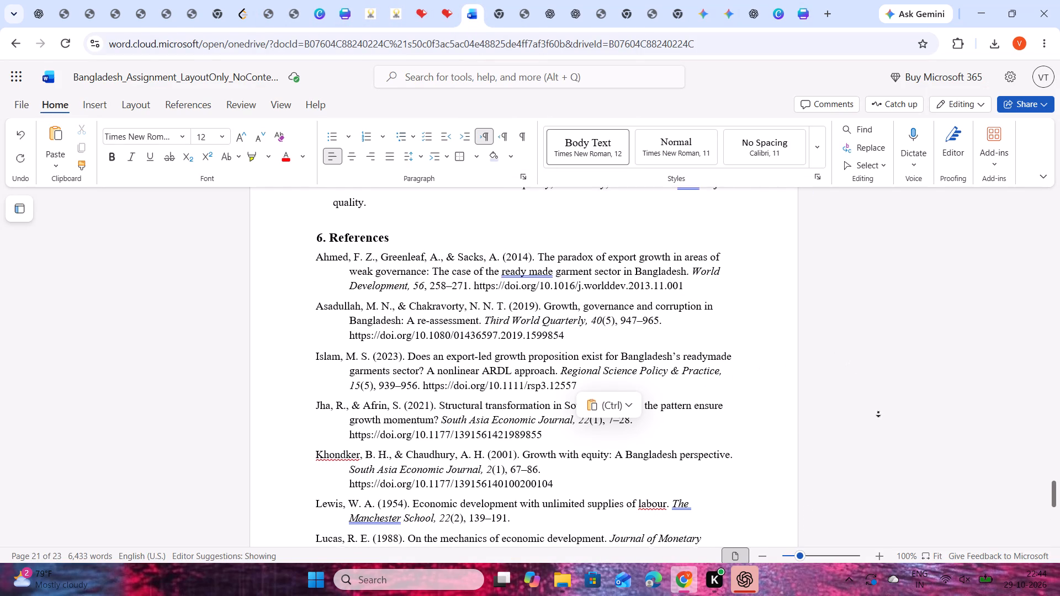
{"action": "left_click", "coordinate": [880, 415]}
{"action": "scroll", "coordinate": [868, 386], "scroll_direction": "up", "scroll_amount": 20}
{"action": "scroll", "coordinate": [868, 386], "scroll_direction": "up", "scroll_amount": 8}
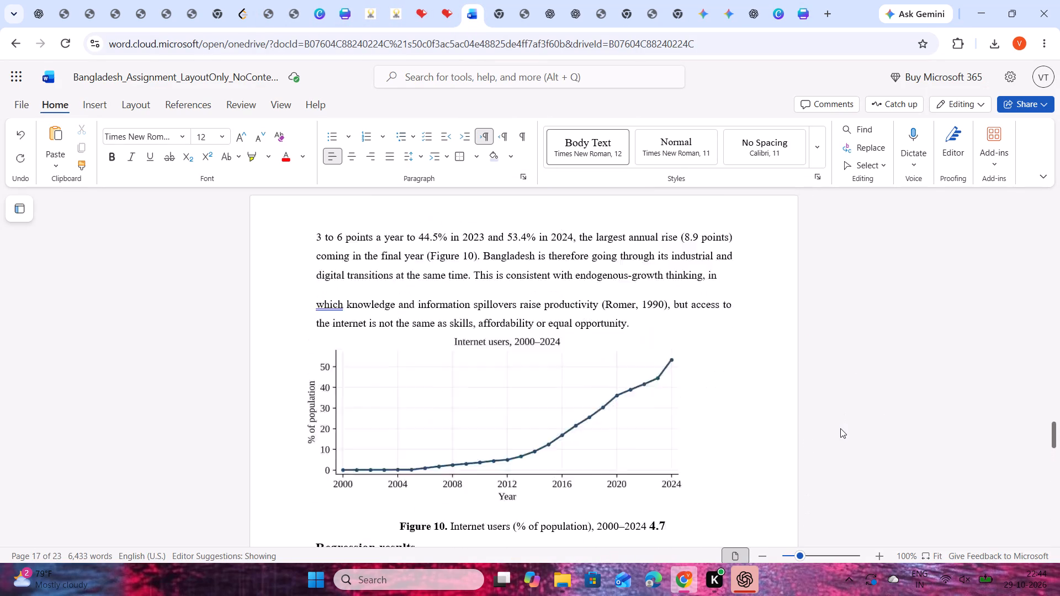
{"action": "scroll", "coordinate": [840, 428], "scroll_direction": "up", "scroll_amount": 20}
{"action": "scroll", "coordinate": [840, 428], "scroll_direction": "up", "scroll_amount": 15}
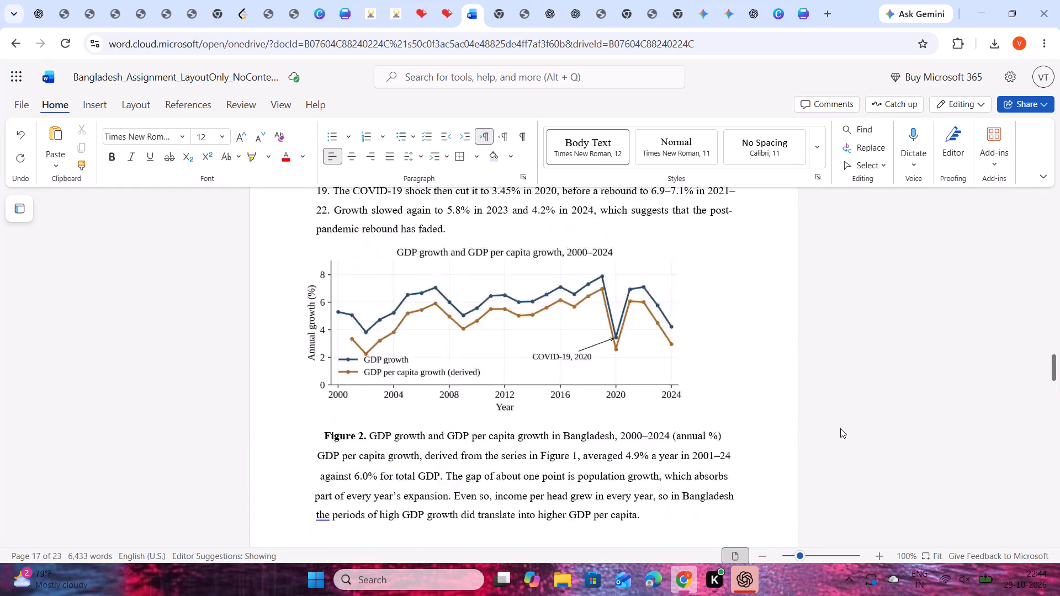
{"action": "scroll", "coordinate": [840, 428], "scroll_direction": "up", "scroll_amount": 20}
{"action": "scroll", "coordinate": [840, 428], "scroll_direction": "up", "scroll_amount": 11}
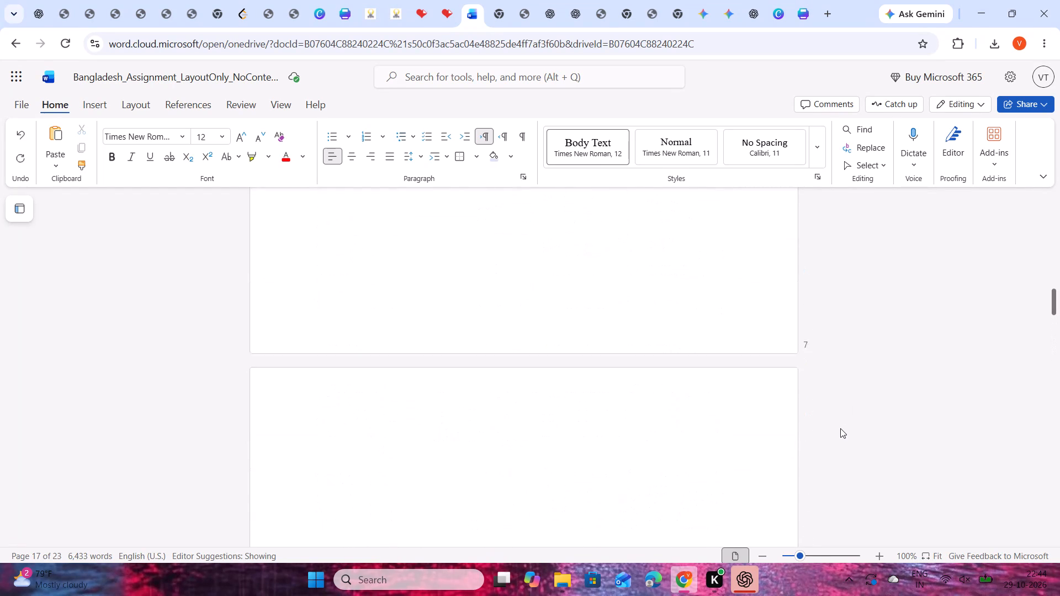
{"action": "scroll", "coordinate": [840, 428], "scroll_direction": "up", "scroll_amount": 14}
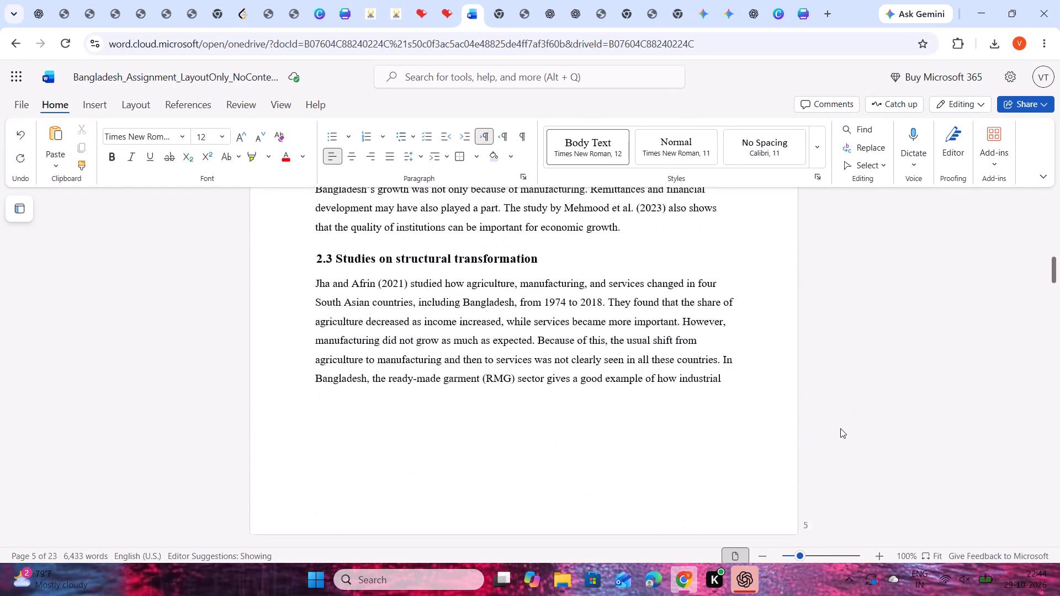
{"action": "scroll", "coordinate": [840, 428], "scroll_direction": "up", "scroll_amount": 1}
{"action": "left_click_drag", "start_coordinate": [489, 330], "coordinate": [333, 334]}
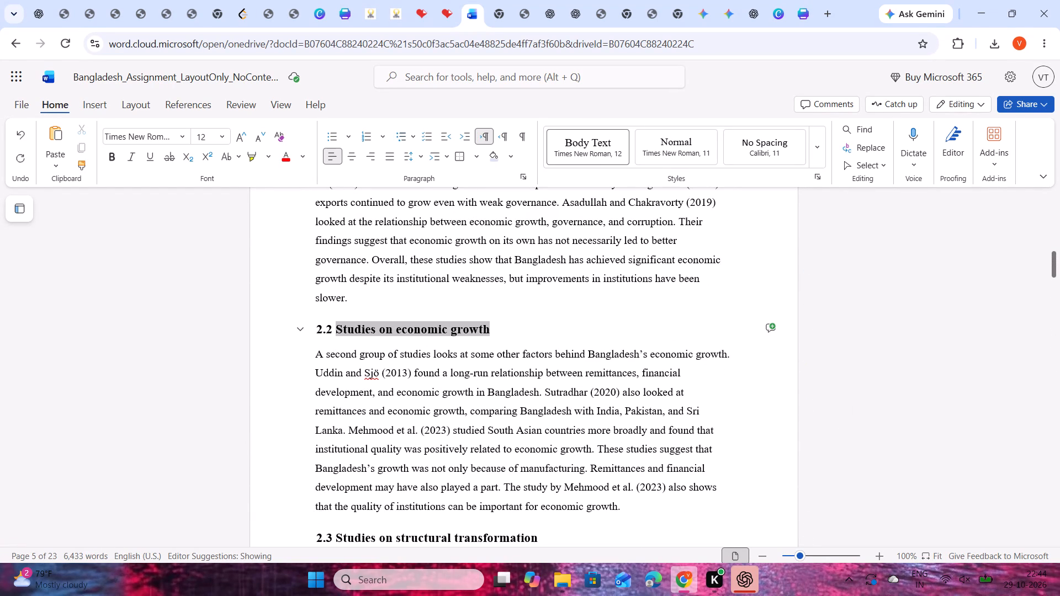
{"action": "left_click_drag", "start_coordinate": [333, 334], "coordinate": [306, 335]}
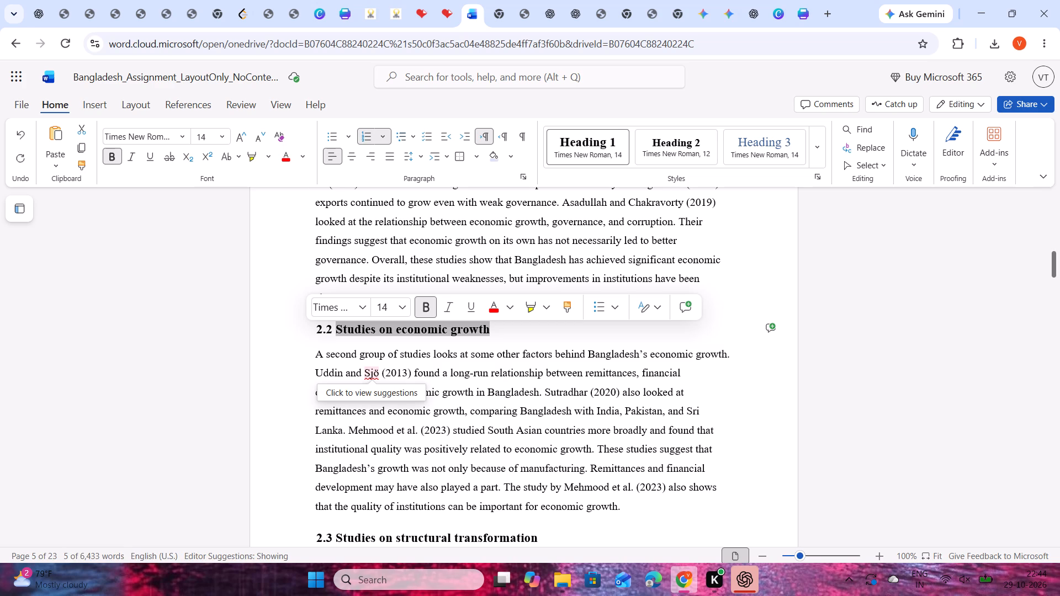
{"action": "key", "text": "ctrl+c"}
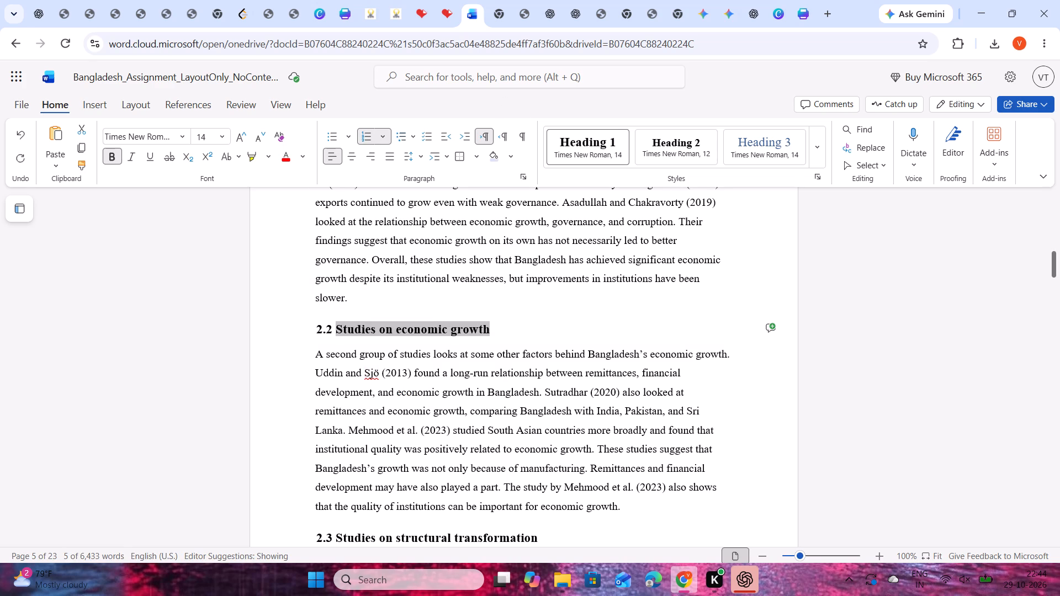
Paste the copied heading text onto Canva page 5 below the section 2.1 paragraph and try to select it.
{"action": "left_click", "coordinate": [803, 8]}
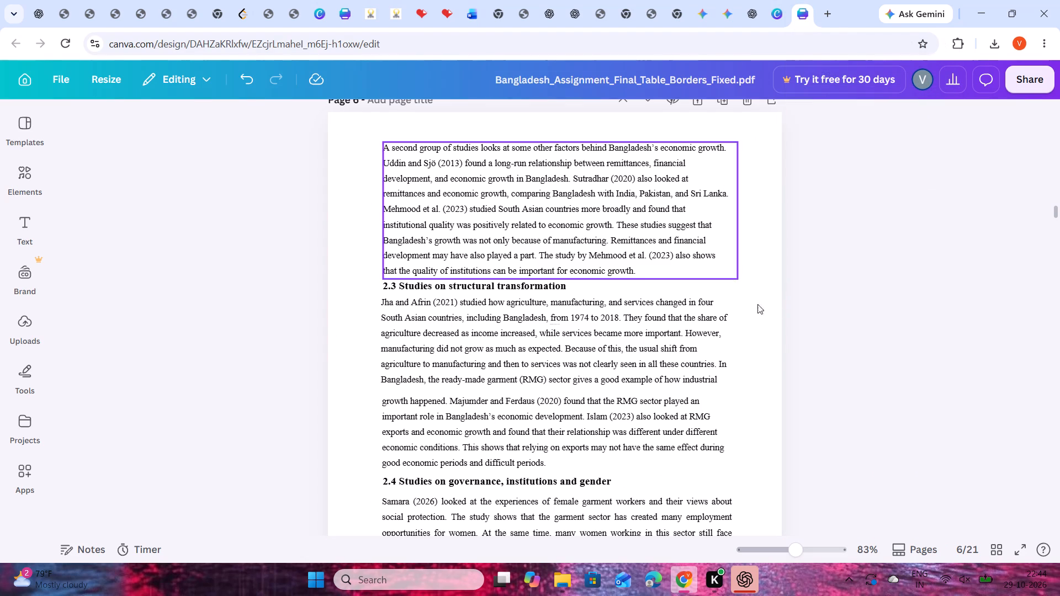
{"action": "scroll", "coordinate": [816, 314], "scroll_direction": "up", "scroll_amount": 2}
{"action": "key", "text": "ctrl+v"}
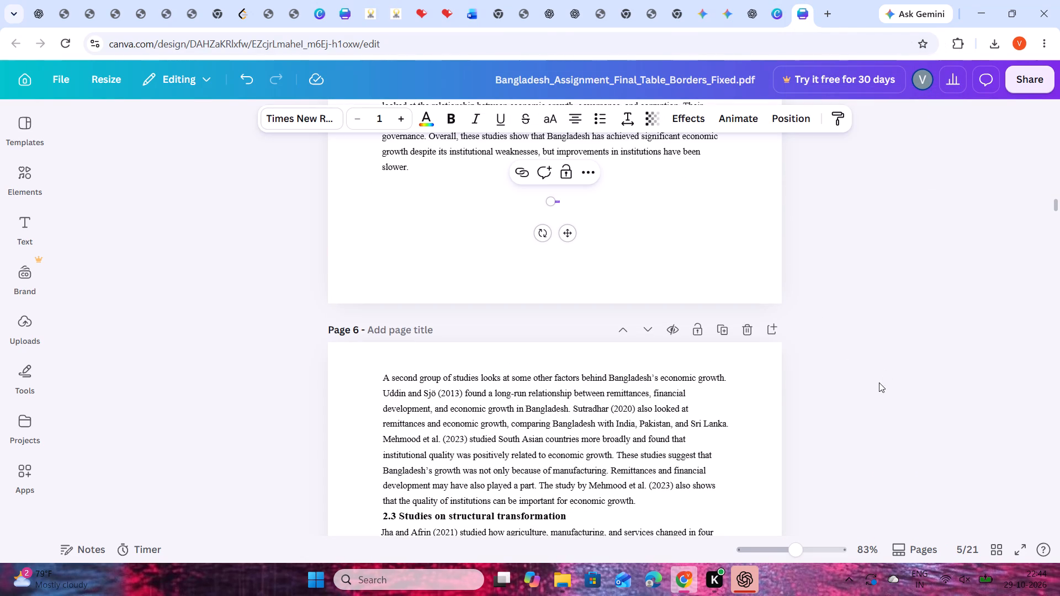
{"action": "left_click", "coordinate": [907, 358]}
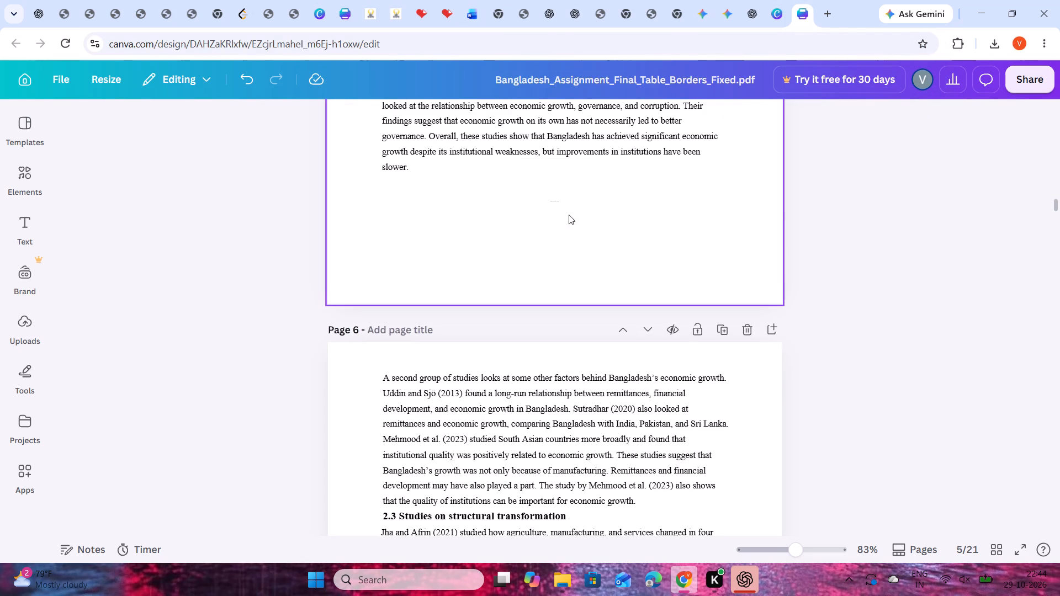
{"action": "left_click", "coordinate": [555, 204]}
{"action": "left_click", "coordinate": [552, 200]}
{"action": "left_click", "coordinate": [556, 199]}
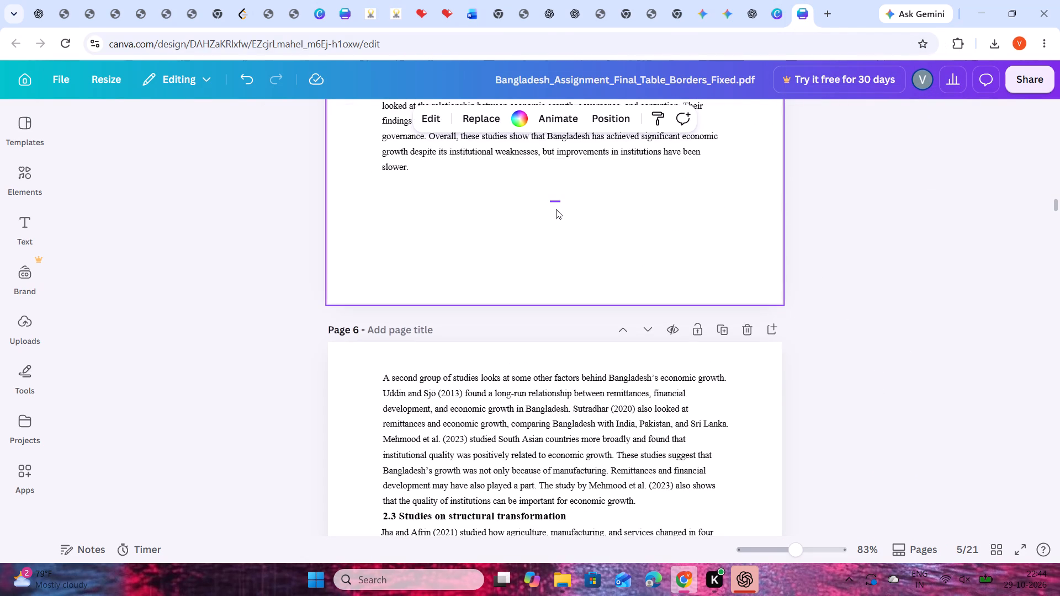
{"action": "left_click", "coordinate": [553, 199]}
{"action": "left_click", "coordinate": [553, 204]}
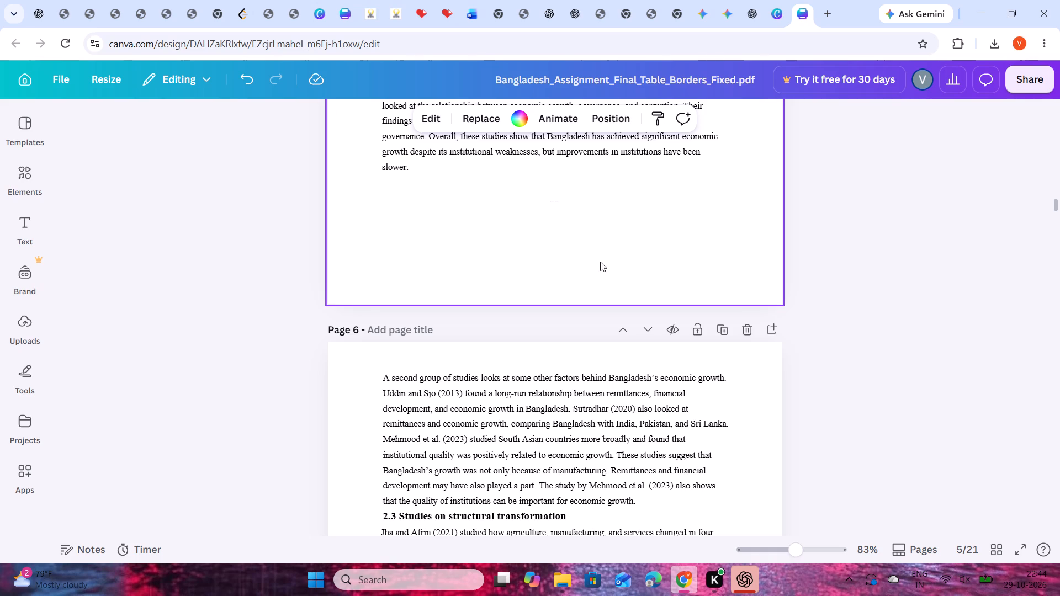
Add a Times New Roman text box below the section 2.1 paragraph on page 5 and set its font size to 12.
{"action": "left_click", "coordinate": [30, 232]}
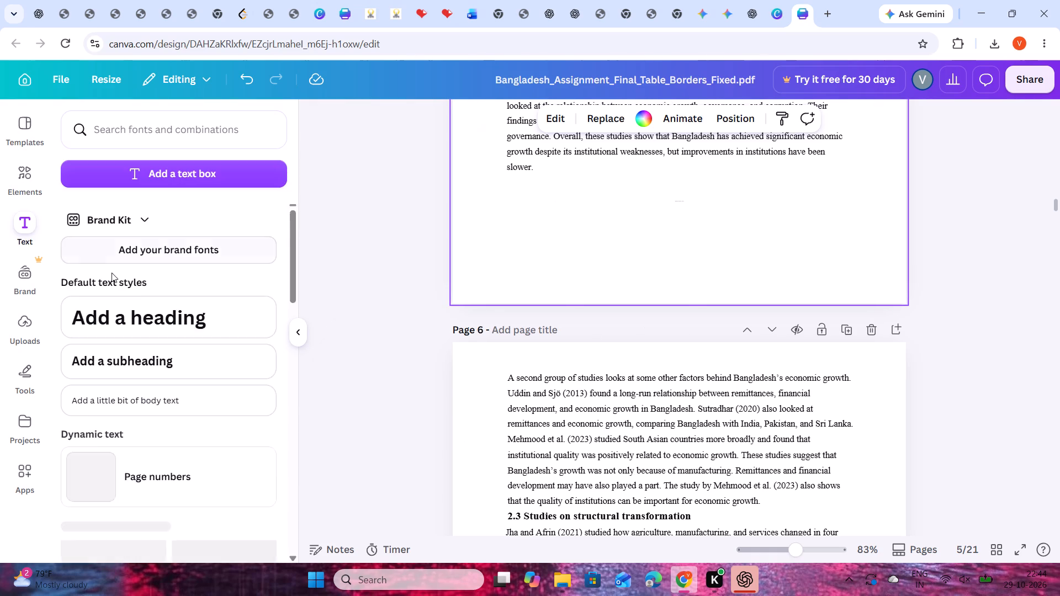
{"action": "left_click", "coordinate": [199, 167]}
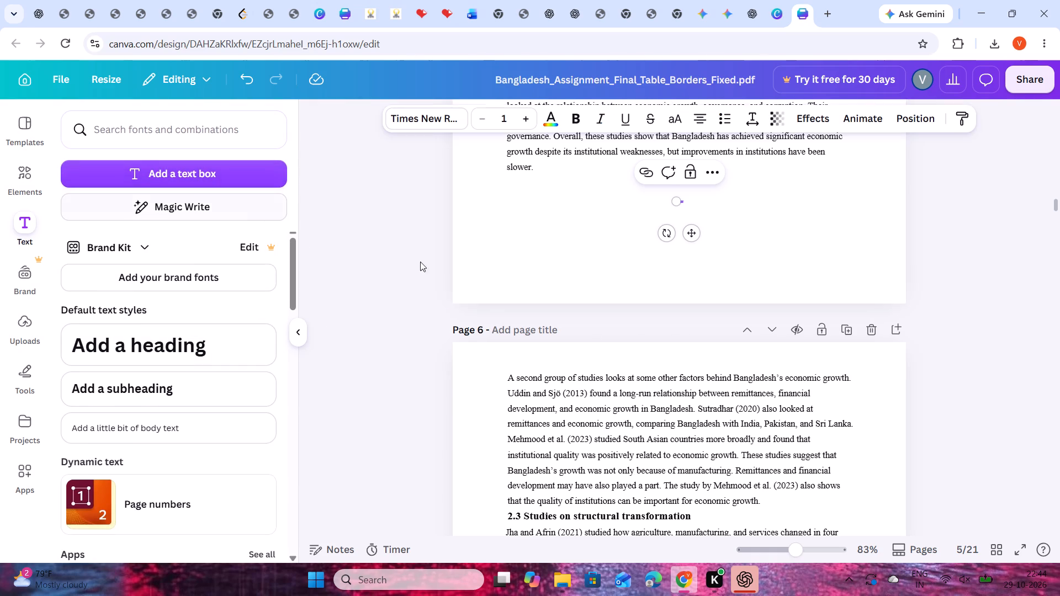
{"action": "left_click", "coordinate": [997, 293]}
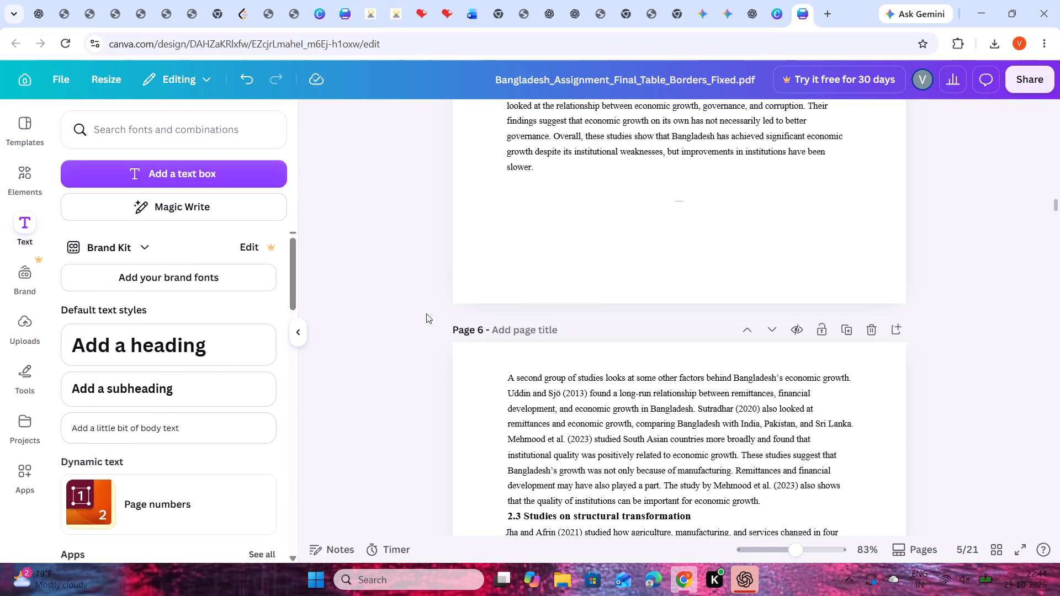
{"action": "left_click", "coordinate": [197, 172]}
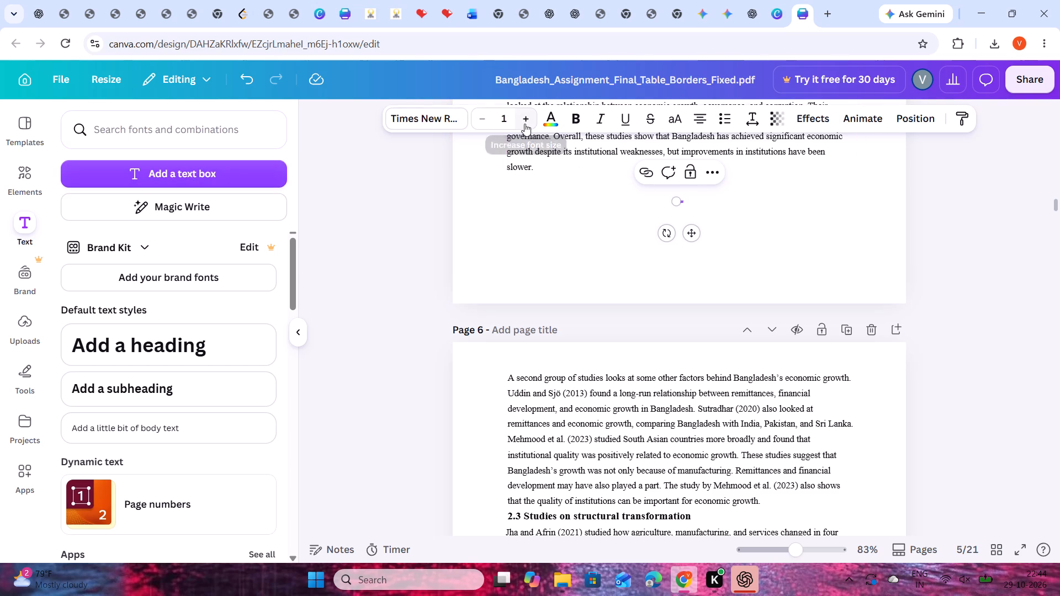
{"action": "triple_click", "coordinate": [524, 121]}
{"action": "triple_click", "coordinate": [524, 121]}
{"action": "triple_click", "coordinate": [524, 121]}
{"action": "double_click", "coordinate": [524, 121]}
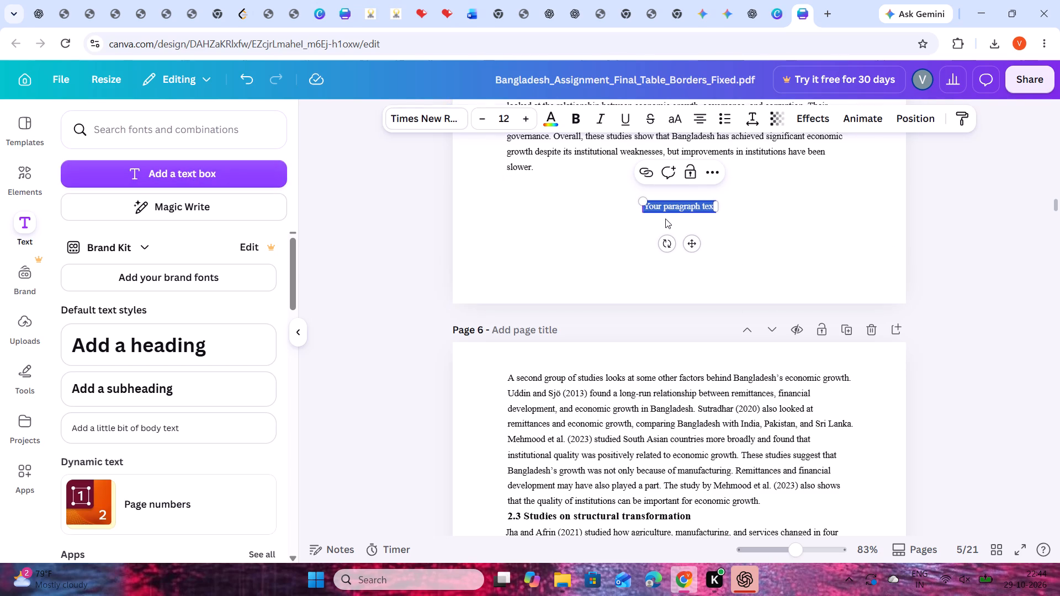
{"action": "left_click", "coordinate": [998, 236]}
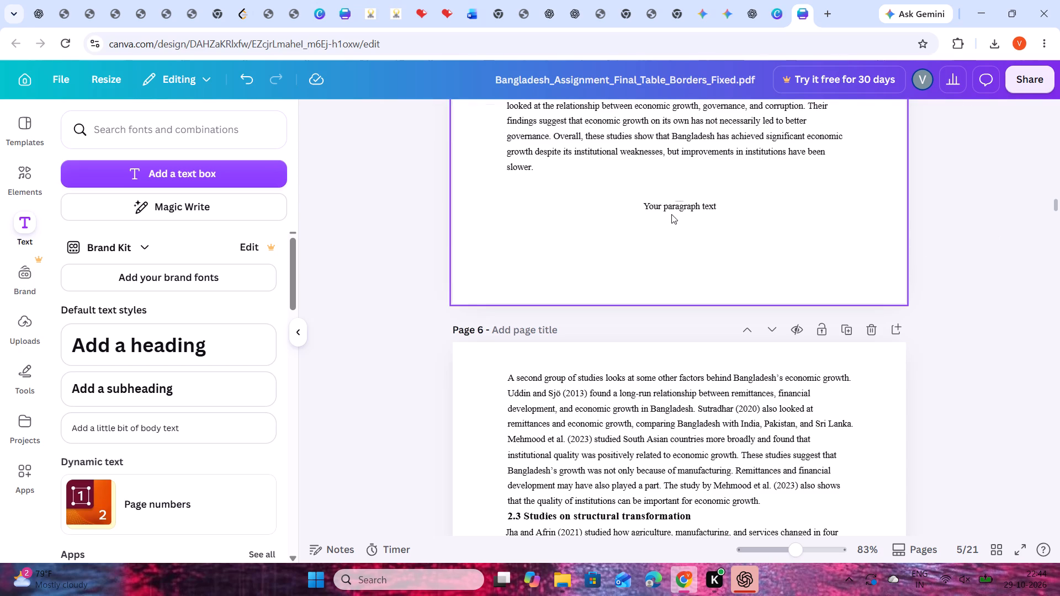
Switch to the assignment in Word and copy the section 2.2 heading text "Studies on economic growth" without its number.
{"action": "left_click", "coordinate": [458, 19]}
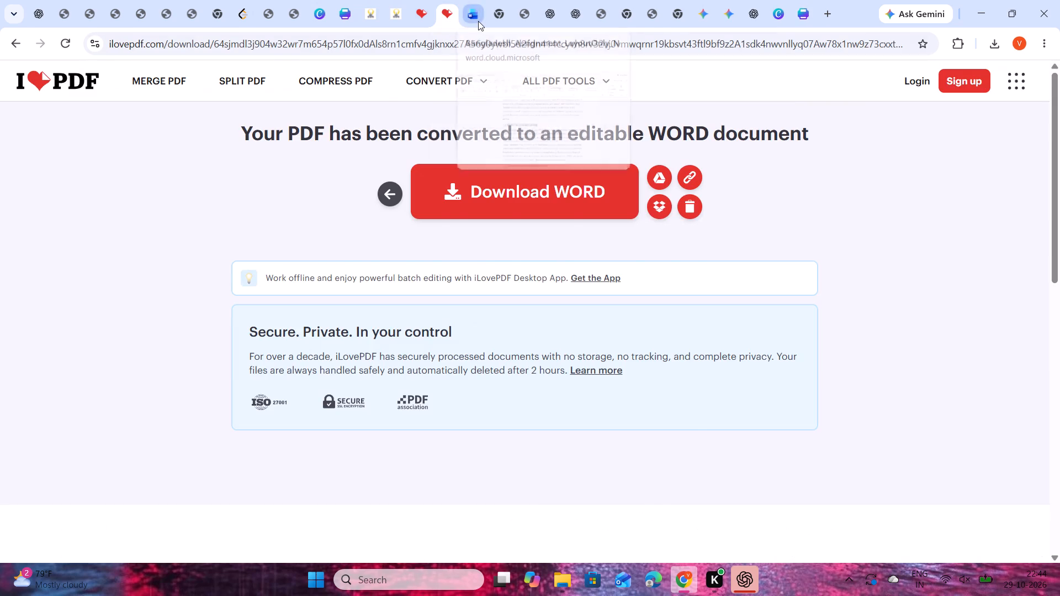
{"action": "left_click", "coordinate": [478, 21]}
{"action": "left_click", "coordinate": [530, 320]}
{"action": "left_click_drag", "start_coordinate": [505, 329], "coordinate": [385, 326]}
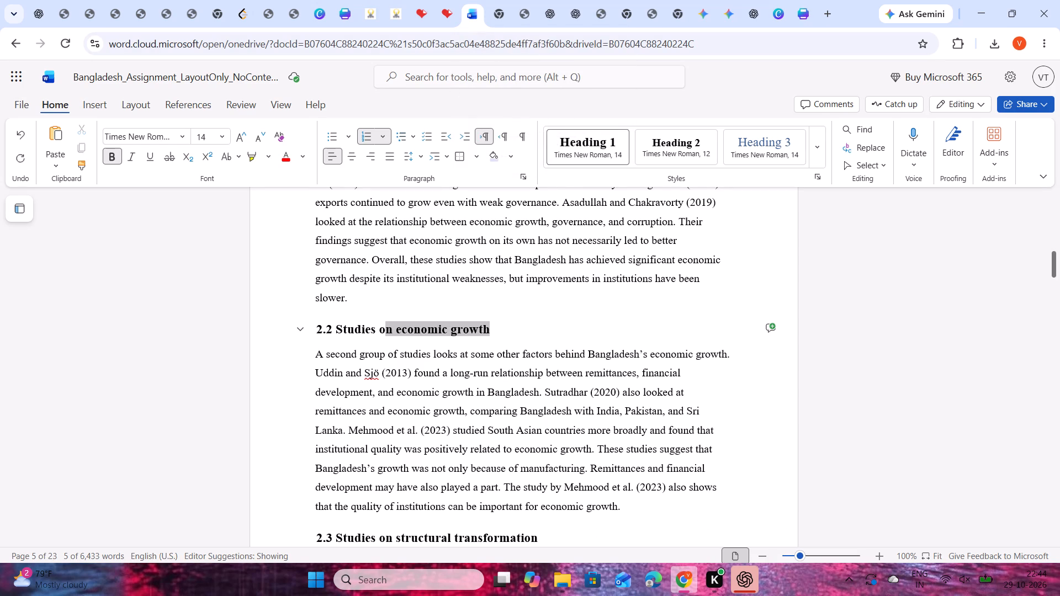
{"action": "left_click_drag", "start_coordinate": [385, 326], "coordinate": [335, 327]}
{"action": "key", "text": "ctrl+c"}
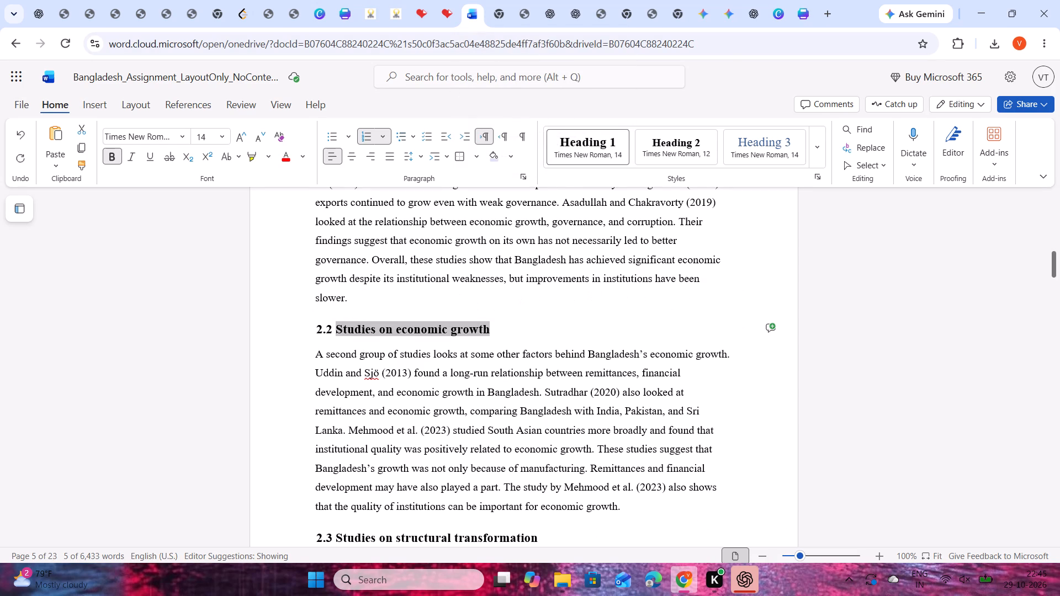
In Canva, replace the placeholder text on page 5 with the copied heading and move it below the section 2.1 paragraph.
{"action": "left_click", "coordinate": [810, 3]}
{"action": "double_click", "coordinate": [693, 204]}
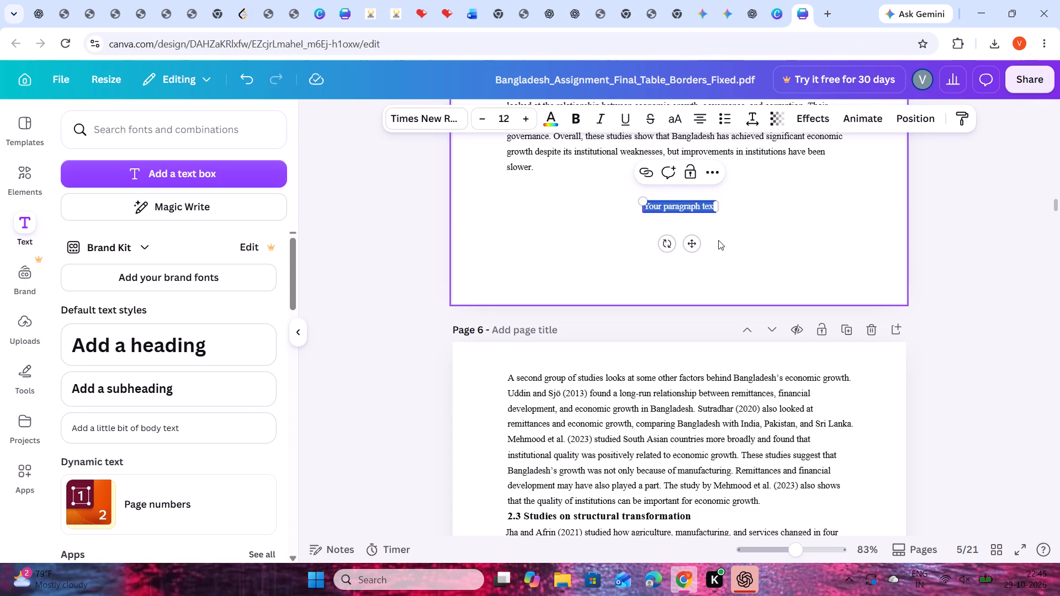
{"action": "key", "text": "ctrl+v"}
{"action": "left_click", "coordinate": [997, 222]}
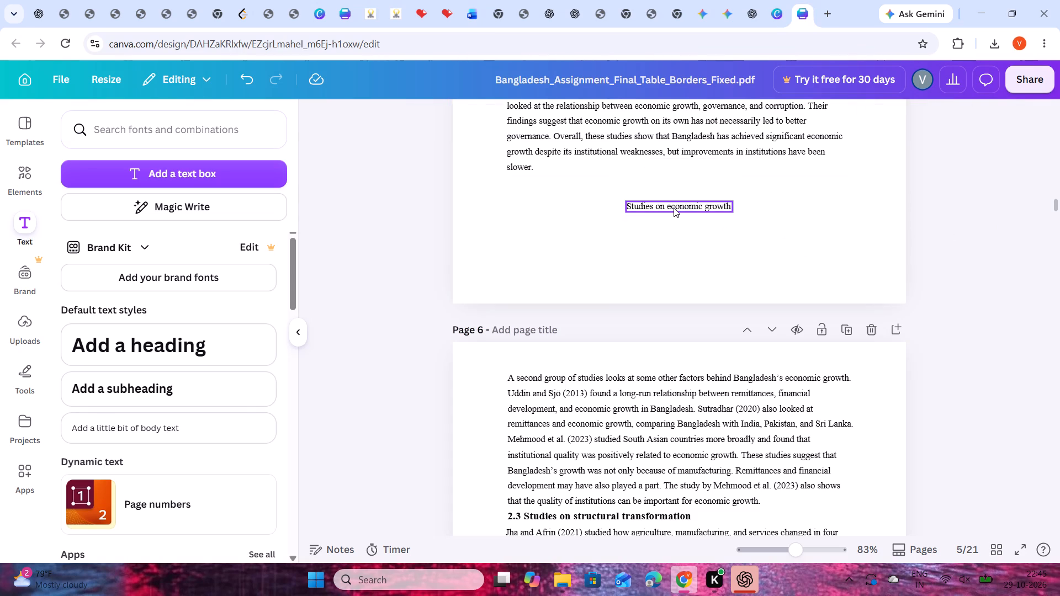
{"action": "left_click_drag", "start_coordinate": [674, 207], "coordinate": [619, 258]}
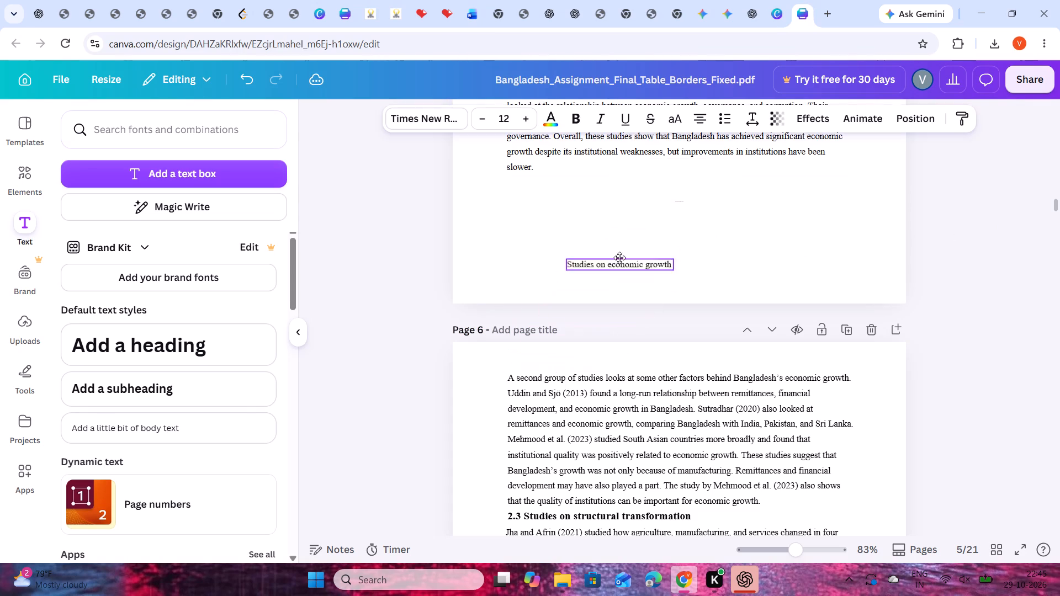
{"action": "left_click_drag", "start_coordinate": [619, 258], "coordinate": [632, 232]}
Delete the "Studies on economic growth" text box from page 5.
{"action": "scroll", "coordinate": [860, 269], "scroll_direction": "down", "scroll_amount": 1}
{"action": "scroll", "coordinate": [838, 232], "scroll_direction": "up", "scroll_amount": 1}
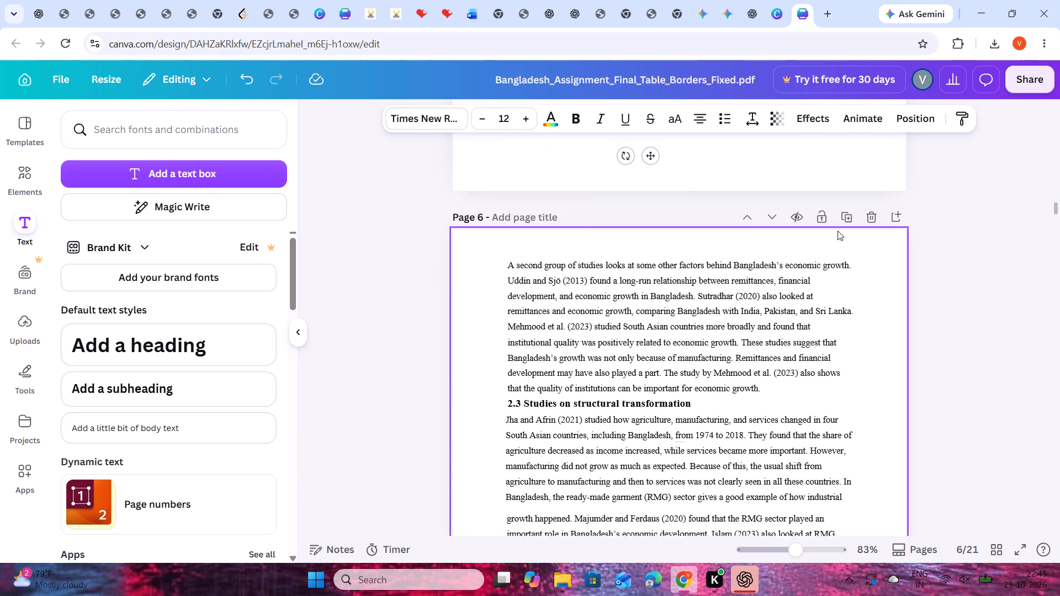
{"action": "left_click", "coordinate": [654, 201]}
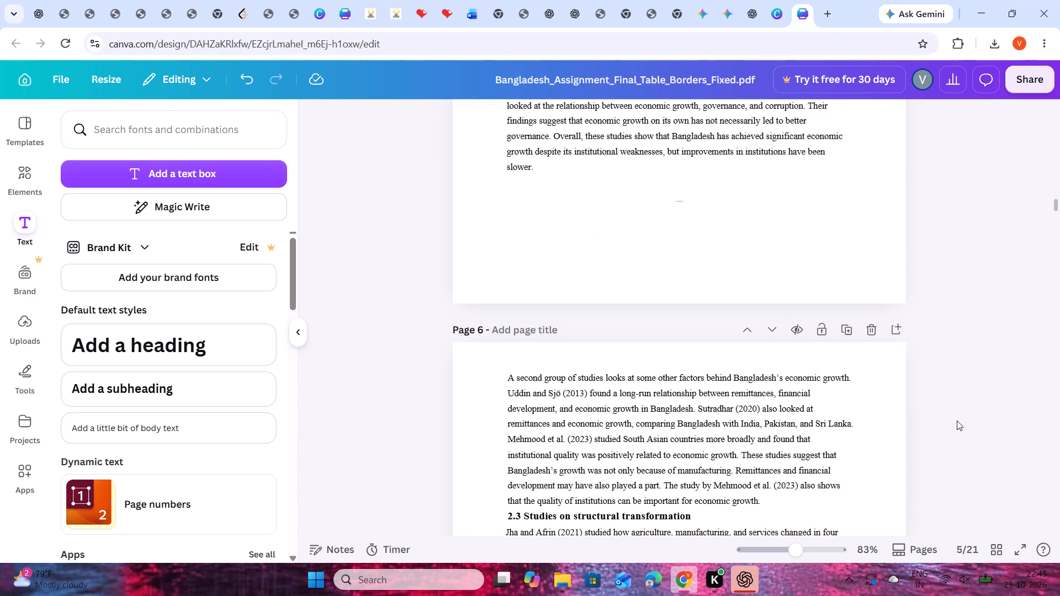
Paste the copied heading onto page 6 and move the tiny text box beside the end of the first paragraph.
{"action": "scroll", "coordinate": [957, 421], "scroll_direction": "down", "scroll_amount": 1}
{"action": "key", "text": "ctrl+v"}
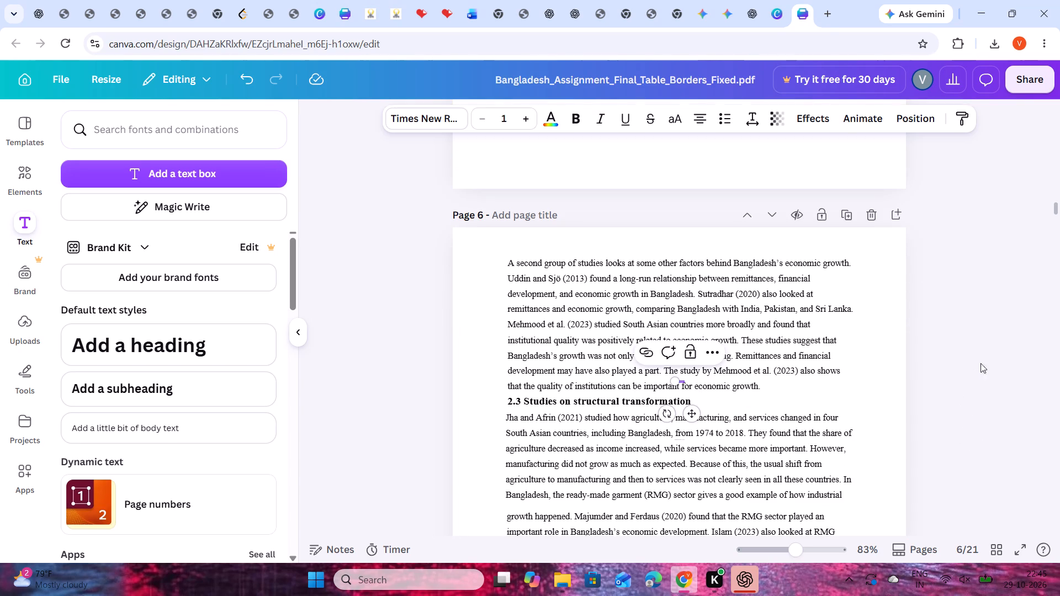
{"action": "left_click", "coordinate": [982, 340]}
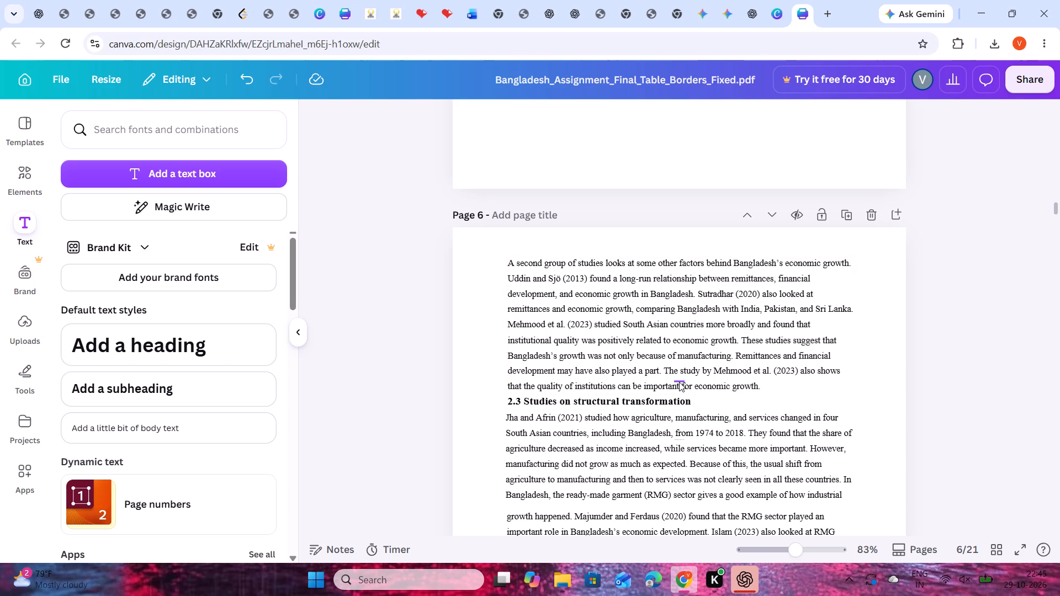
{"action": "left_click_drag", "start_coordinate": [679, 382], "coordinate": [808, 392]}
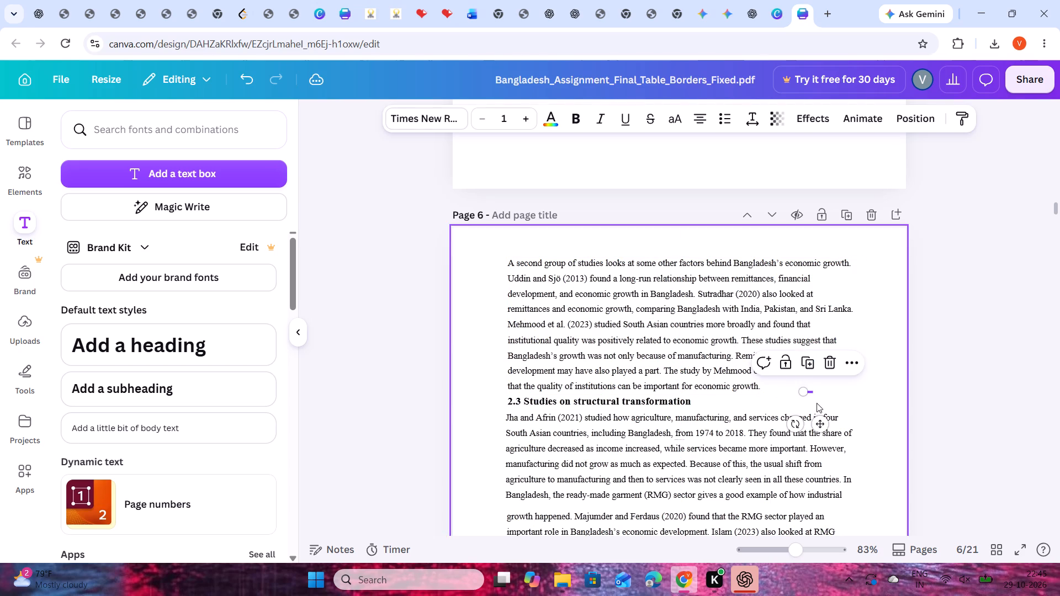
Set the font size of the pasted "Studies on economic growth" text on page 6 to 14.
{"action": "left_click", "coordinate": [521, 124]}
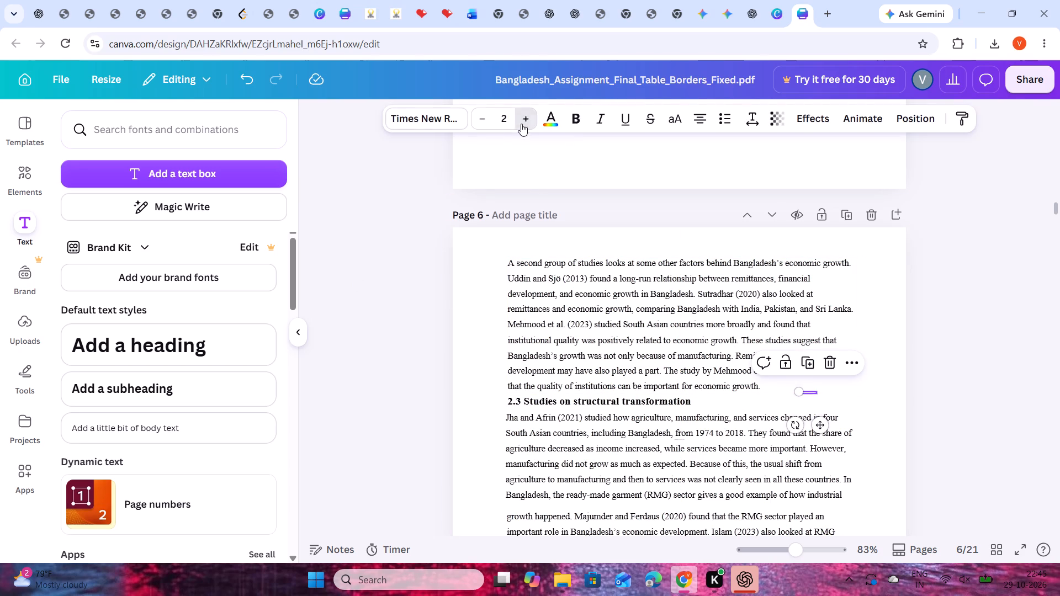
{"action": "left_click_drag", "start_coordinate": [521, 124], "coordinate": [525, 131]}
{"action": "double_click", "coordinate": [527, 134]}
{"action": "scroll", "coordinate": [406, 310], "scroll_direction": "up", "scroll_amount": 1}
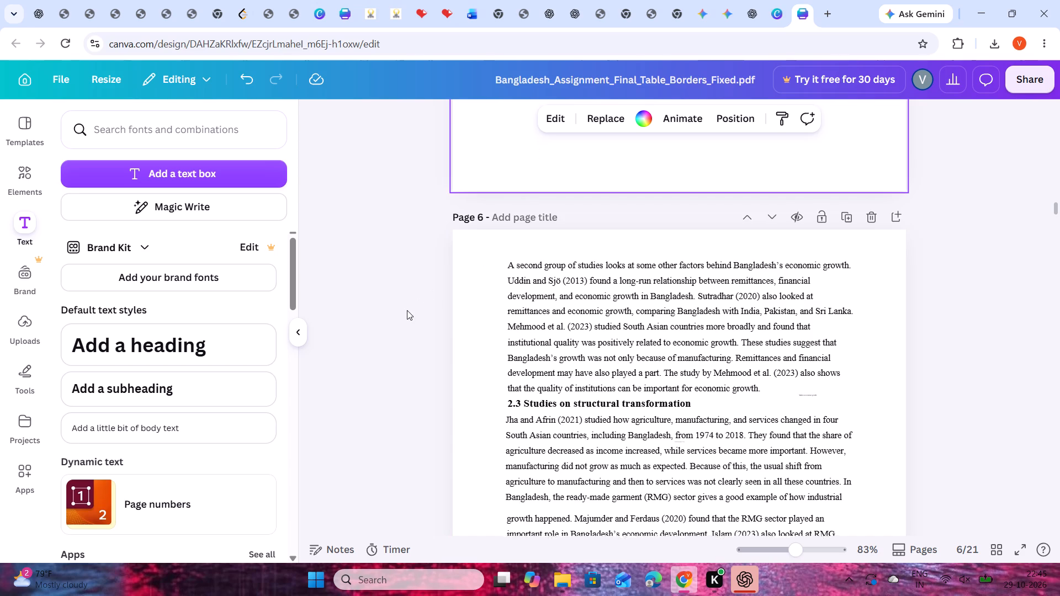
{"action": "scroll", "coordinate": [407, 310], "scroll_direction": "up", "scroll_amount": 1}
{"action": "left_click", "coordinate": [378, 376]}
{"action": "scroll", "coordinate": [810, 386], "scroll_direction": "down", "scroll_amount": 1}
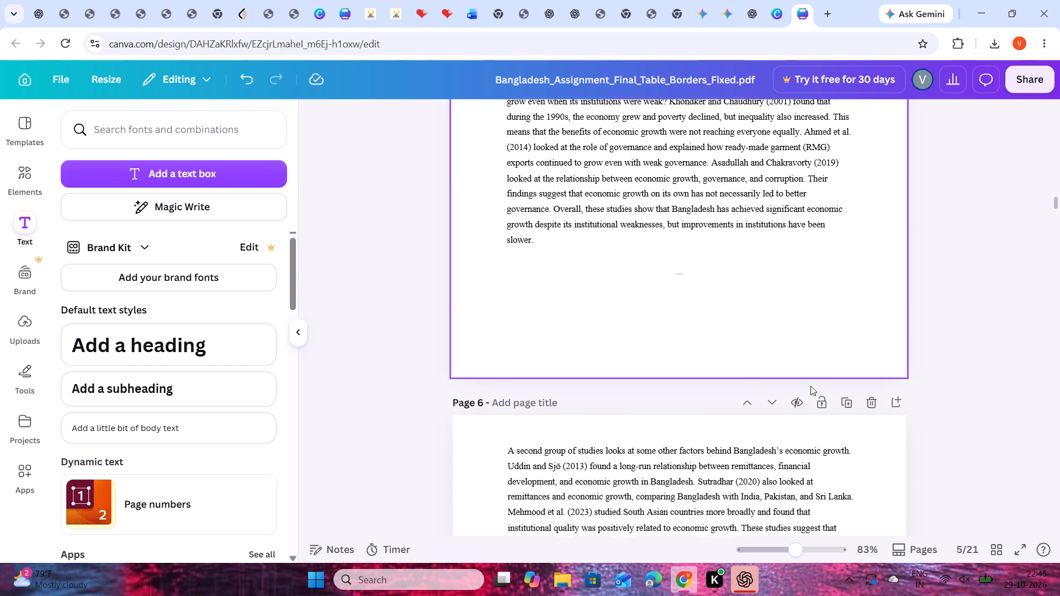
{"action": "scroll", "coordinate": [868, 428], "scroll_direction": "down", "scroll_amount": 1}
{"action": "left_click", "coordinate": [811, 393]}
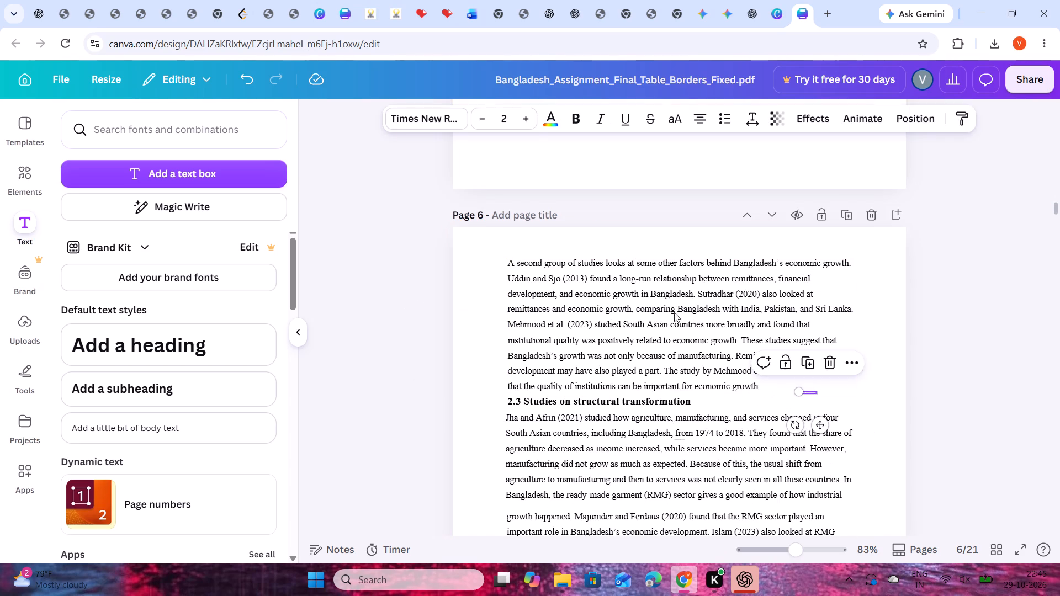
{"action": "triple_click", "coordinate": [525, 121]}
{"action": "triple_click", "coordinate": [525, 121]}
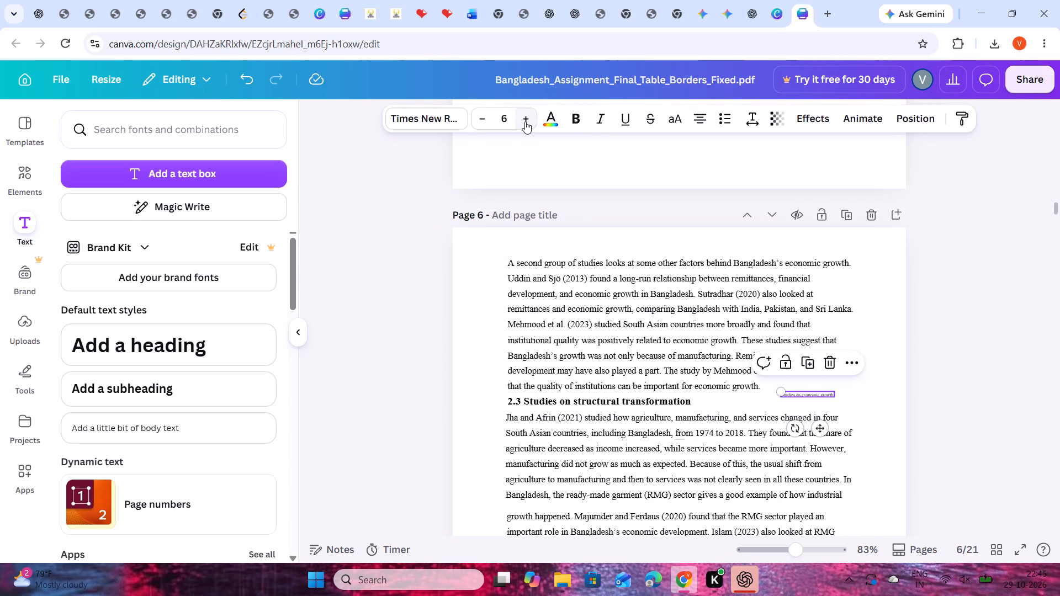
{"action": "double_click", "coordinate": [525, 121]}
{"action": "double_click", "coordinate": [528, 124]}
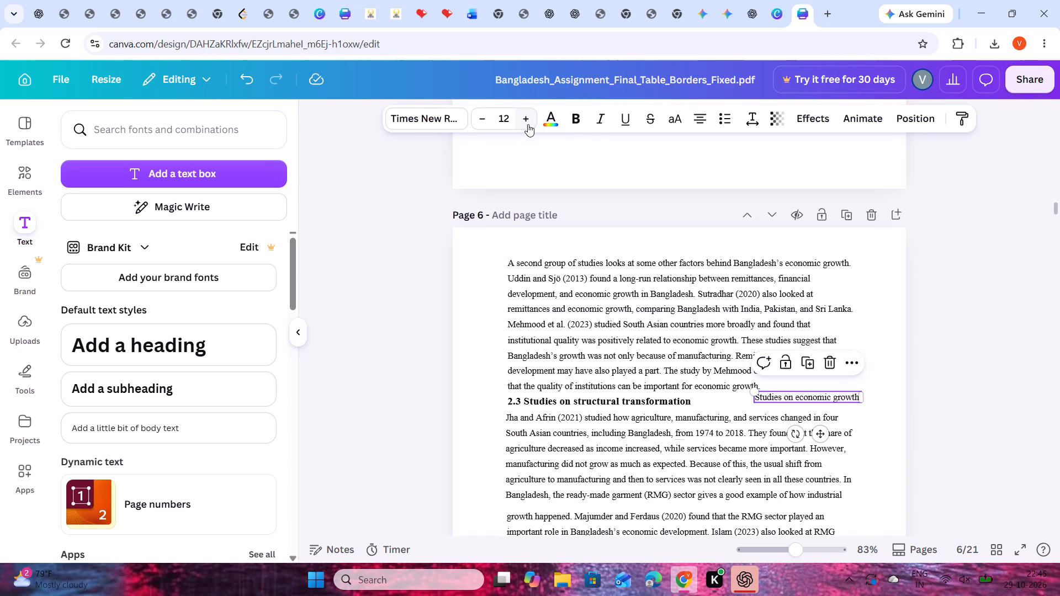
{"action": "left_click", "coordinate": [528, 124]}
{"action": "left_click", "coordinate": [528, 124]}
{"action": "left_click", "coordinate": [984, 335]}
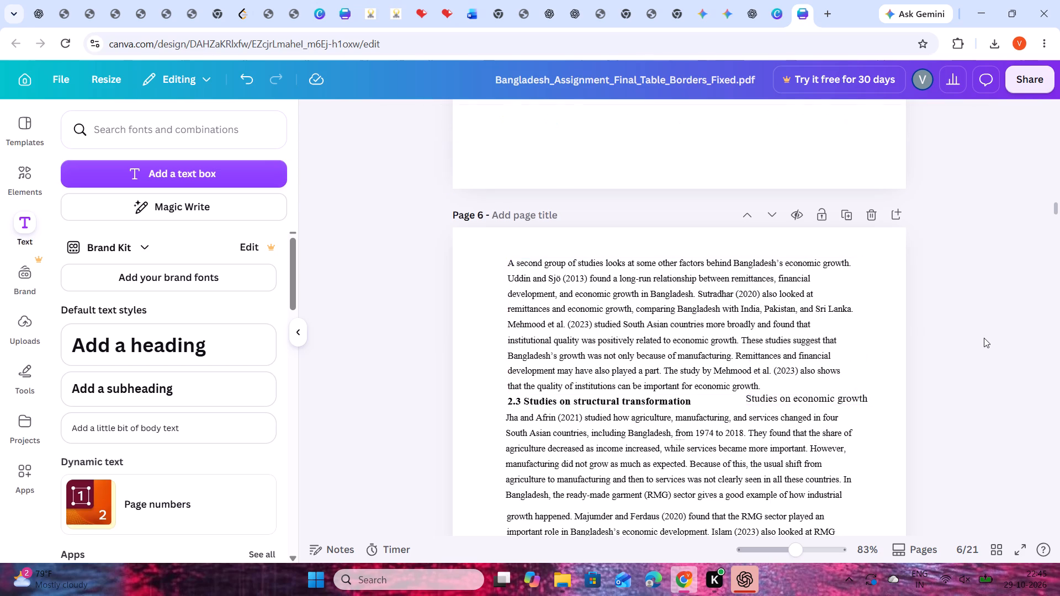
Move the "Studies on economic growth" heading above the first paragraph of page 6 and make it bold.
{"action": "left_click_drag", "start_coordinate": [829, 403], "coordinate": [595, 252]}
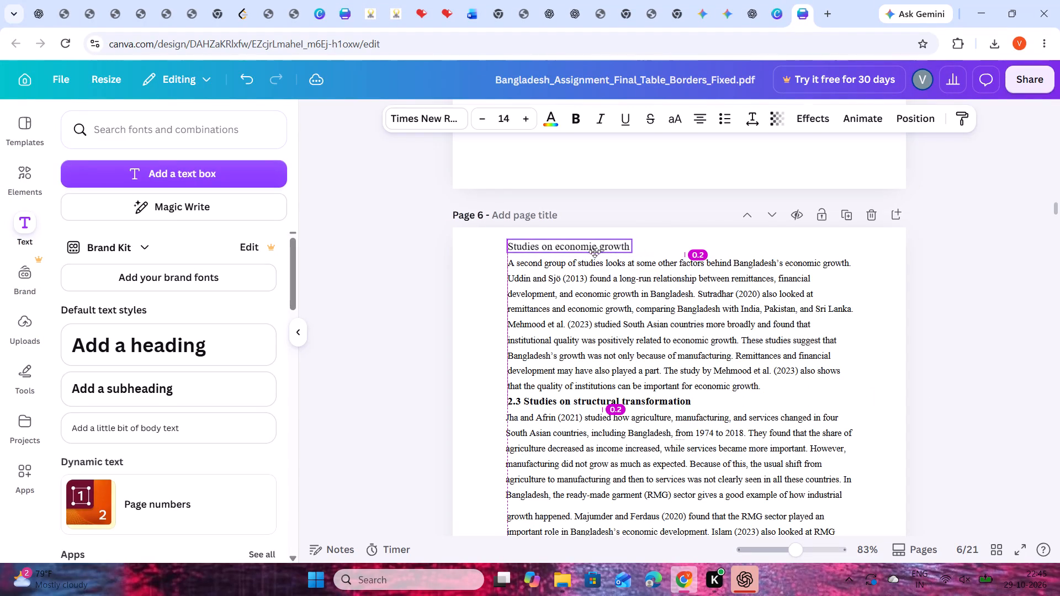
{"action": "left_click_drag", "start_coordinate": [595, 252], "coordinate": [593, 250]}
{"action": "left_click", "coordinate": [600, 247]}
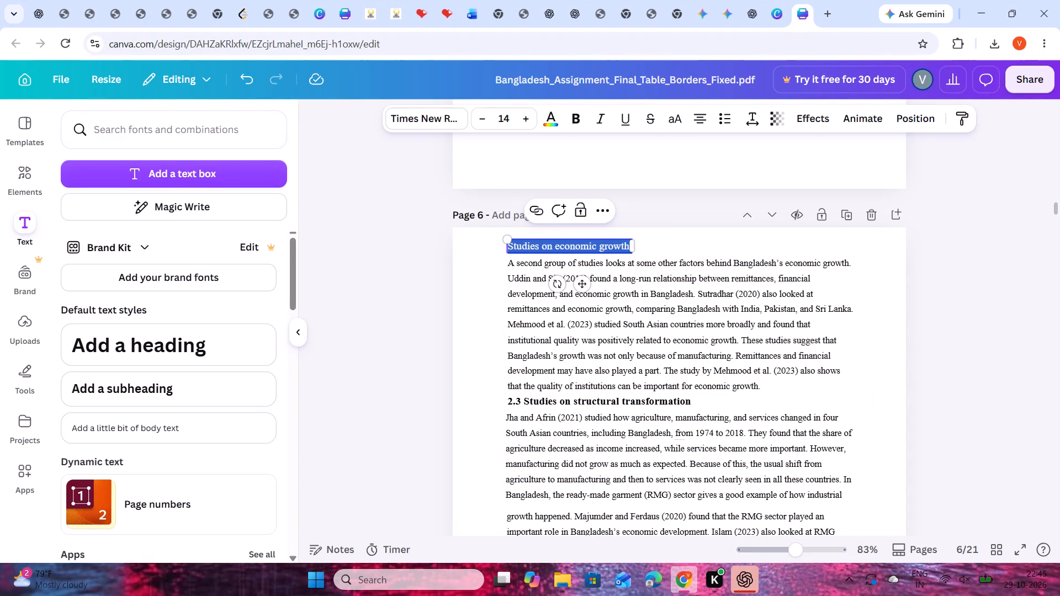
{"action": "left_click", "coordinate": [600, 247]}
{"action": "left_click", "coordinate": [569, 122]}
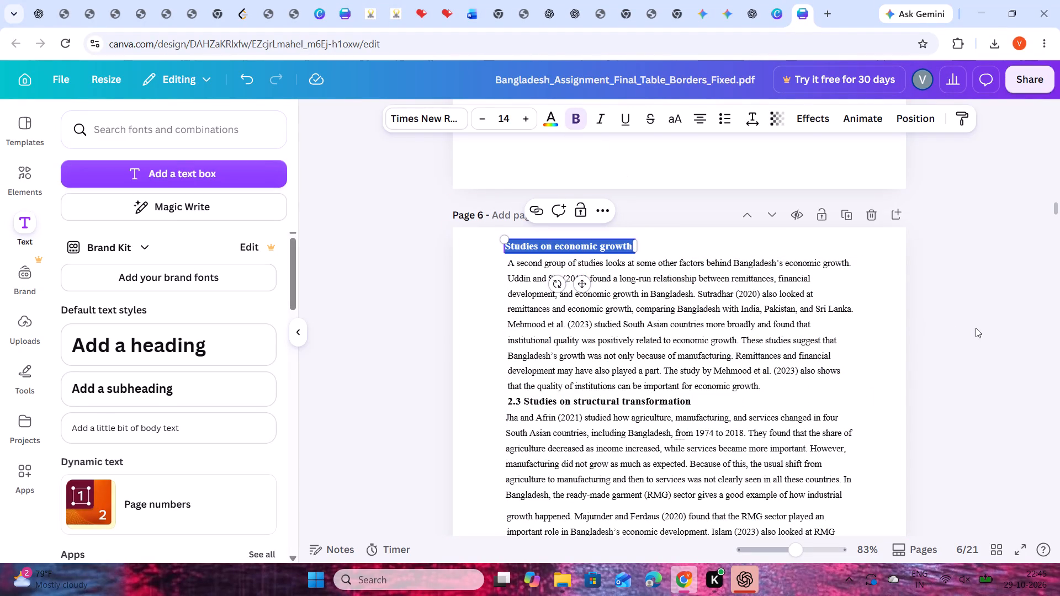
{"action": "left_click", "coordinate": [977, 328]}
Add the section number "2.2" at the start of the "Studies on economic growth" heading on page 6.
{"action": "left_click", "coordinate": [514, 247]}
{"action": "left_click", "coordinate": [509, 246]}
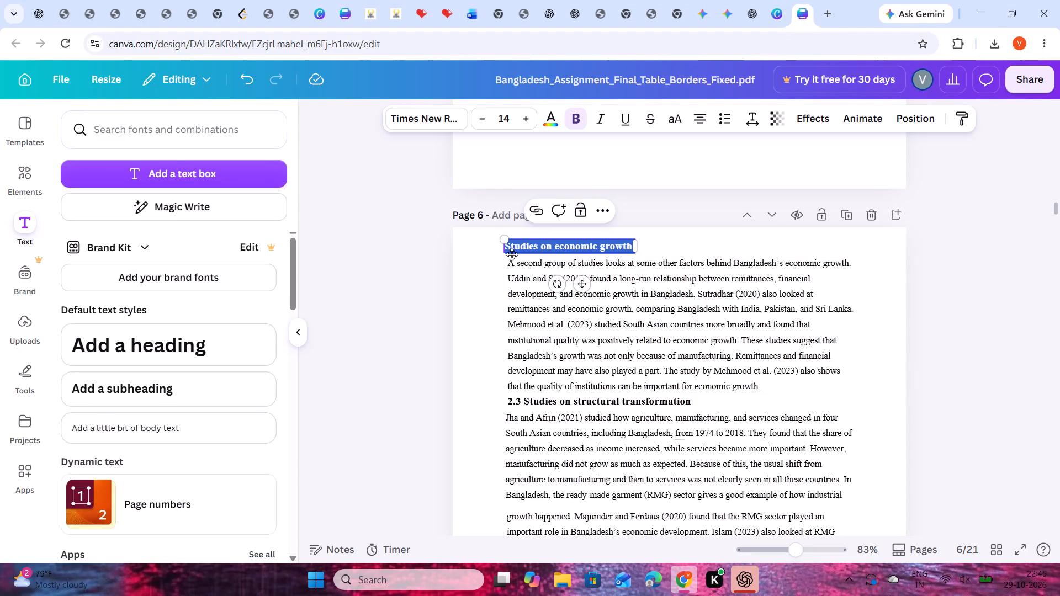
{"action": "left_click", "coordinate": [505, 242]}
{"action": "left_click", "coordinate": [523, 251]}
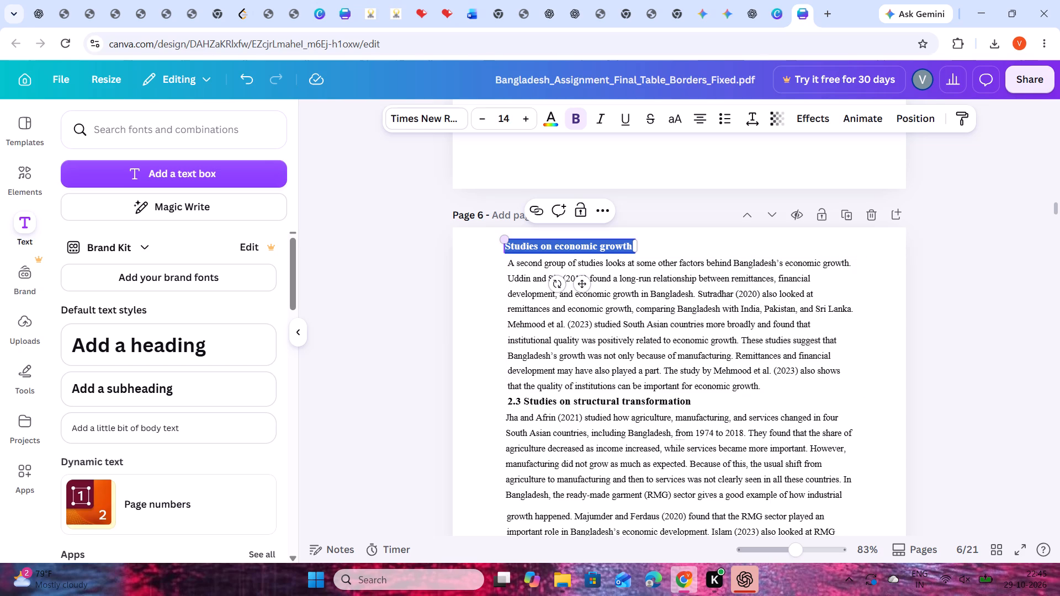
{"action": "left_click", "coordinate": [518, 249]}
{"action": "key", "text": "Left"}
{"action": "key", "text": "Left"}
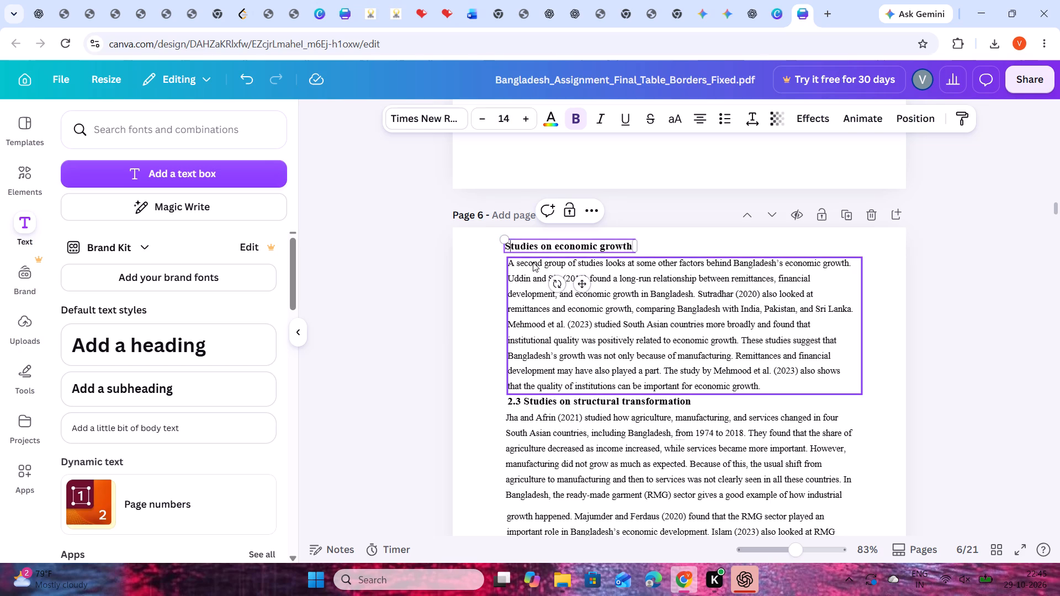
{"action": "key", "text": "Left"}
{"action": "type", "text": "2."}
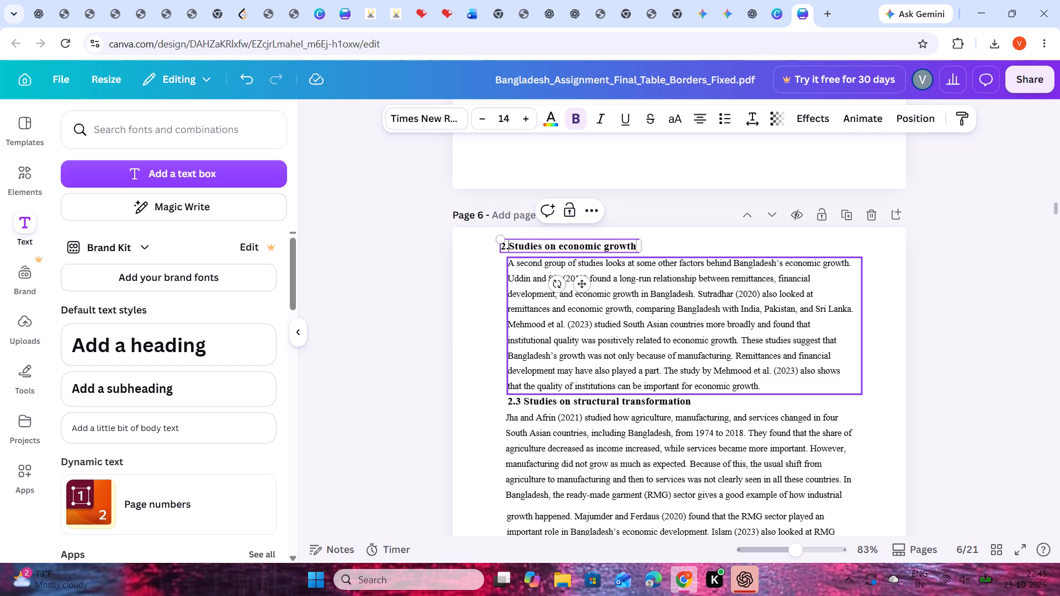
{"action": "key", "text": "2"}
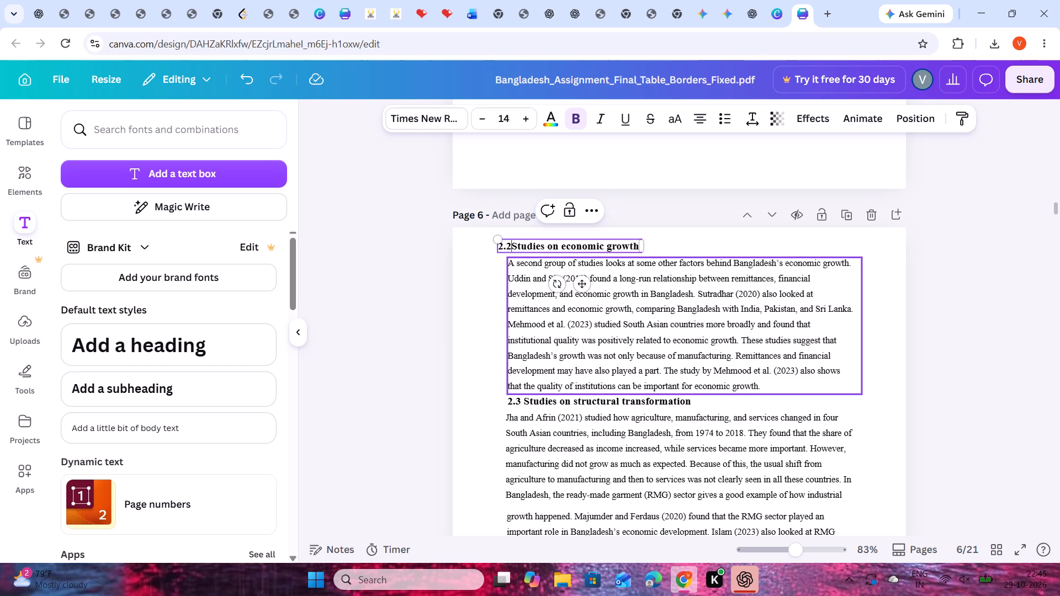
{"action": "left_click", "coordinate": [1050, 338]}
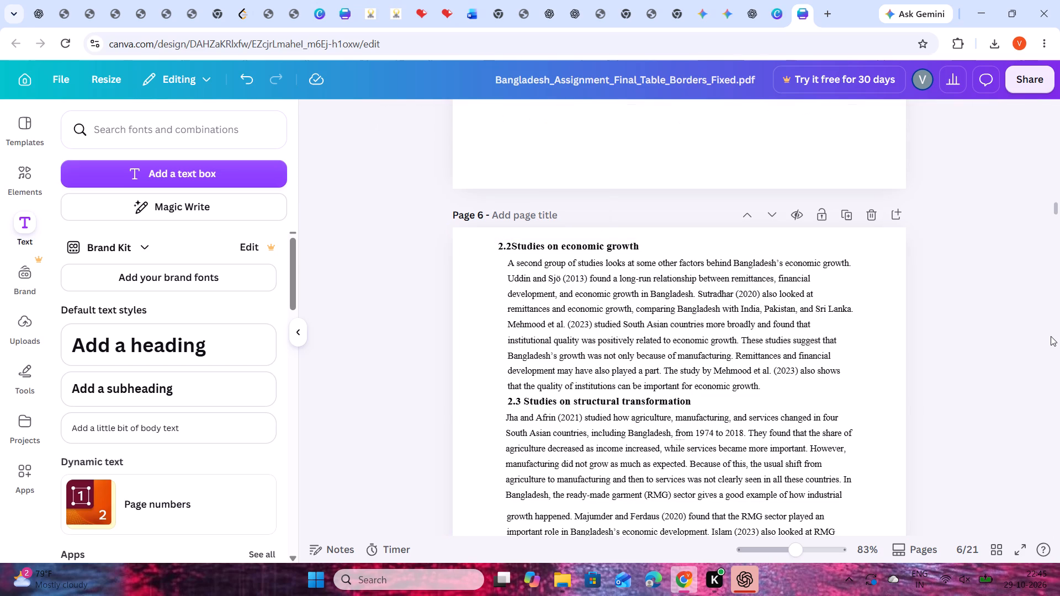
Insert a space between "2.2" and "Studies" in the page 6 heading.
{"action": "left_click", "coordinate": [507, 242]}
{"action": "left_click", "coordinate": [515, 249]}
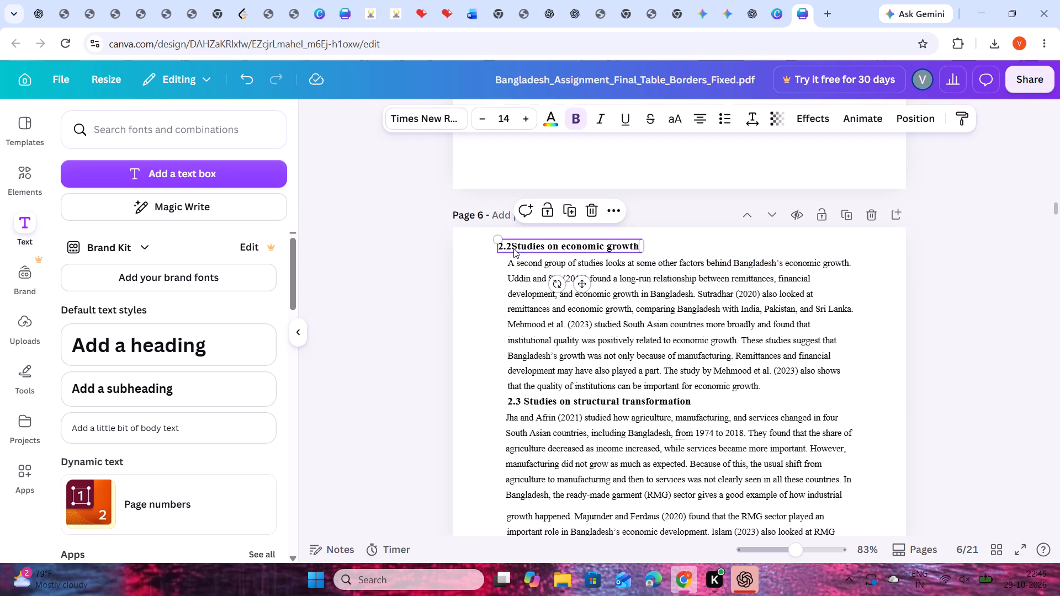
{"action": "left_click", "coordinate": [512, 246]}
{"action": "left_click", "coordinate": [512, 246]}
{"action": "left_click", "coordinate": [511, 246]}
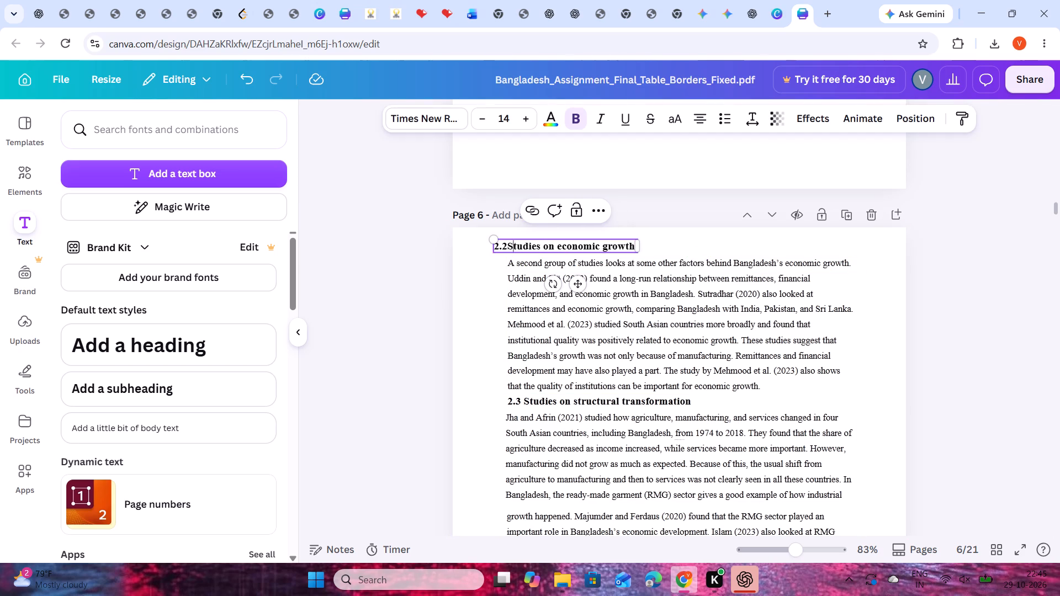
{"action": "key", "text": "Left"}
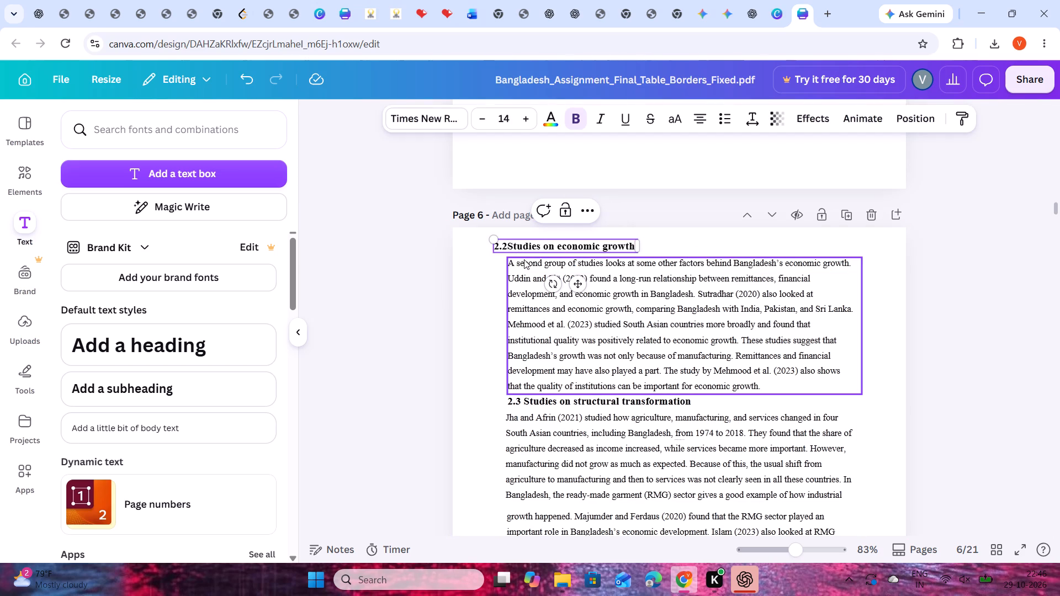
{"action": "key", "text": "space"}
{"action": "left_click", "coordinate": [1059, 331]}
{"action": "left_click", "coordinate": [983, 312]}
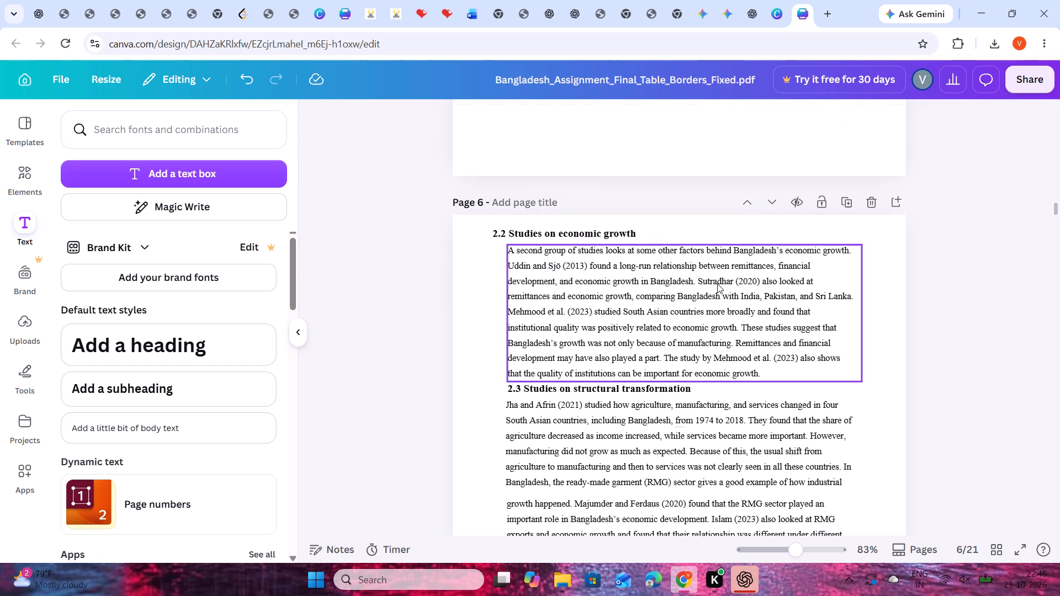
Align the 2.2 heading with the left edge of the paragraph below it on page 6.
{"action": "left_click_drag", "start_coordinate": [561, 233], "coordinate": [580, 235]}
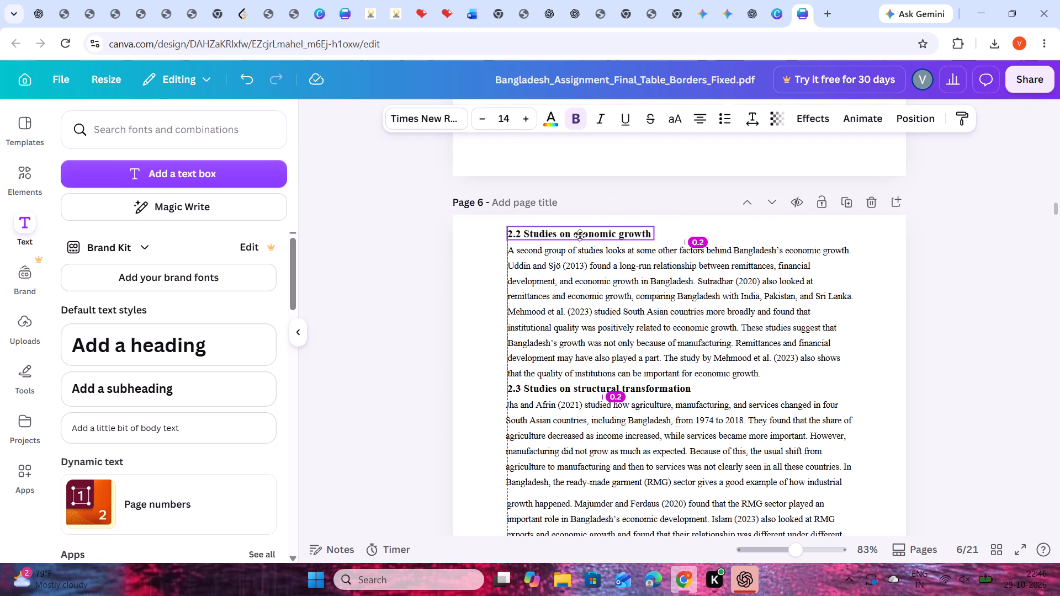
{"action": "left_click_drag", "start_coordinate": [580, 235], "coordinate": [580, 232]}
{"action": "left_click", "coordinate": [947, 292]}
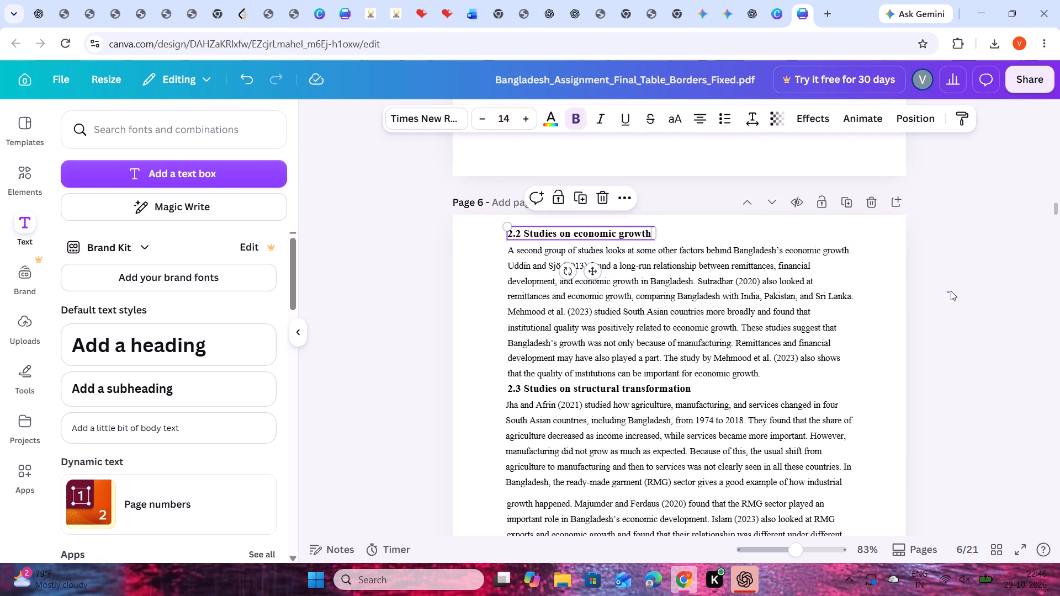
Review the layout of pages 5 and 6 around sections 2.1 to 2.4.
{"action": "scroll", "coordinate": [990, 326], "scroll_direction": "up", "scroll_amount": 5}
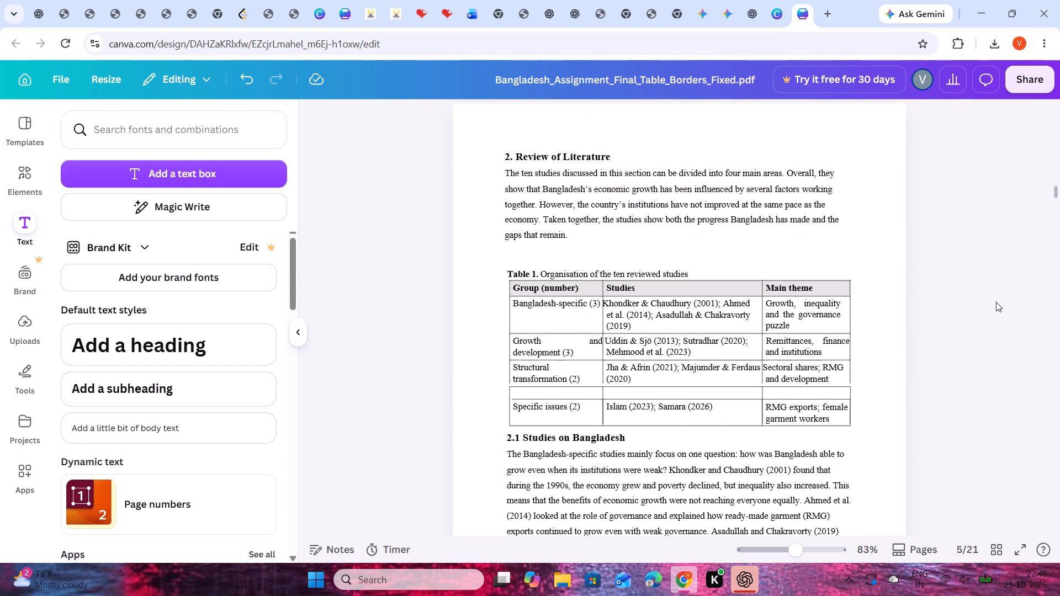
{"action": "scroll", "coordinate": [992, 304], "scroll_direction": "down", "scroll_amount": 6}
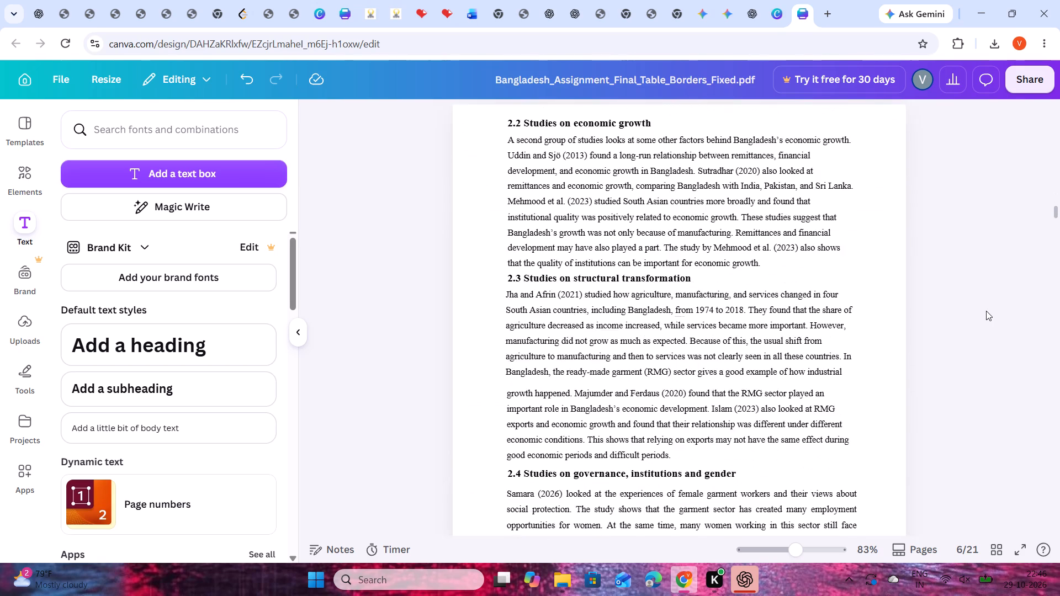
Review the layout of text, tables, figures and headings from page 6 through page 19.
{"action": "scroll", "coordinate": [986, 317], "scroll_direction": "down", "scroll_amount": 6}
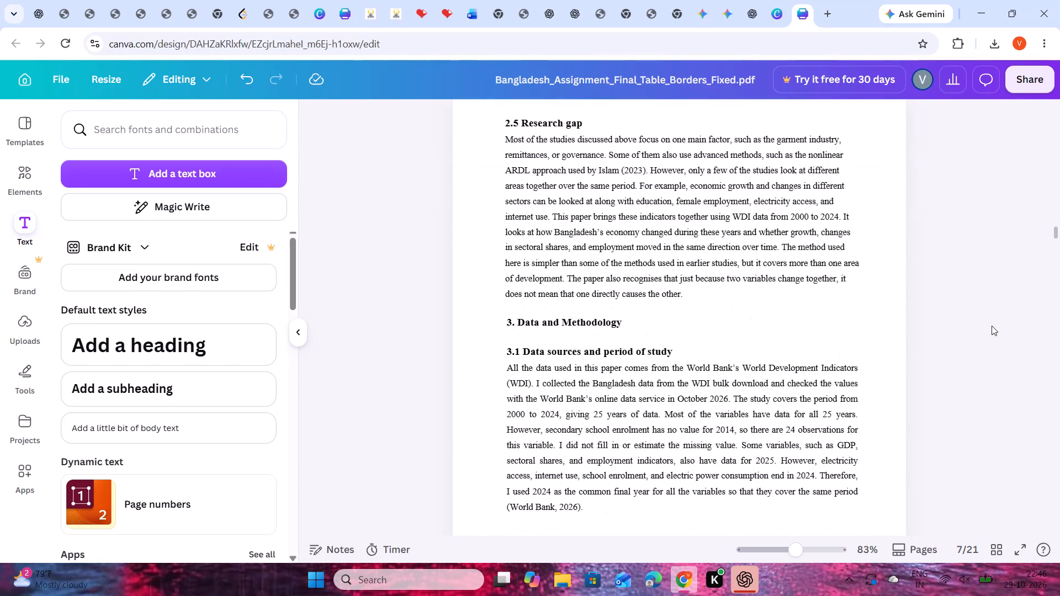
{"action": "scroll", "coordinate": [992, 326], "scroll_direction": "down", "scroll_amount": 12}
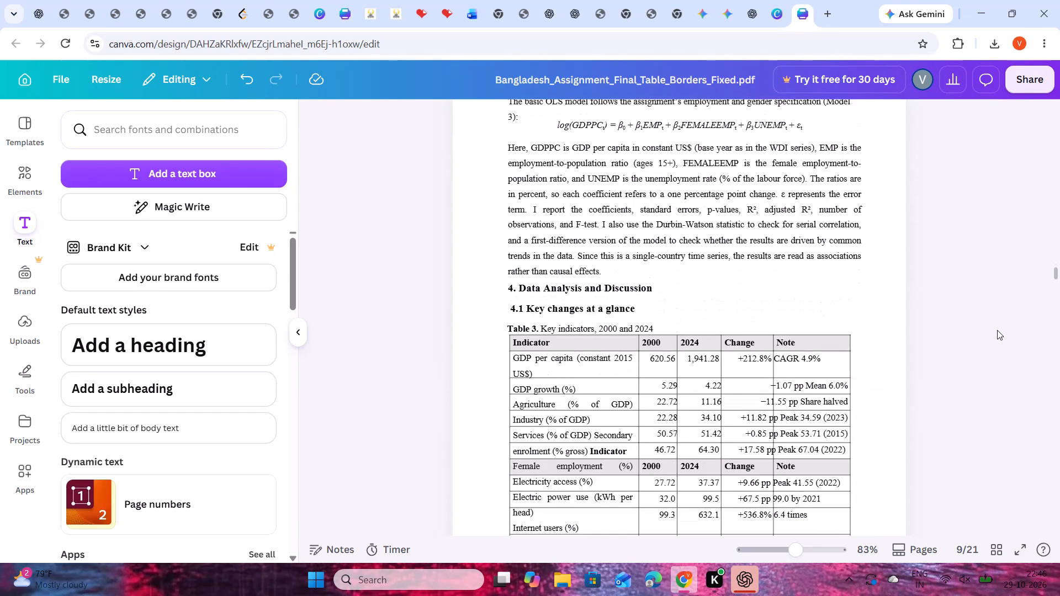
{"action": "scroll", "coordinate": [997, 330], "scroll_direction": "down", "scroll_amount": 2}
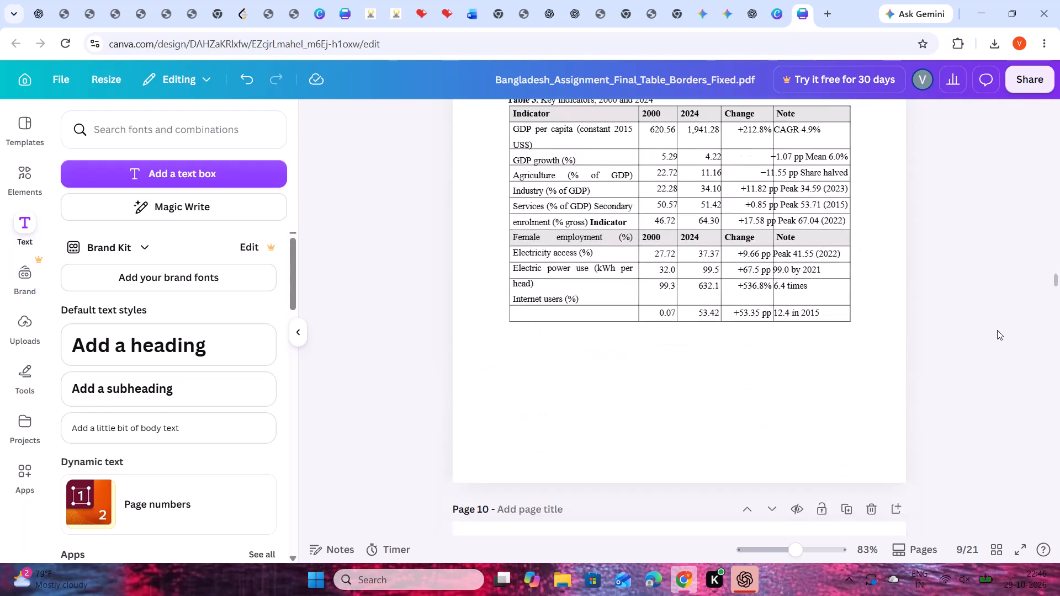
{"action": "scroll", "coordinate": [997, 330], "scroll_direction": "down", "scroll_amount": 8}
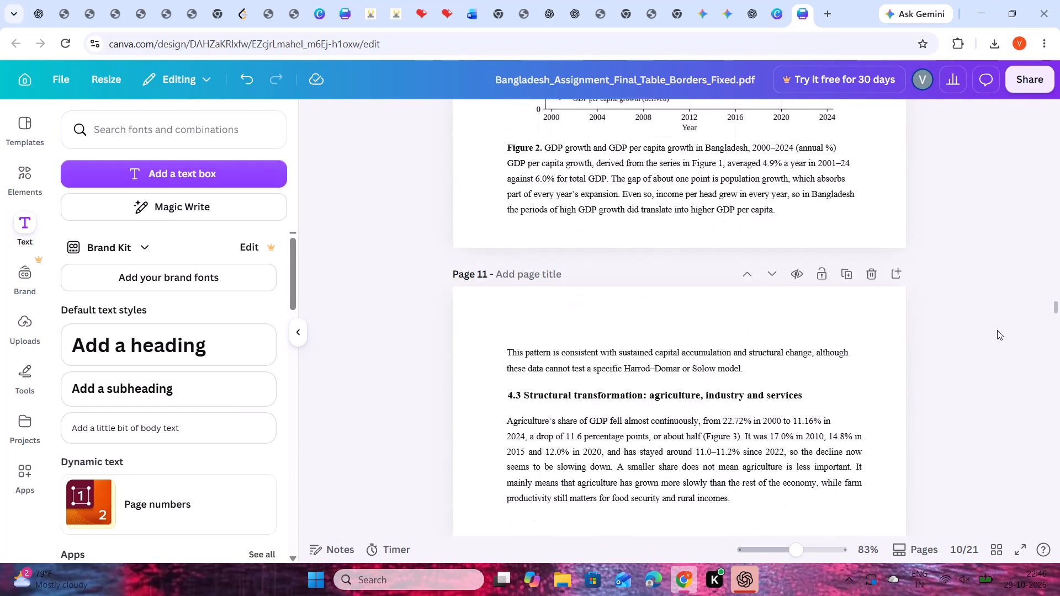
{"action": "scroll", "coordinate": [997, 330], "scroll_direction": "down", "scroll_amount": 9}
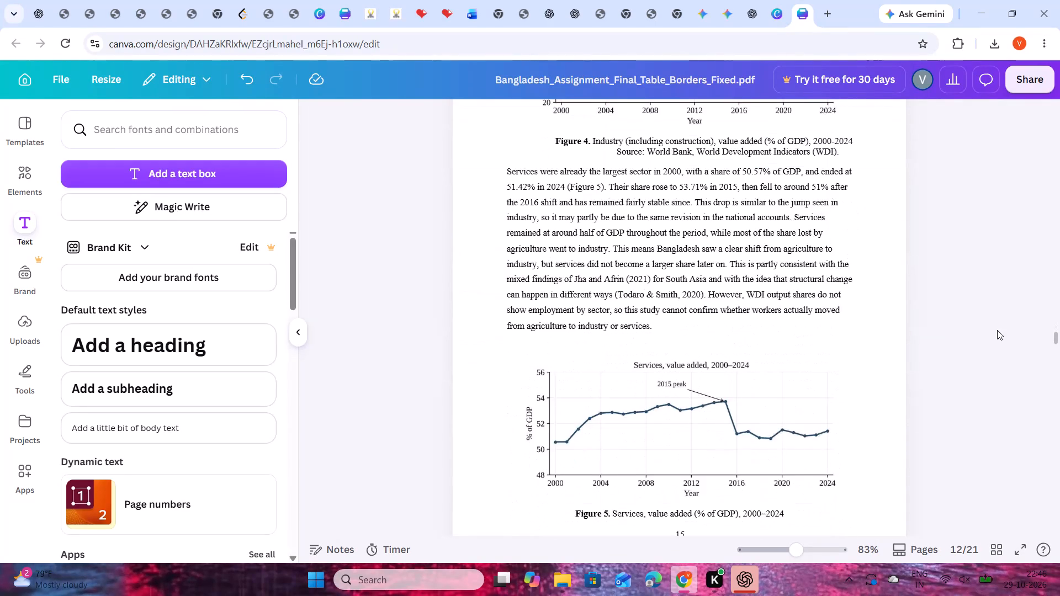
{"action": "scroll", "coordinate": [997, 330], "scroll_direction": "down", "scroll_amount": 12}
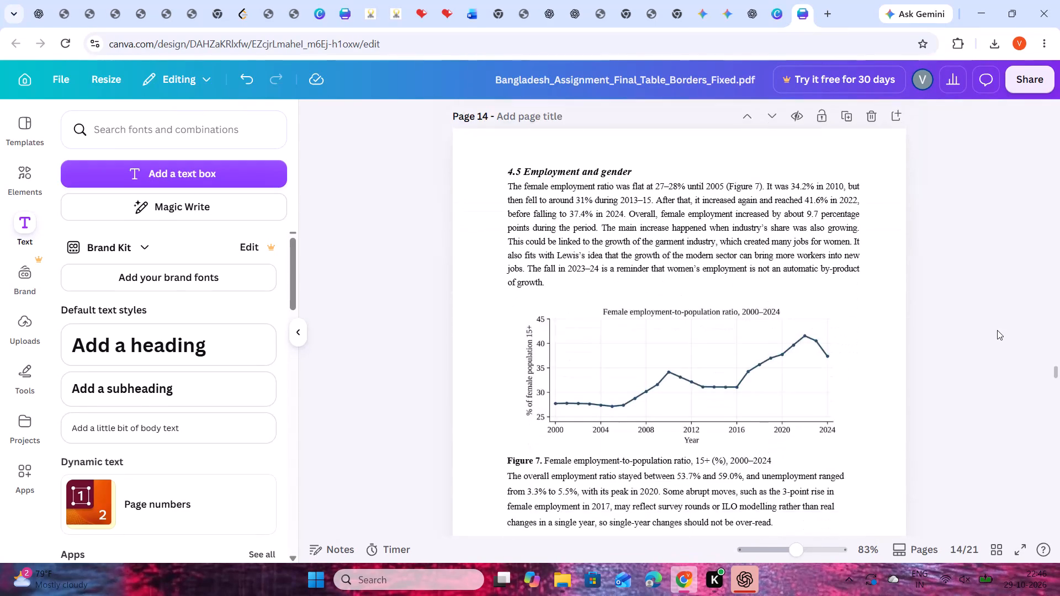
{"action": "scroll", "coordinate": [997, 330], "scroll_direction": "down", "scroll_amount": 12}
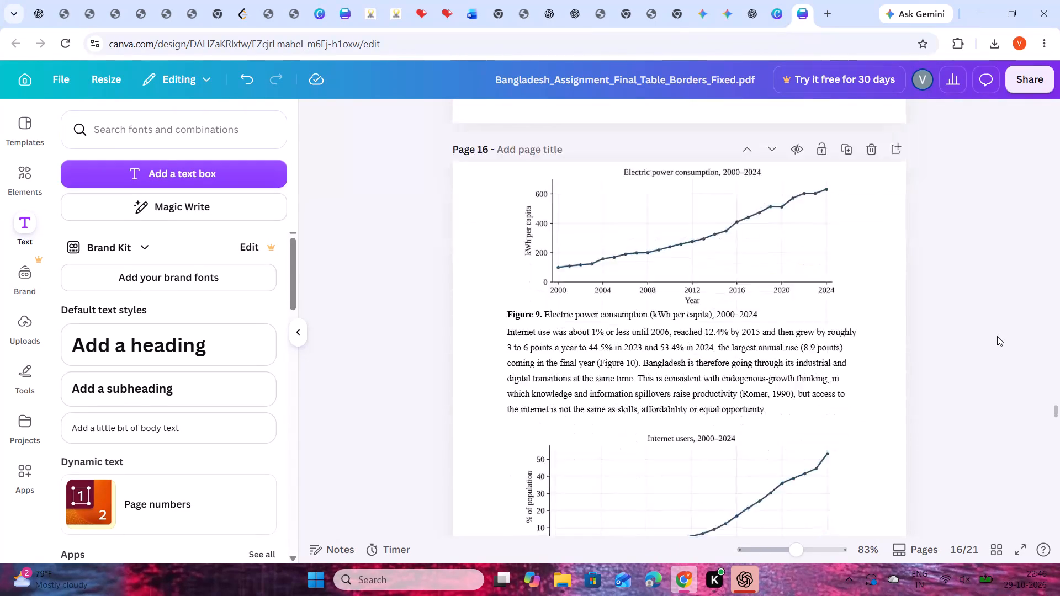
{"action": "scroll", "coordinate": [997, 336], "scroll_direction": "down", "scroll_amount": 3}
{"action": "scroll", "coordinate": [997, 336], "scroll_direction": "up", "scroll_amount": 2}
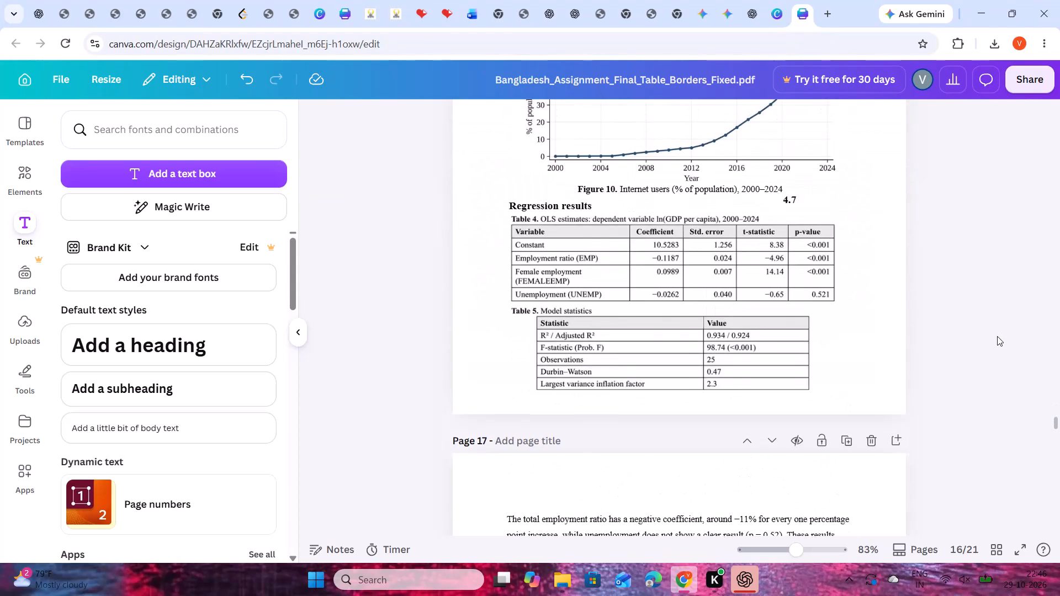
{"action": "scroll", "coordinate": [997, 336], "scroll_direction": "down", "scroll_amount": 9}
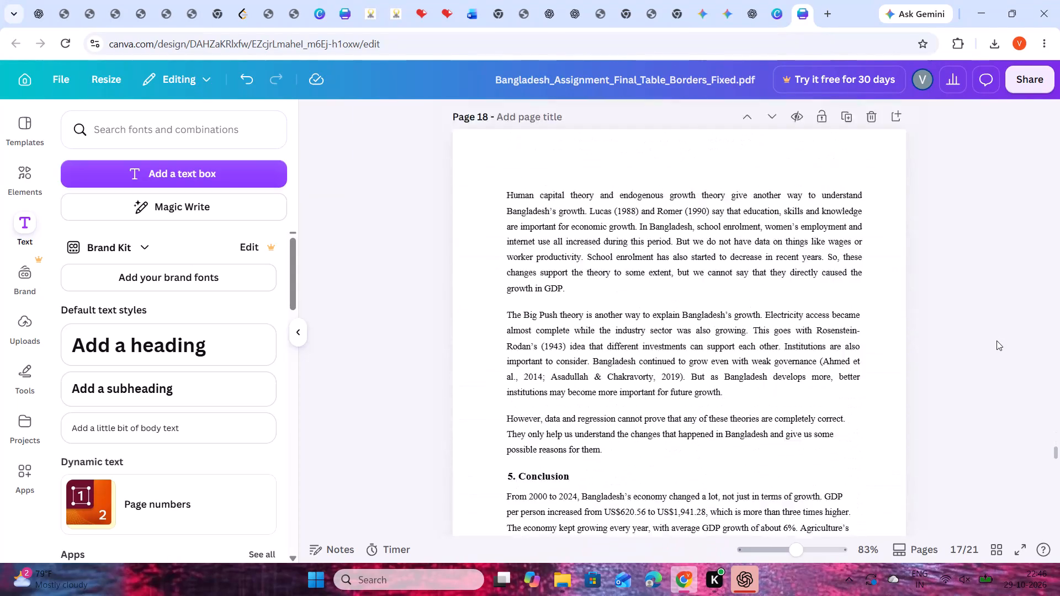
{"action": "scroll", "coordinate": [997, 340], "scroll_direction": "down", "scroll_amount": 7}
{"action": "scroll", "coordinate": [997, 344], "scroll_direction": "up", "scroll_amount": 2}
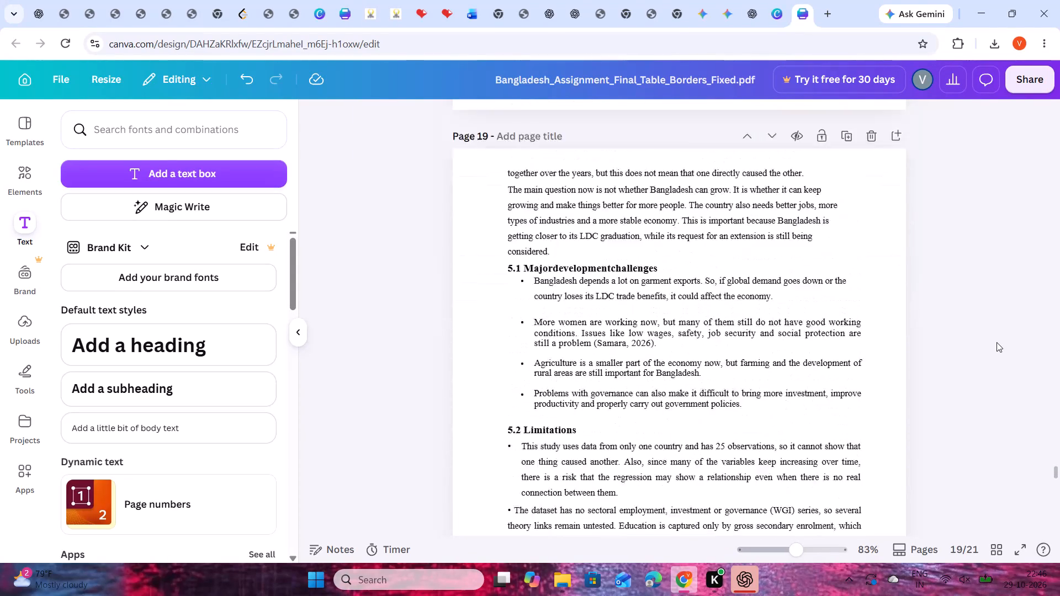
{"action": "scroll", "coordinate": [997, 342], "scroll_direction": "down", "scroll_amount": 4}
Recheck the tables, figures and paragraph spacing on pages 8 to 13.
{"action": "scroll", "coordinate": [996, 346], "scroll_direction": "up", "scroll_amount": 11}
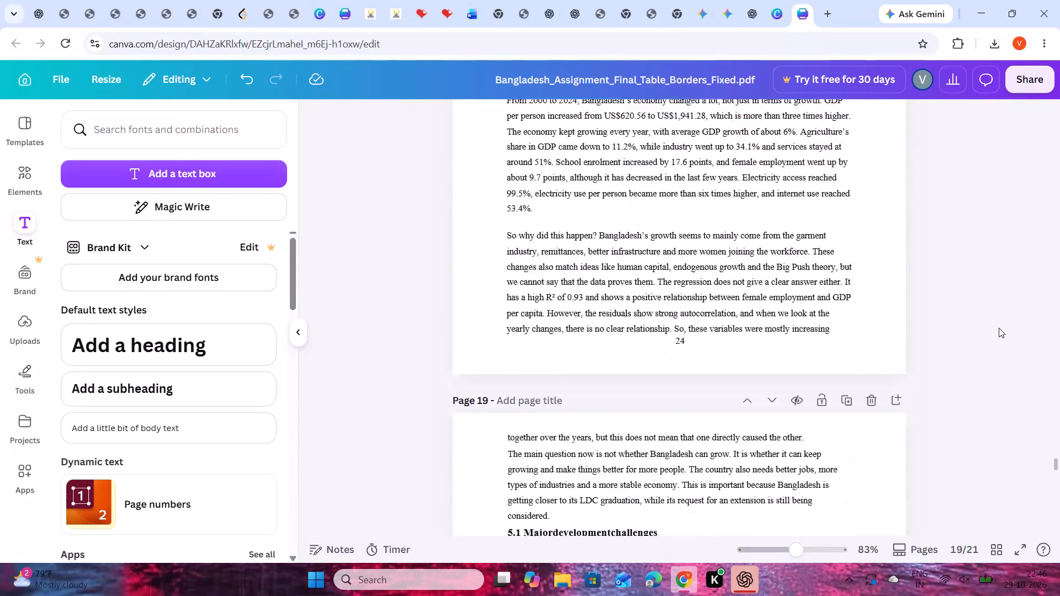
{"action": "scroll", "coordinate": [999, 328], "scroll_direction": "up", "scroll_amount": 20}
{"action": "scroll", "coordinate": [999, 328], "scroll_direction": "up", "scroll_amount": 7}
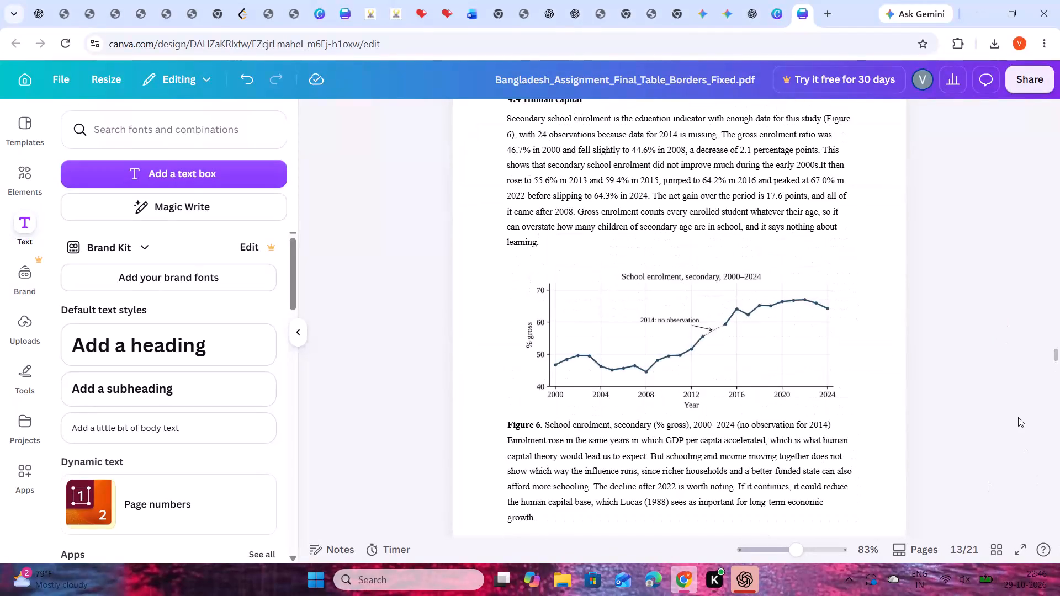
{"action": "scroll", "coordinate": [1016, 398], "scroll_direction": "up", "scroll_amount": 20}
{"action": "scroll", "coordinate": [1016, 398], "scroll_direction": "up", "scroll_amount": 9}
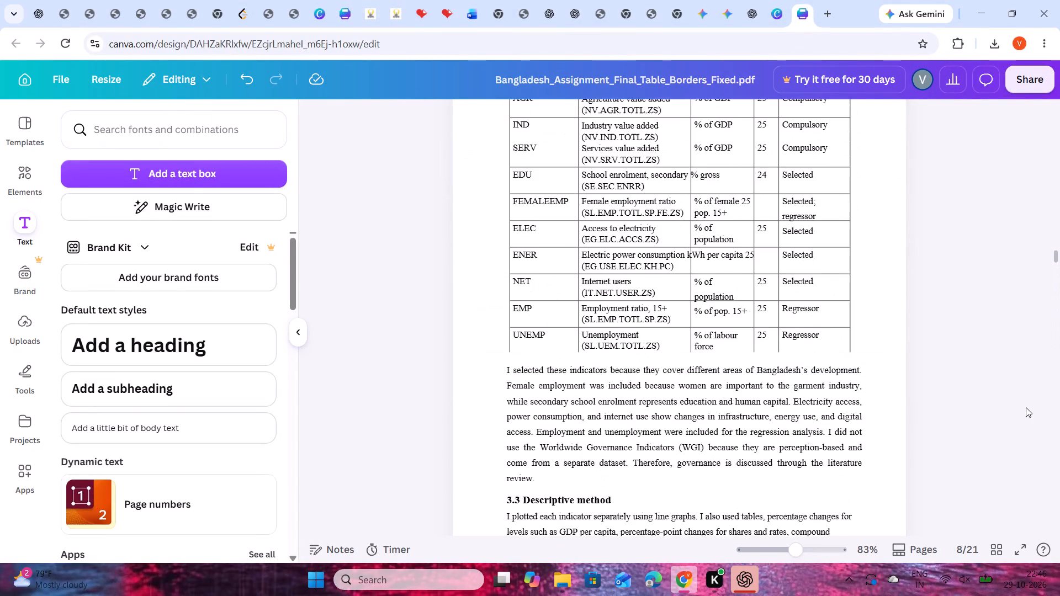
{"action": "scroll", "coordinate": [1026, 407], "scroll_direction": "up", "scroll_amount": 8}
{"action": "scroll", "coordinate": [1024, 416], "scroll_direction": "down", "scroll_amount": 5}
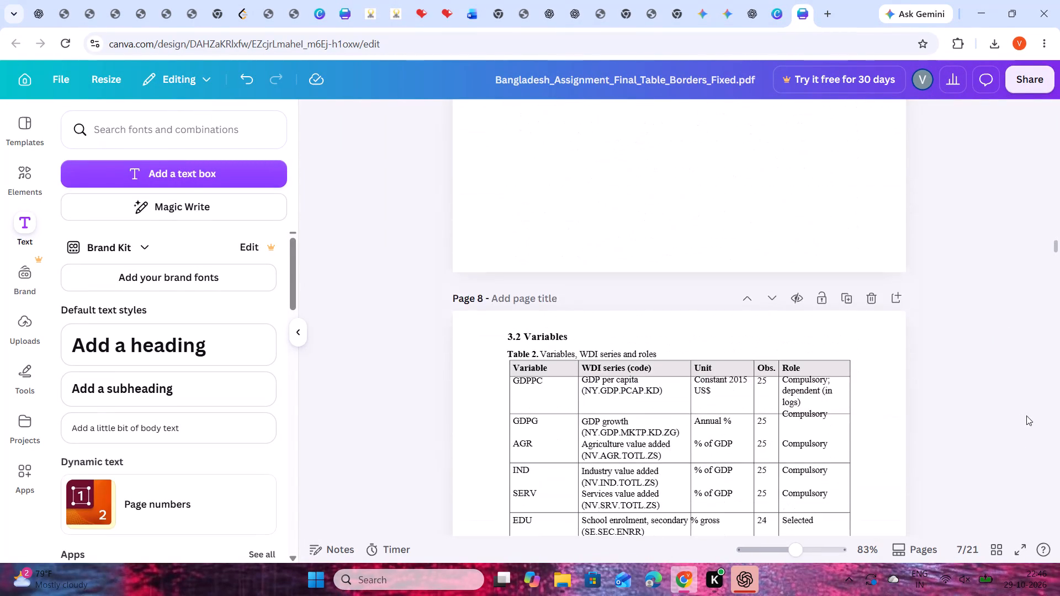
{"action": "scroll", "coordinate": [1026, 424], "scroll_direction": "down", "scroll_amount": 8}
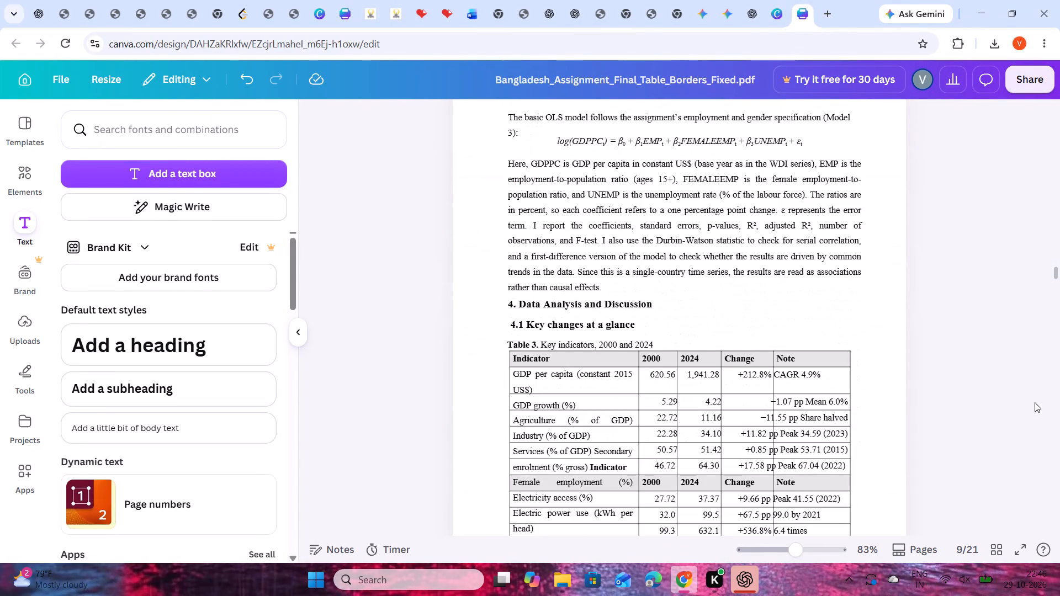
{"action": "scroll", "coordinate": [961, 356], "scroll_direction": "down", "scroll_amount": 1}
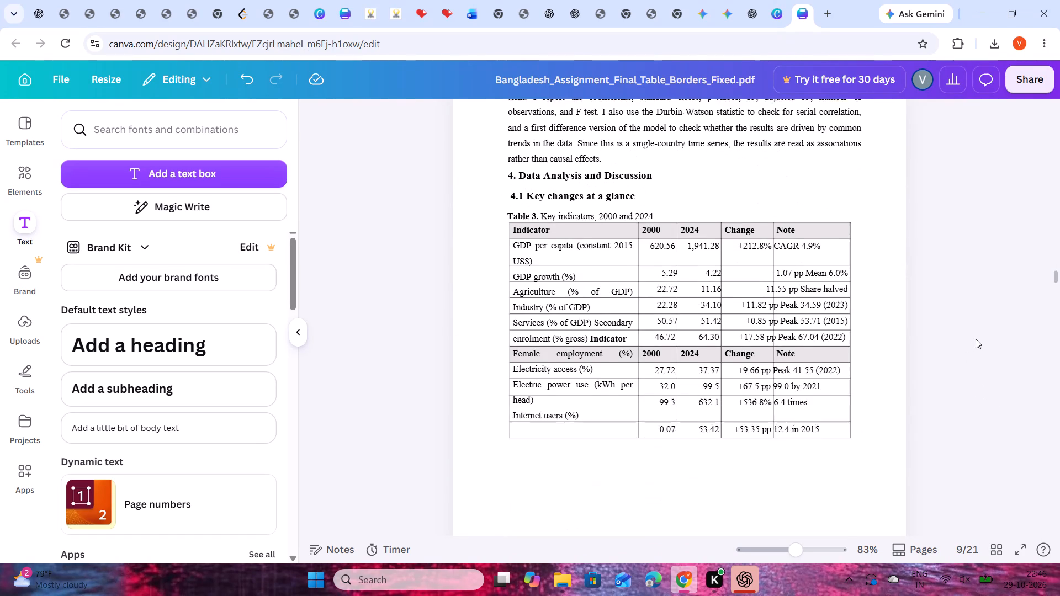
{"action": "scroll", "coordinate": [976, 339], "scroll_direction": "down", "scroll_amount": 8}
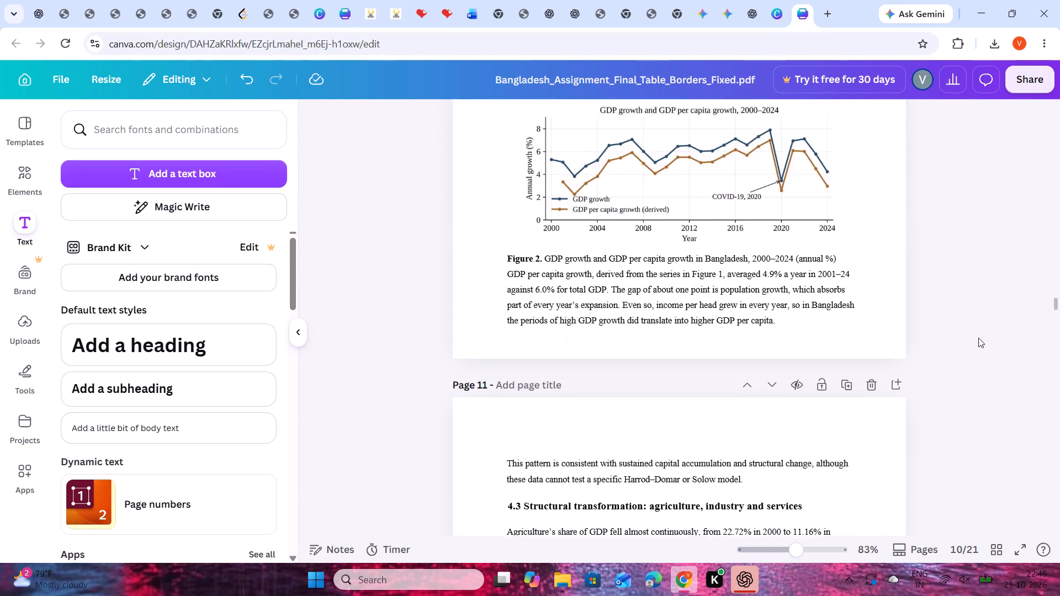
{"action": "scroll", "coordinate": [978, 338], "scroll_direction": "down", "scroll_amount": 6}
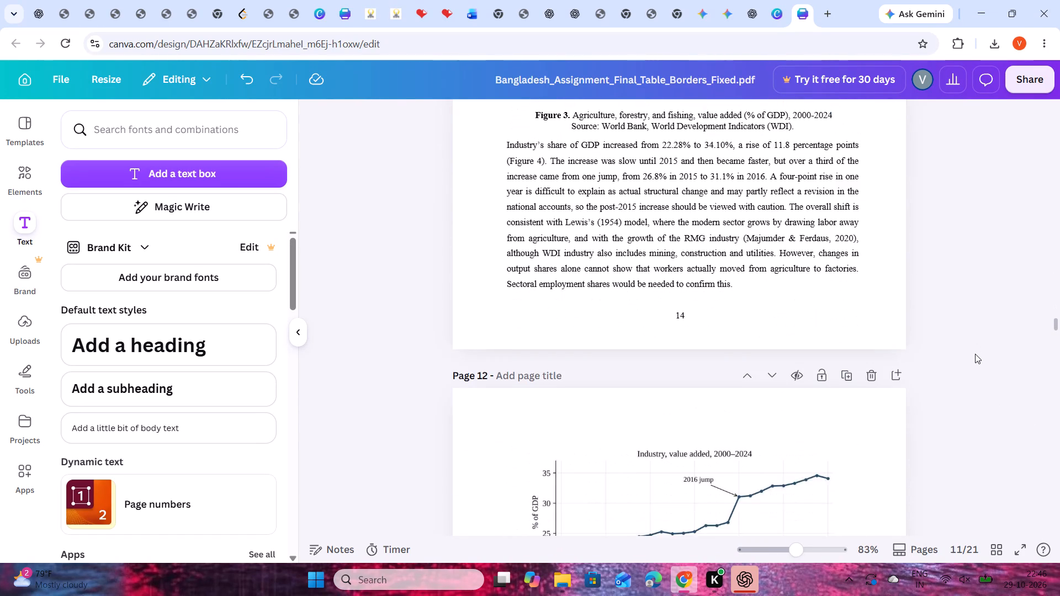
{"action": "scroll", "coordinate": [961, 363], "scroll_direction": "down", "scroll_amount": 4}
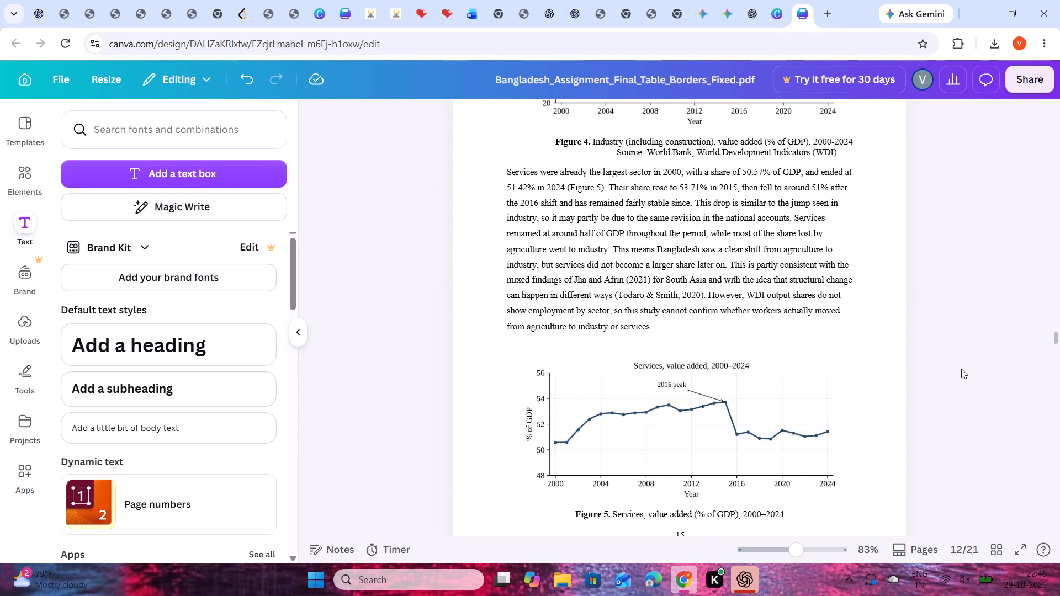
{"action": "scroll", "coordinate": [962, 375], "scroll_direction": "down", "scroll_amount": 4}
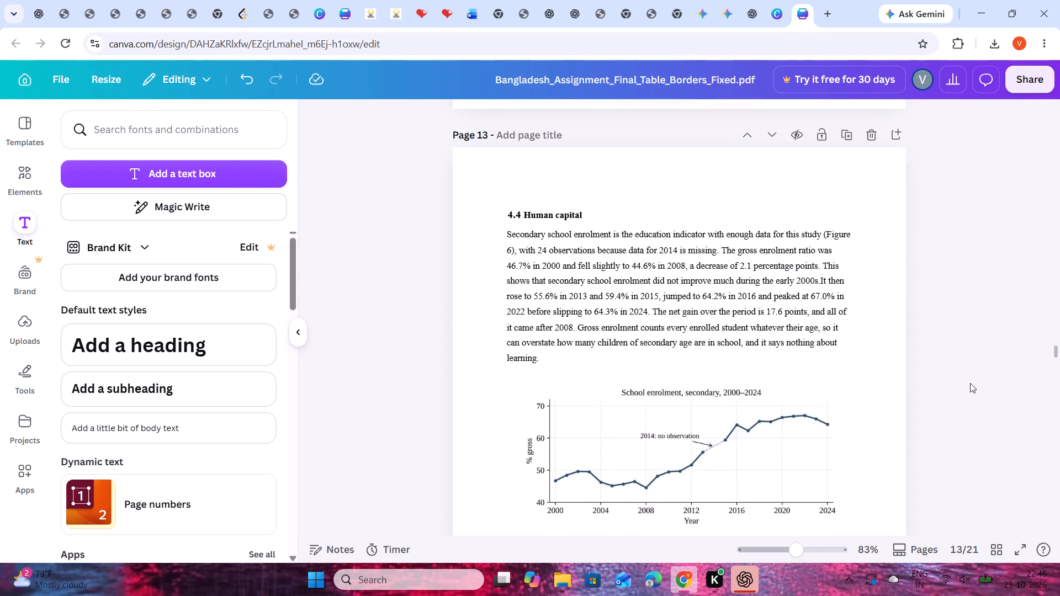
Insert a blank line between the Figure 6 caption and the paragraph starting "Enrolment rose" on page 13.
{"action": "scroll", "coordinate": [970, 383], "scroll_direction": "down", "scroll_amount": 4}
{"action": "scroll", "coordinate": [970, 394], "scroll_direction": "up", "scroll_amount": 2}
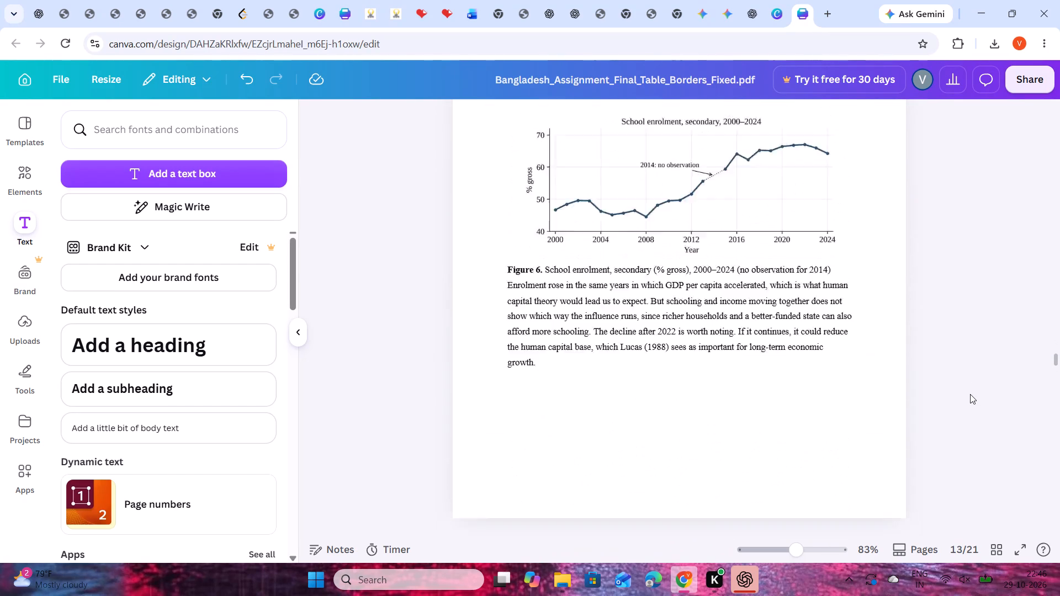
{"action": "scroll", "coordinate": [970, 394], "scroll_direction": "down", "scroll_amount": 2}
{"action": "scroll", "coordinate": [970, 394], "scroll_direction": "up", "scroll_amount": 1}
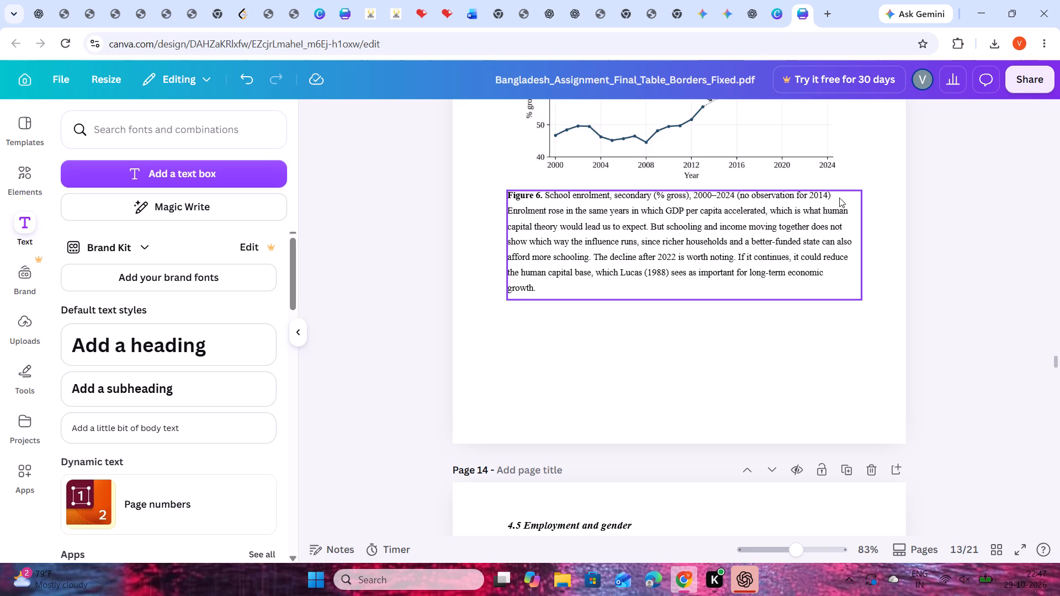
{"action": "left_click", "coordinate": [839, 198]}
{"action": "left_click", "coordinate": [839, 198]}
{"action": "left_click", "coordinate": [834, 198]}
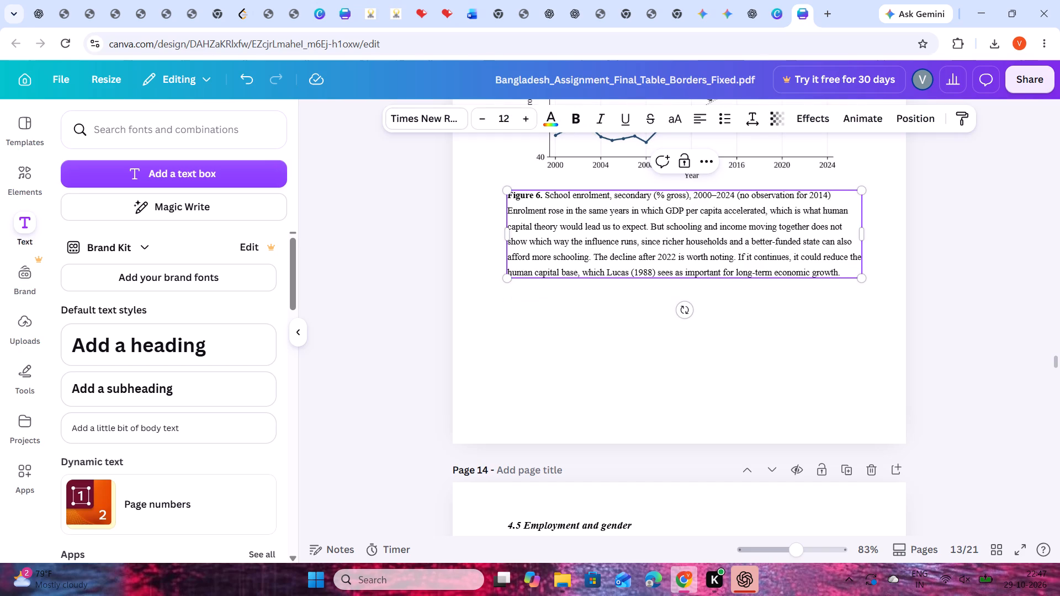
{"action": "key", "text": "Return"}
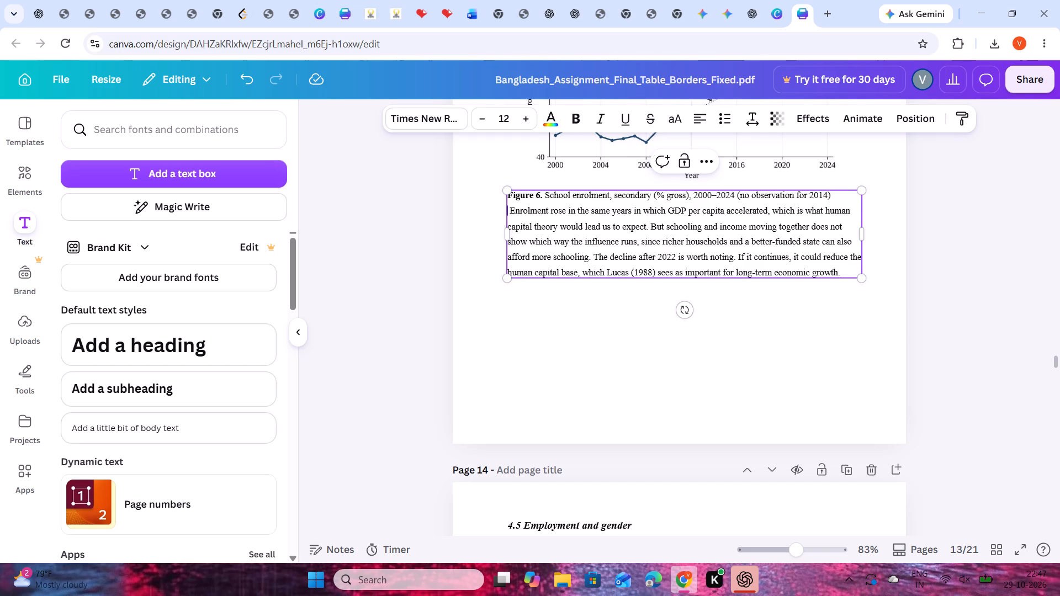
{"action": "key", "text": "Return"}
{"action": "left_click", "coordinate": [999, 216]}
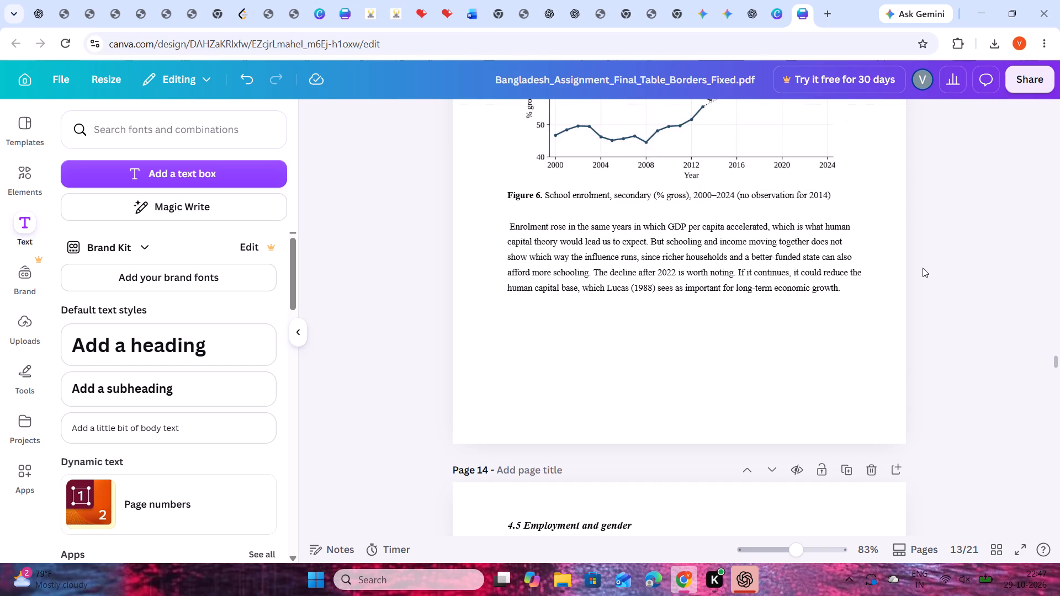
{"action": "left_click", "coordinate": [944, 263]}
Set the line spacing of the "Enrolment rose" paragraph below the Figure 6 caption to 1.5.
{"action": "scroll", "coordinate": [971, 289], "scroll_direction": "down", "scroll_amount": 1}
{"action": "scroll", "coordinate": [830, 213], "scroll_direction": "up", "scroll_amount": 1}
{"action": "double_click", "coordinate": [739, 259]}
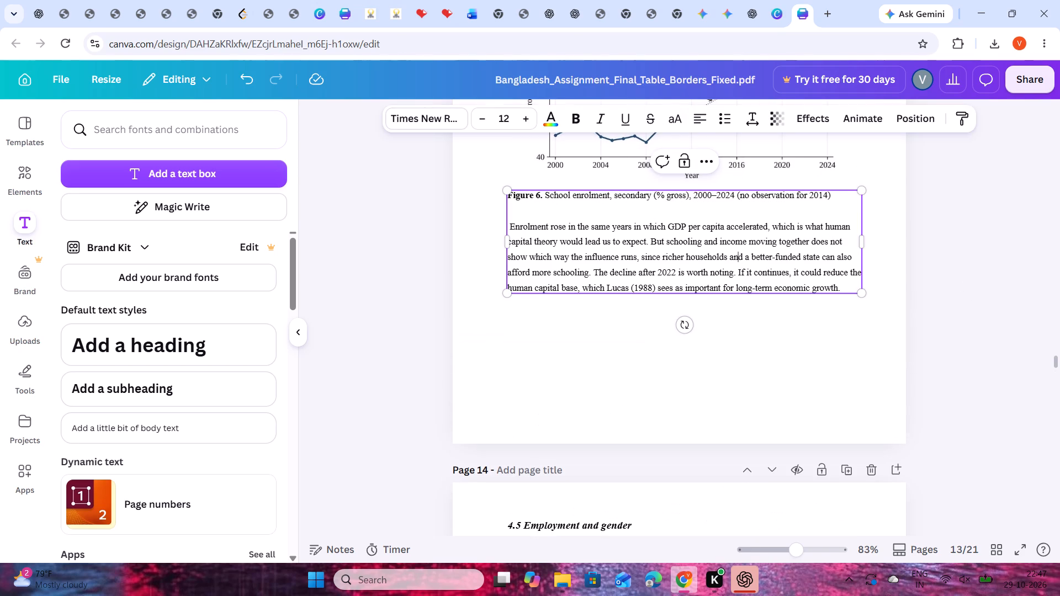
{"action": "left_click_drag", "start_coordinate": [839, 288], "coordinate": [505, 225]}
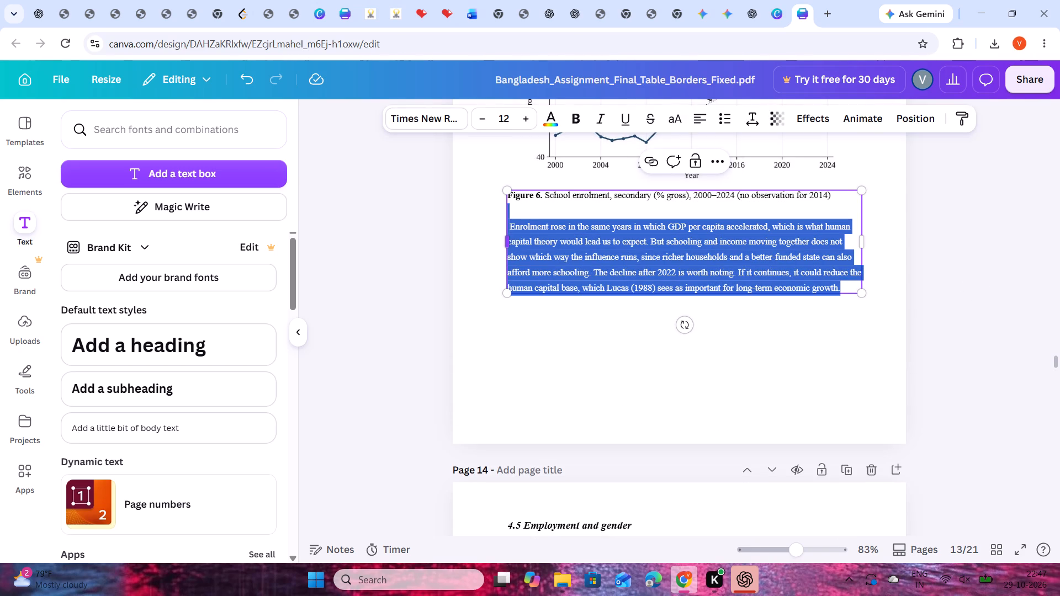
{"action": "left_click", "coordinate": [749, 120]}
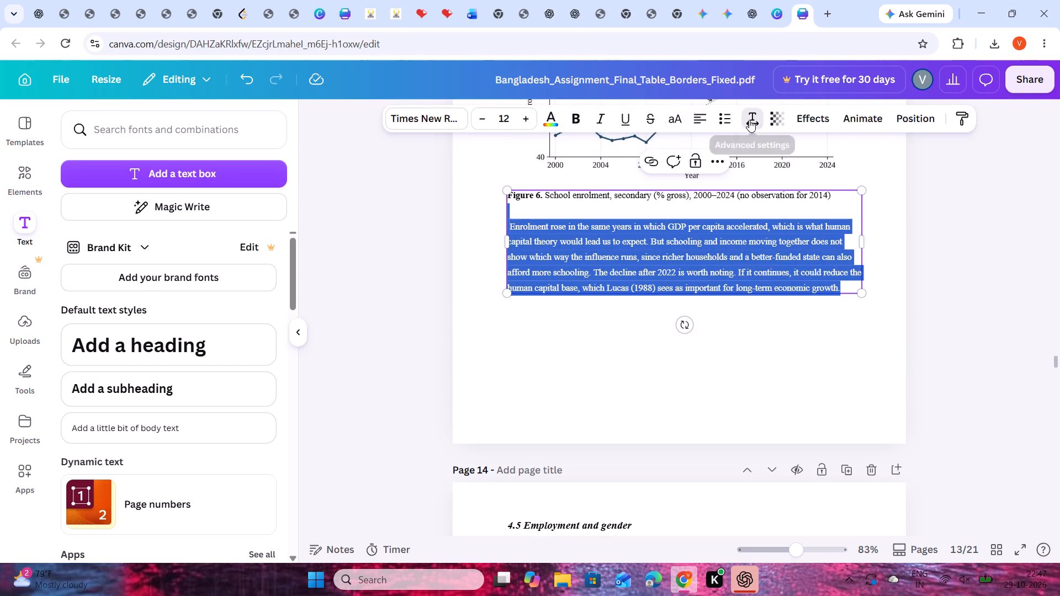
{"action": "double_click", "coordinate": [813, 222]}
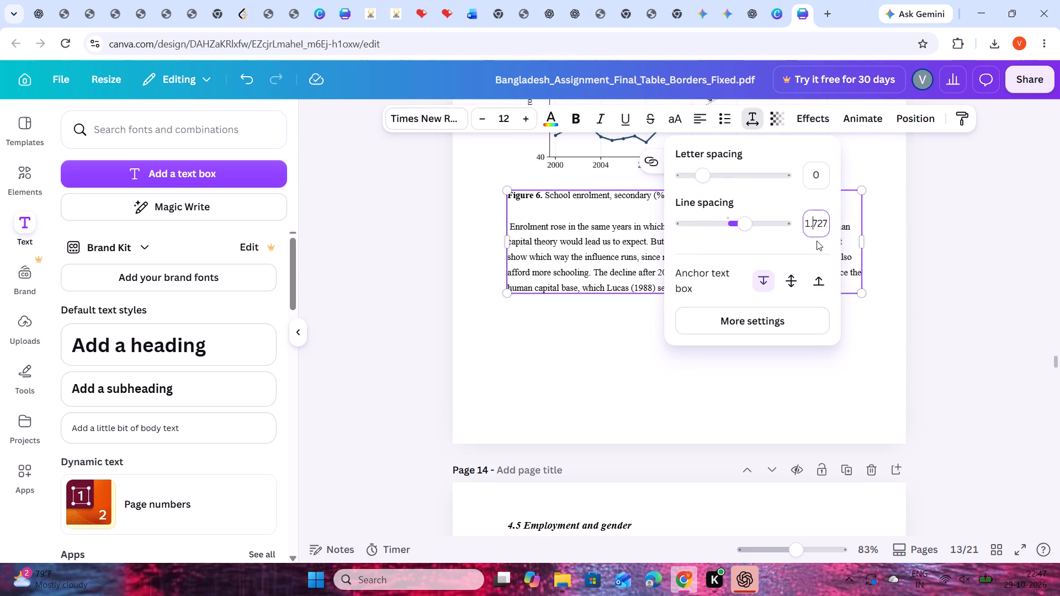
{"action": "type", "text": "1.5"}
{"action": "key", "text": "Return"}
{"action": "left_click_drag", "start_coordinate": [988, 267], "coordinate": [995, 265]}
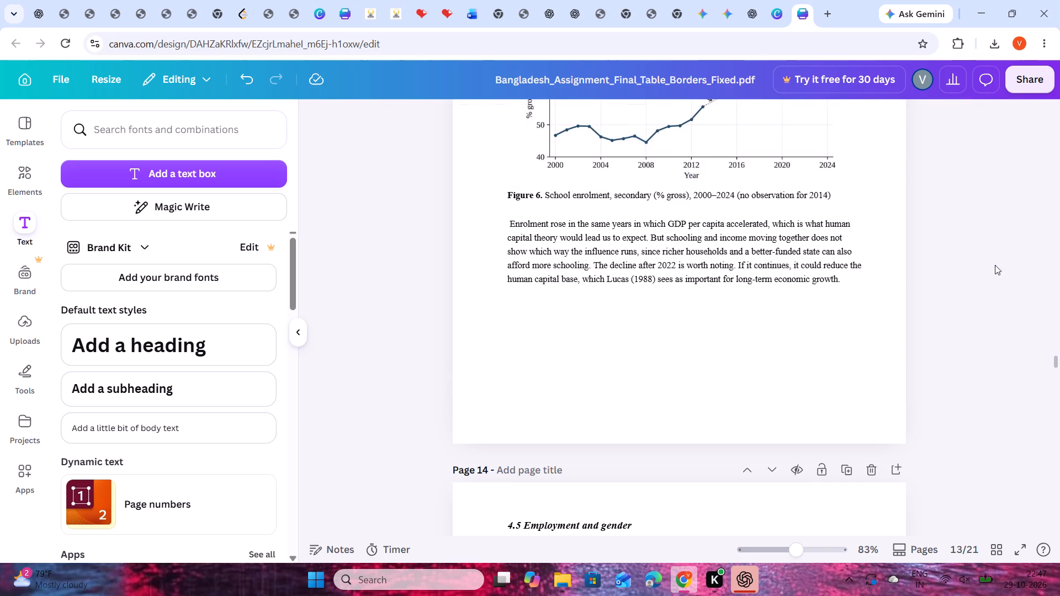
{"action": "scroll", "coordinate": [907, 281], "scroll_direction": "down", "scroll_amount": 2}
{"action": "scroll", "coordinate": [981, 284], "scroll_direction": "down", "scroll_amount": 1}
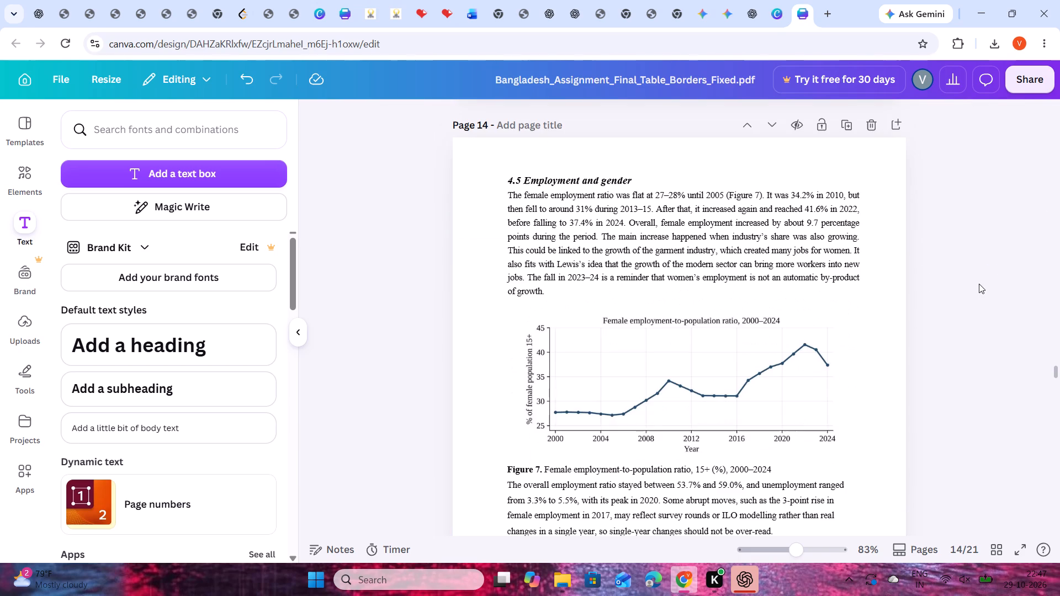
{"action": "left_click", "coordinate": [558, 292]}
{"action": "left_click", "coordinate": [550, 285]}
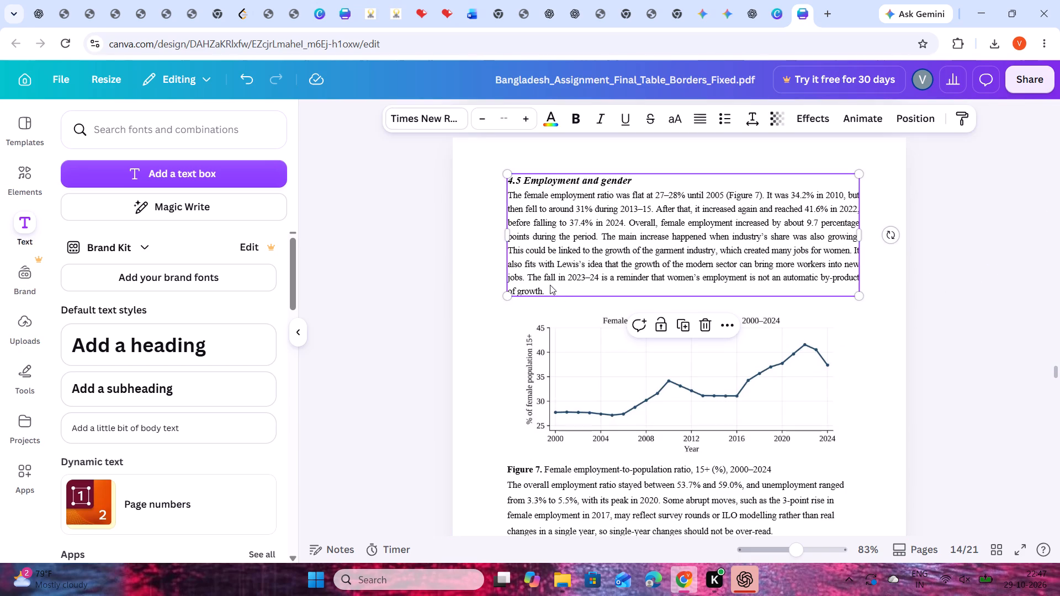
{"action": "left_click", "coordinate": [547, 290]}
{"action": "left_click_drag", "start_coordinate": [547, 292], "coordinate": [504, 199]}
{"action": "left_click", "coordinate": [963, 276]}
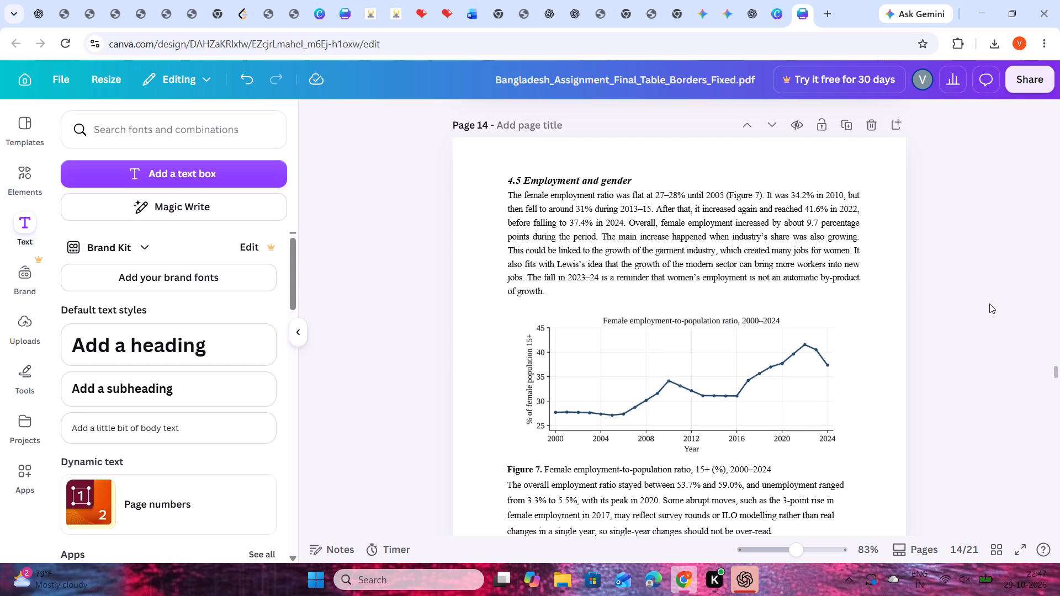
Review the headings, figures, tables and paragraph spacing on pages 14 to 17.
{"action": "scroll", "coordinate": [989, 308], "scroll_direction": "down", "scroll_amount": 4}
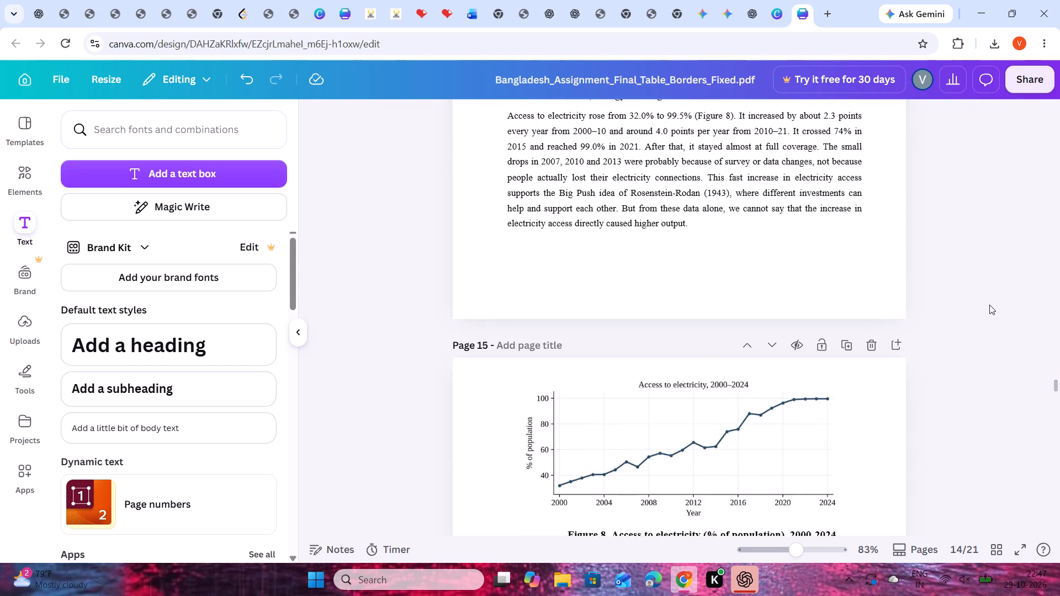
{"action": "scroll", "coordinate": [989, 305], "scroll_direction": "down", "scroll_amount": 11}
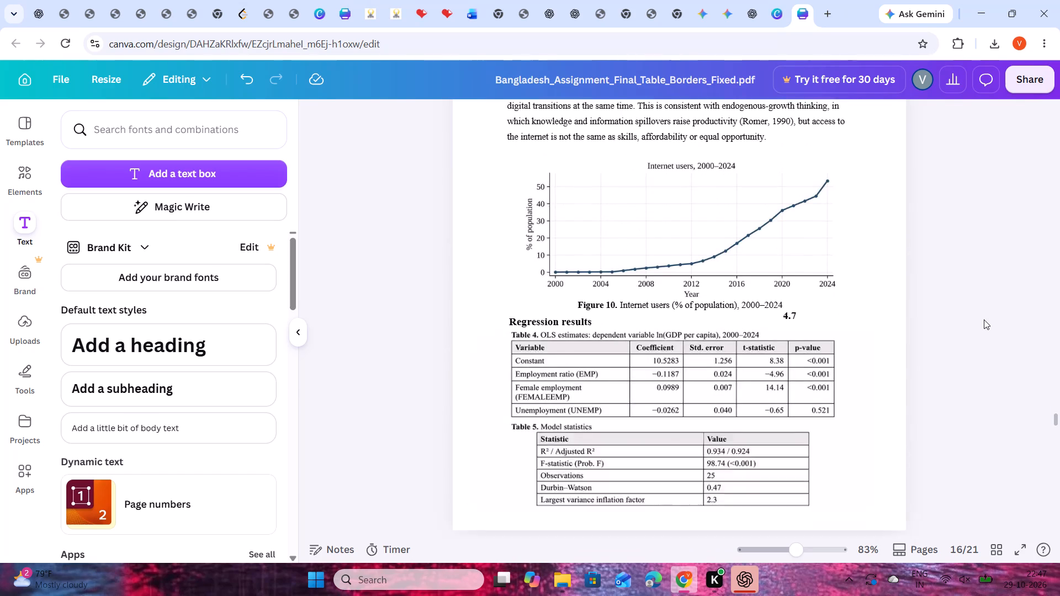
{"action": "scroll", "coordinate": [984, 320], "scroll_direction": "down", "scroll_amount": 5}
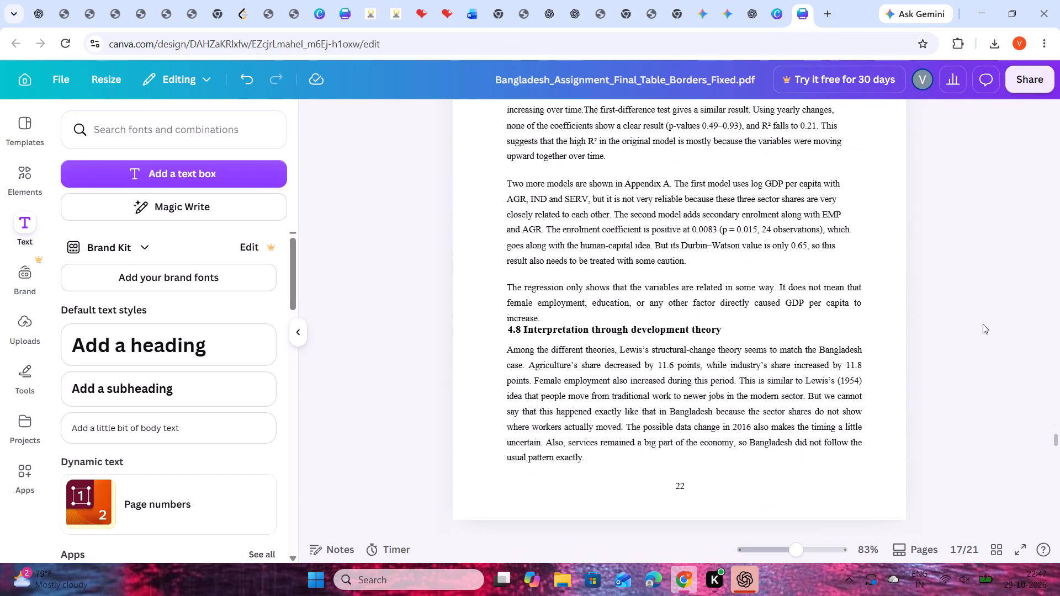
{"action": "scroll", "coordinate": [983, 324], "scroll_direction": "up", "scroll_amount": 15}
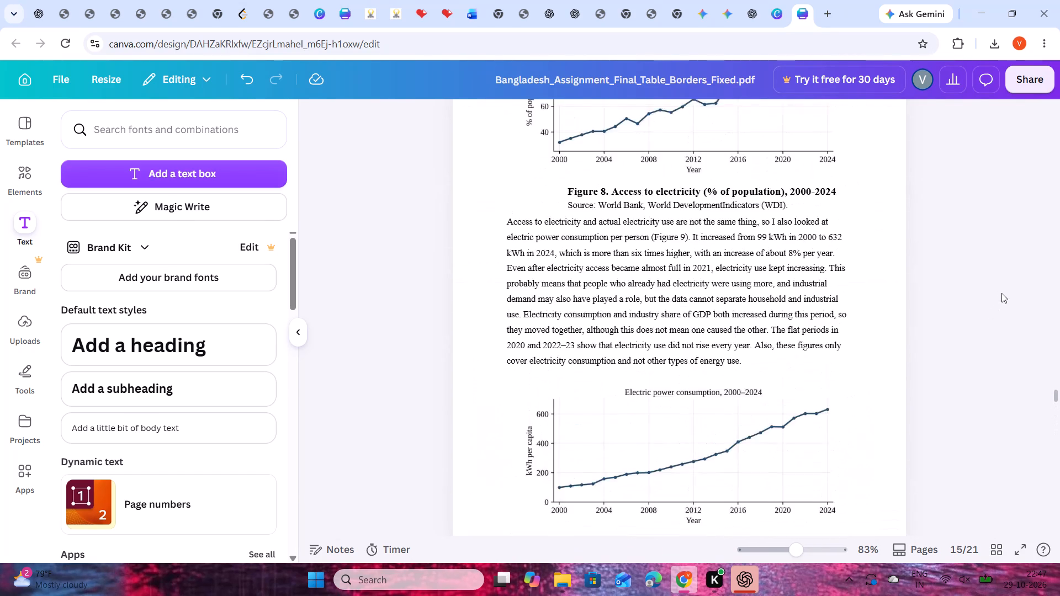
{"action": "scroll", "coordinate": [1001, 293], "scroll_direction": "up", "scroll_amount": 5}
{"action": "scroll", "coordinate": [1013, 335], "scroll_direction": "down", "scroll_amount": 2}
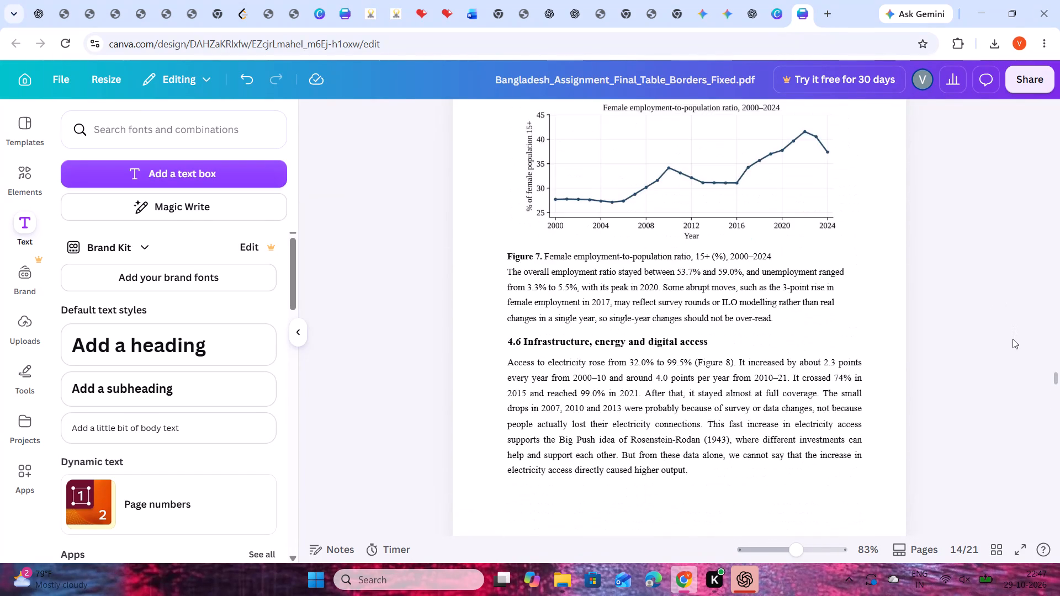
{"action": "scroll", "coordinate": [1013, 339], "scroll_direction": "down", "scroll_amount": 6}
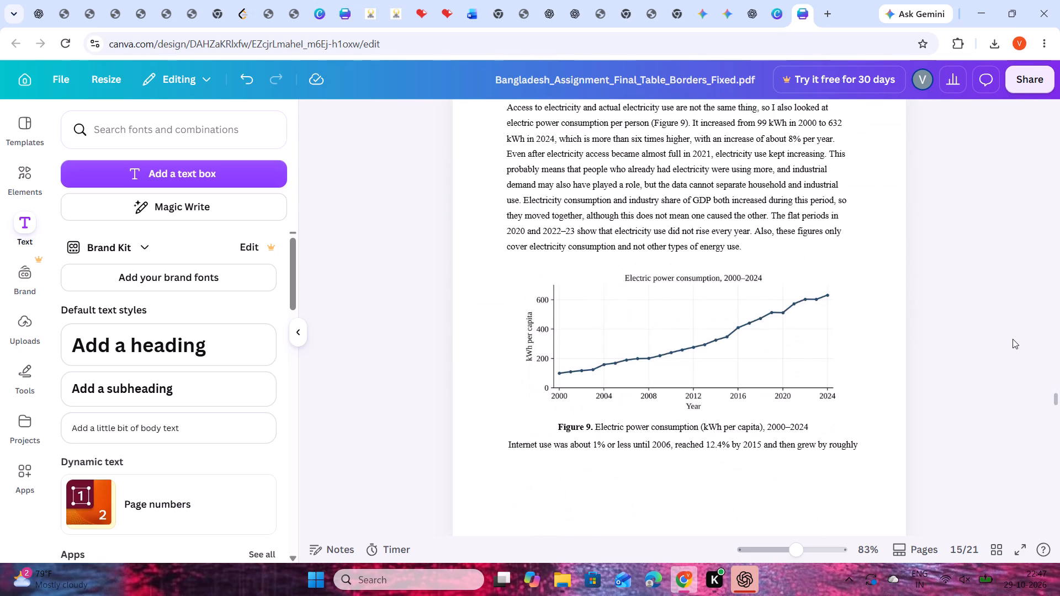
Recheck the headings, tables and paragraph spacing on pages 6 to 9.
{"action": "scroll", "coordinate": [814, 279], "scroll_direction": "up", "scroll_amount": 10}
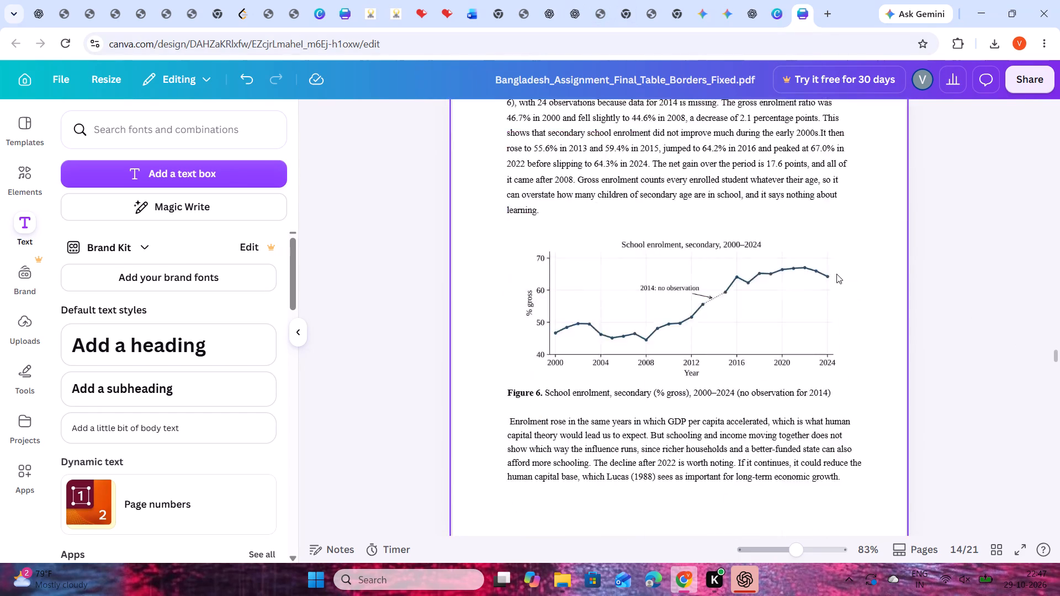
{"action": "scroll", "coordinate": [836, 274], "scroll_direction": "up", "scroll_amount": 20}
{"action": "scroll", "coordinate": [836, 274], "scroll_direction": "up", "scroll_amount": 12}
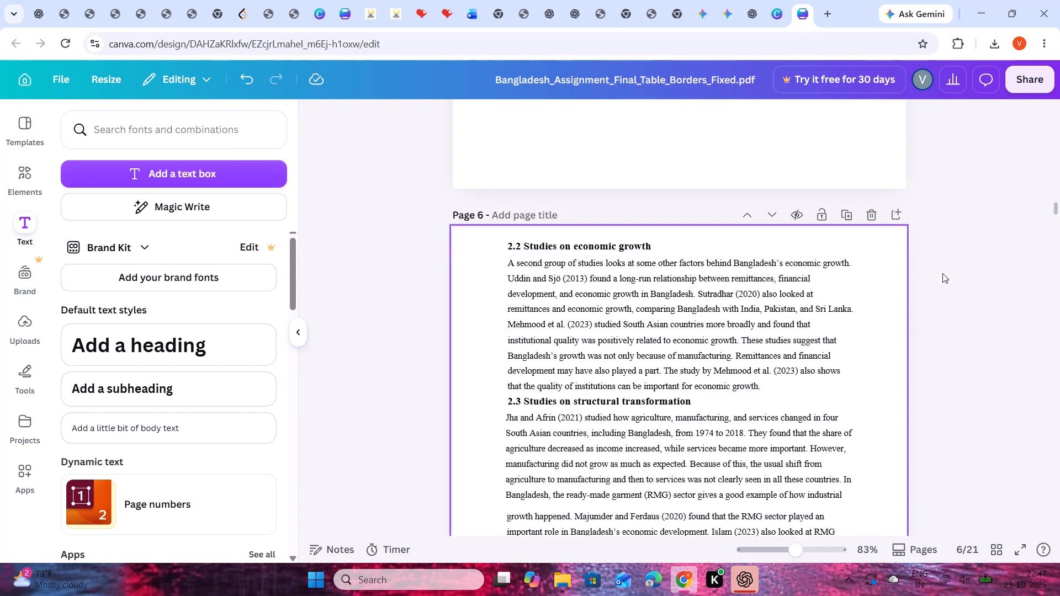
{"action": "scroll", "coordinate": [1026, 280], "scroll_direction": "up", "scroll_amount": 1}
{"action": "scroll", "coordinate": [1017, 283], "scroll_direction": "down", "scroll_amount": 8}
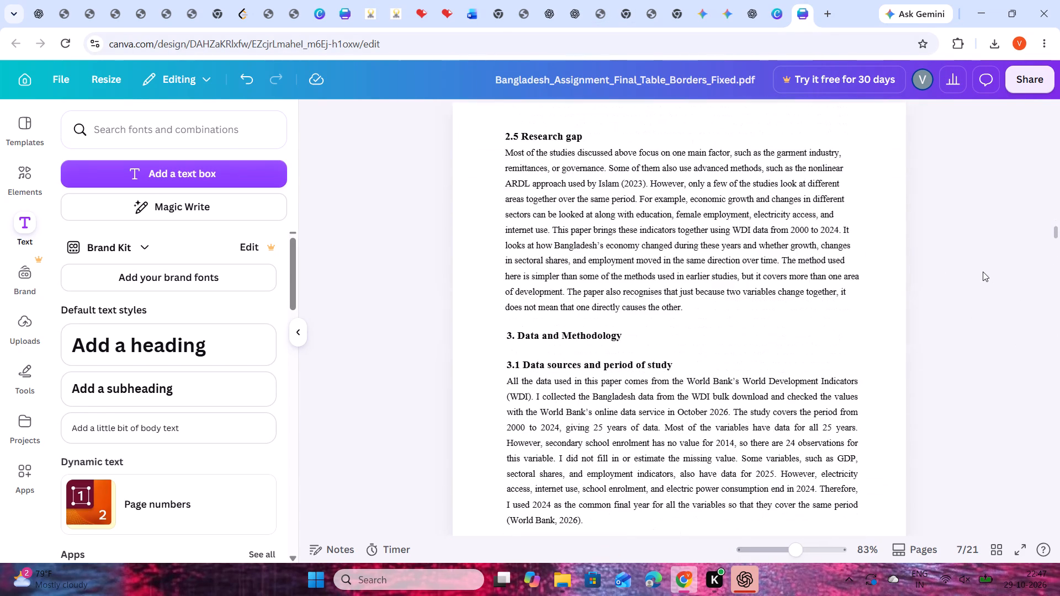
{"action": "scroll", "coordinate": [983, 272], "scroll_direction": "down", "scroll_amount": 8}
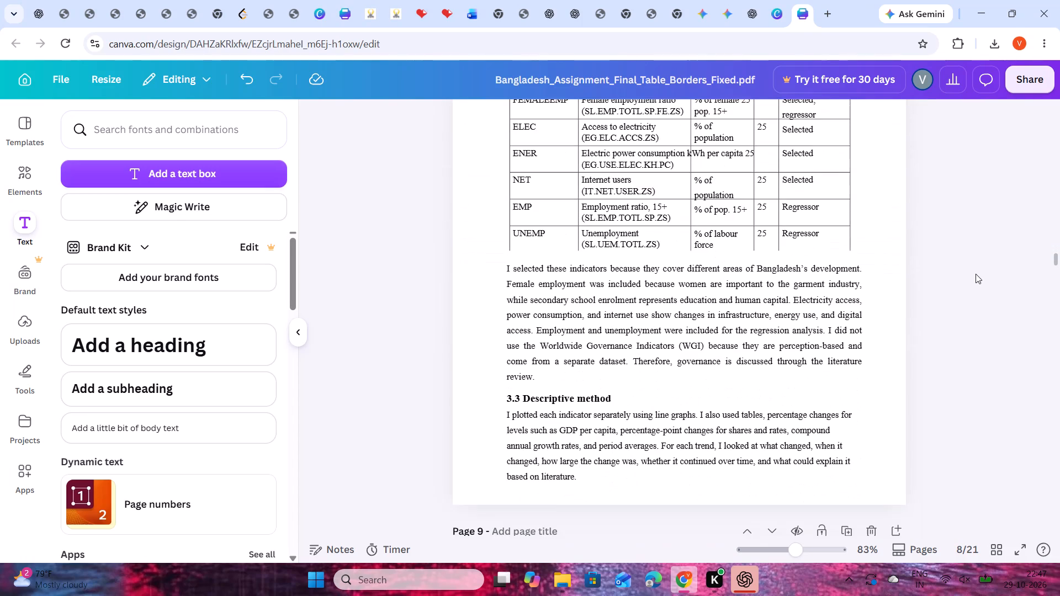
{"action": "scroll", "coordinate": [975, 271], "scroll_direction": "down", "scroll_amount": 4}
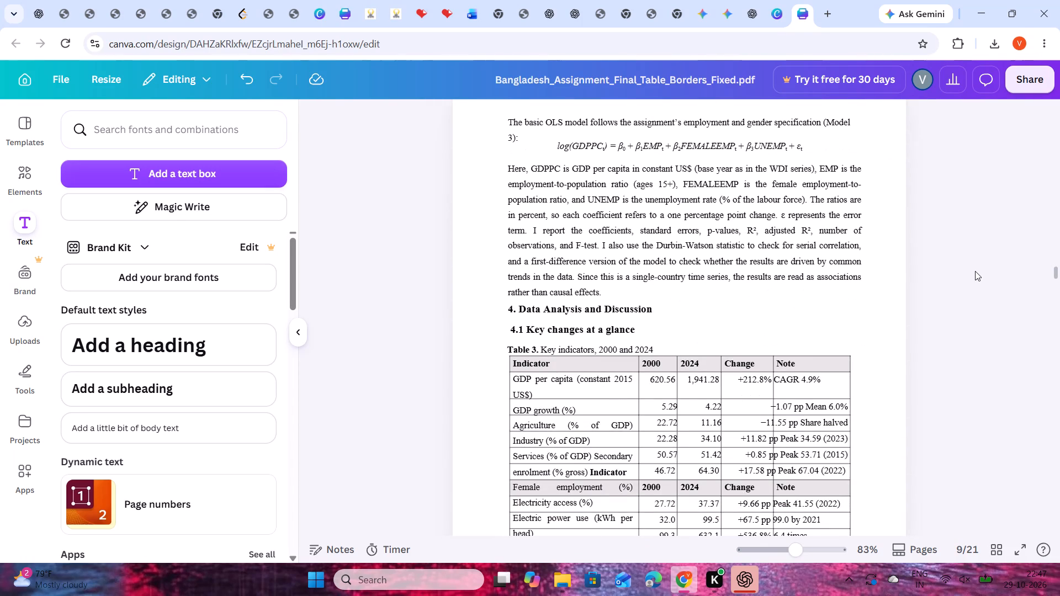
Switch to the original Term Paper Bangladesh PDF and examine its section headings back to the regression model section on page 6.
{"action": "left_click", "coordinate": [292, 14]}
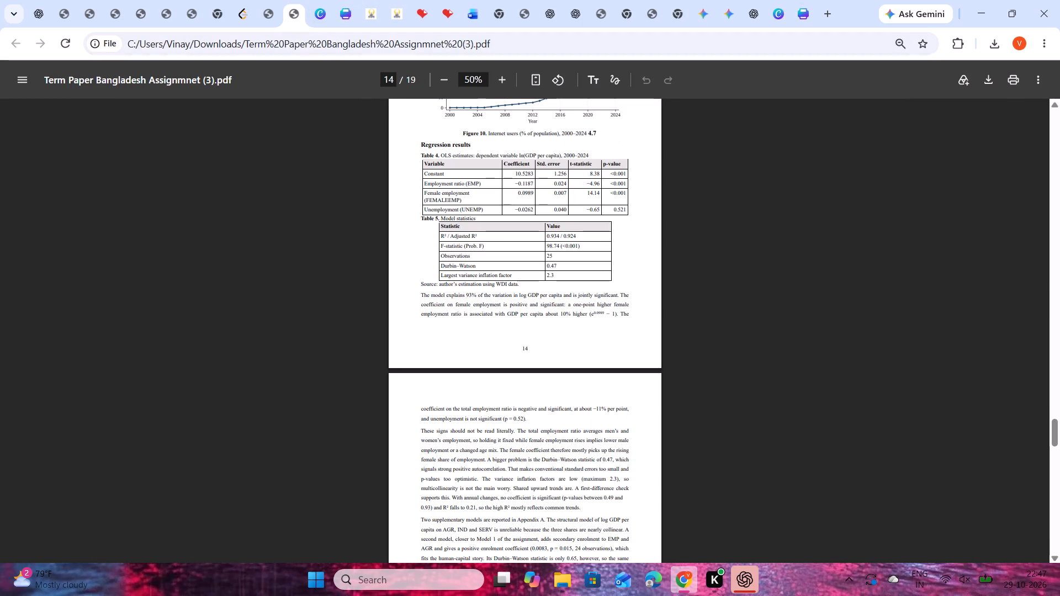
{"action": "scroll", "coordinate": [545, 250], "scroll_direction": "up", "scroll_amount": 14}
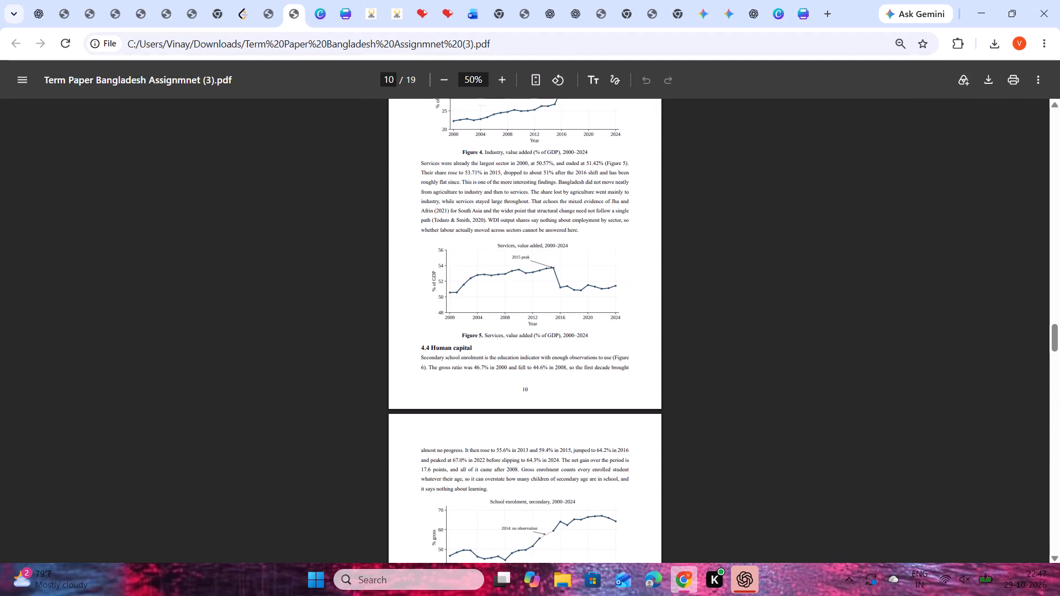
{"action": "scroll", "coordinate": [554, 214], "scroll_direction": "up", "scroll_amount": 11}
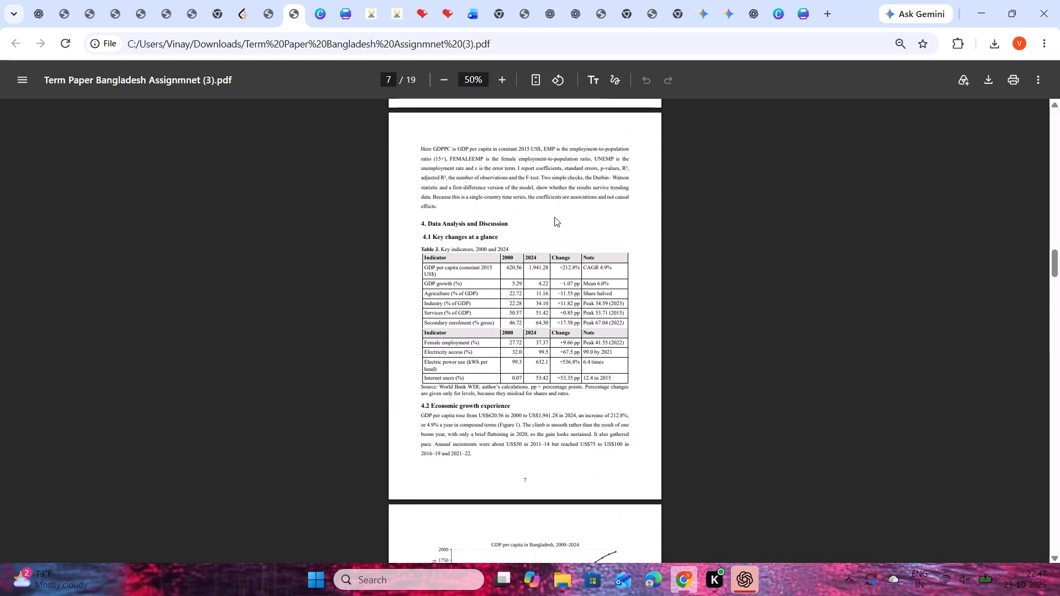
{"action": "scroll", "coordinate": [554, 217], "scroll_direction": "up", "scroll_amount": 3}
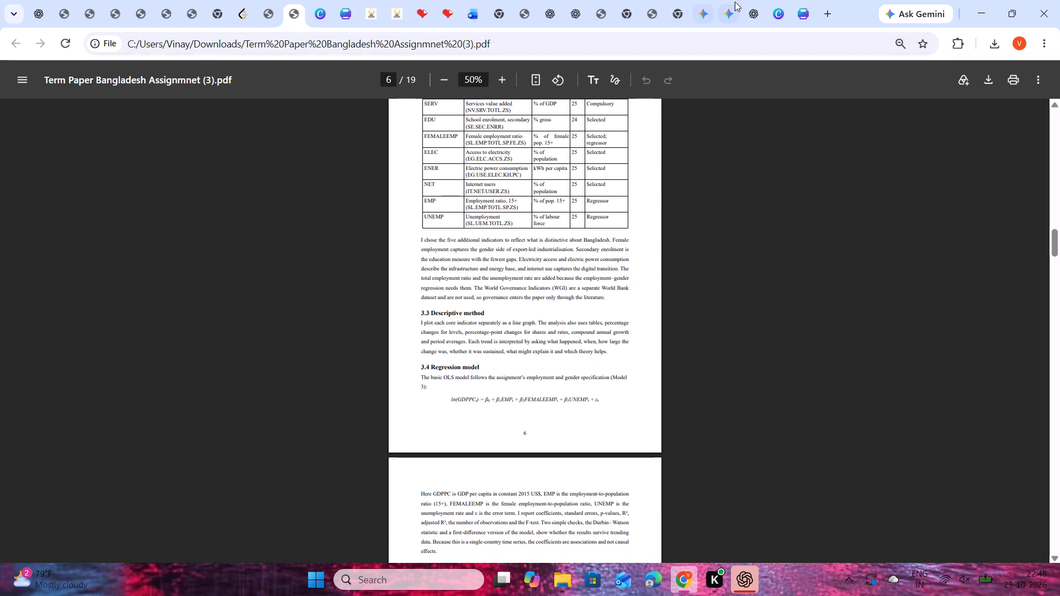
Back in the Canva design, add a text box reading "Regression Model" above the "The basic OLS model" paragraph on page 9.
{"action": "left_click", "coordinate": [808, 6]}
{"action": "scroll", "coordinate": [760, 289], "scroll_direction": "up", "scroll_amount": 1}
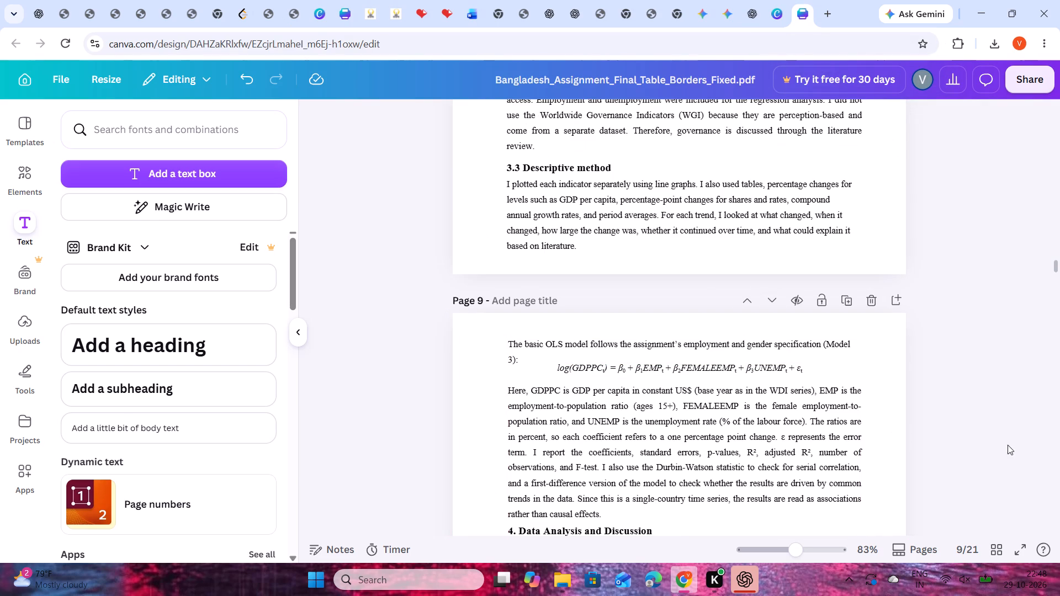
{"action": "scroll", "coordinate": [785, 386], "scroll_direction": "down", "scroll_amount": 1}
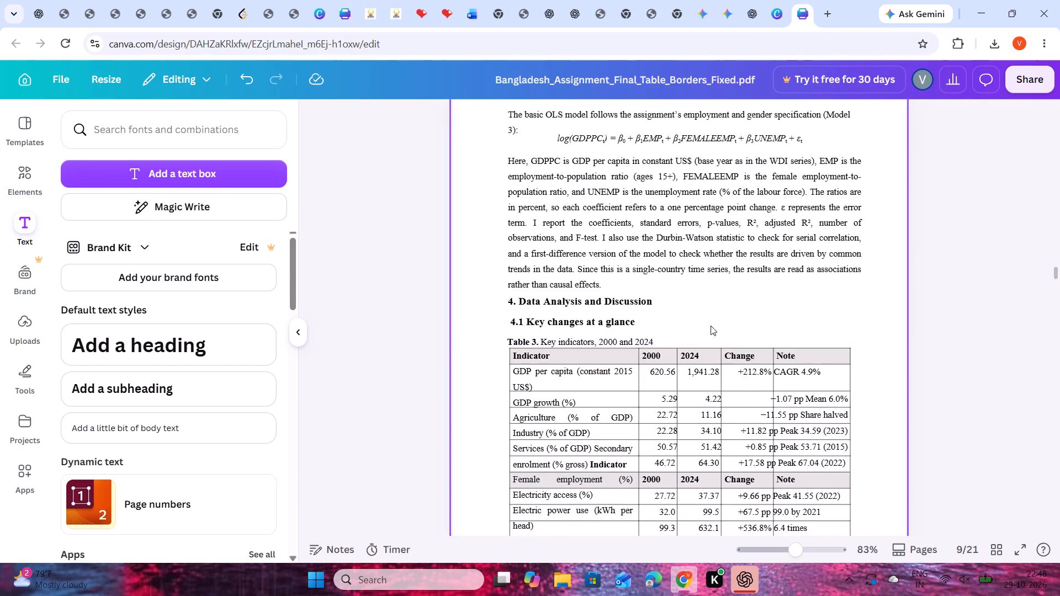
{"action": "scroll", "coordinate": [688, 309], "scroll_direction": "up", "scroll_amount": 1}
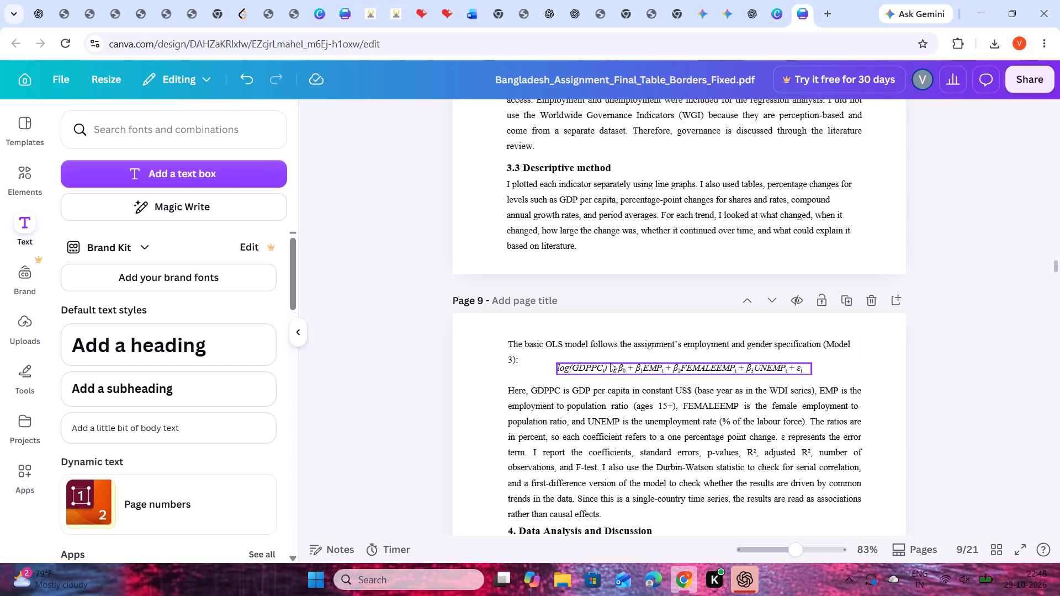
{"action": "left_click", "coordinate": [203, 174]}
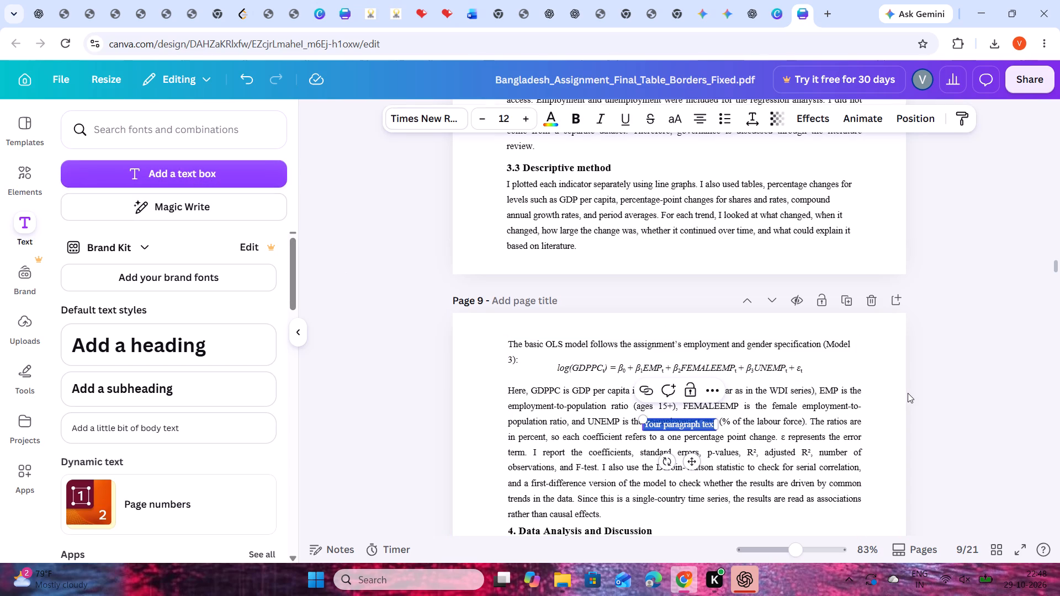
{"action": "key", "text": "shift+r"}
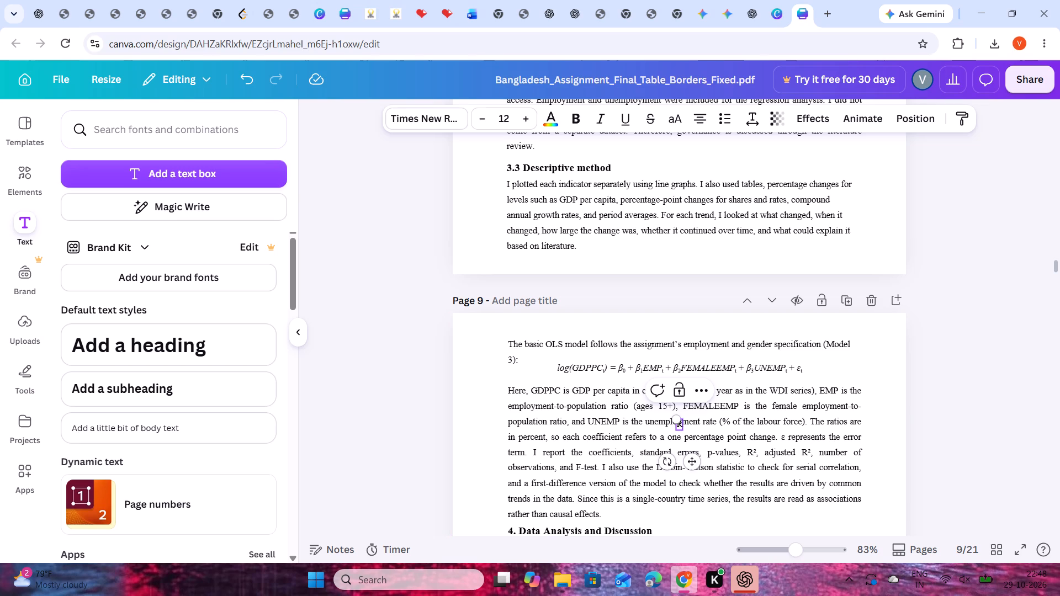
{"action": "type", "text": "egressio"}
{"action": "type", "text": "n m"}
{"action": "key", "text": "BackSpace"}
{"action": "type", "text": "Model"}
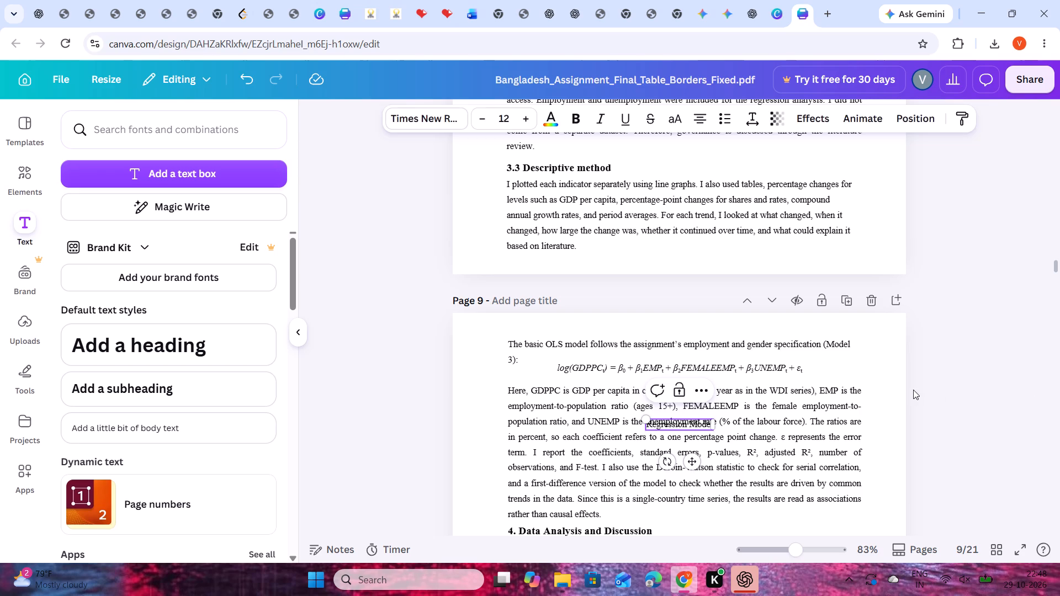
{"action": "left_click", "coordinate": [914, 390]}
{"action": "left_click_drag", "start_coordinate": [680, 422], "coordinate": [553, 340]}
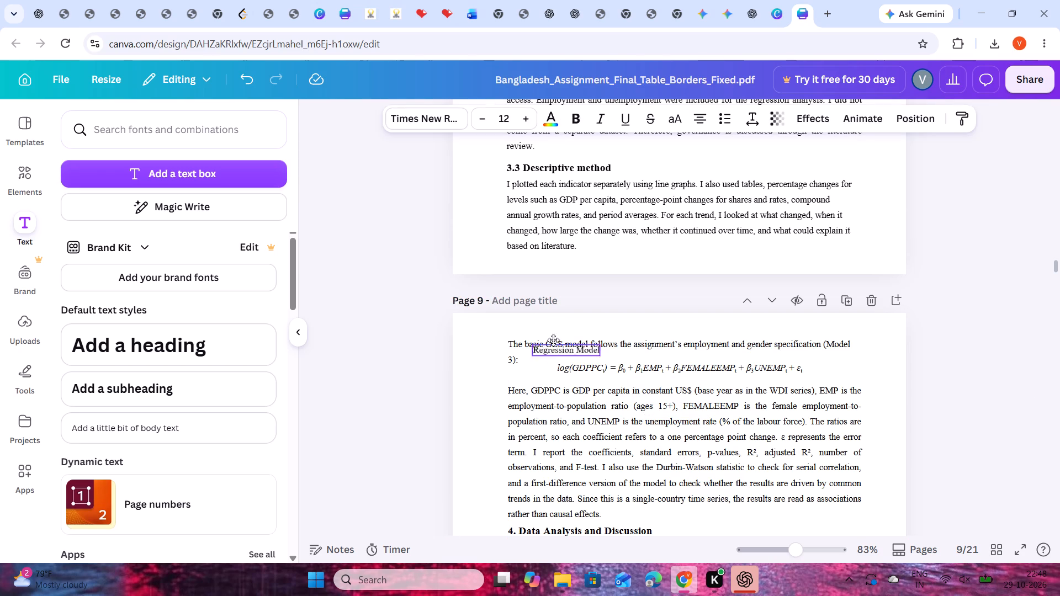
{"action": "left_click_drag", "start_coordinate": [553, 340], "coordinate": [541, 328]}
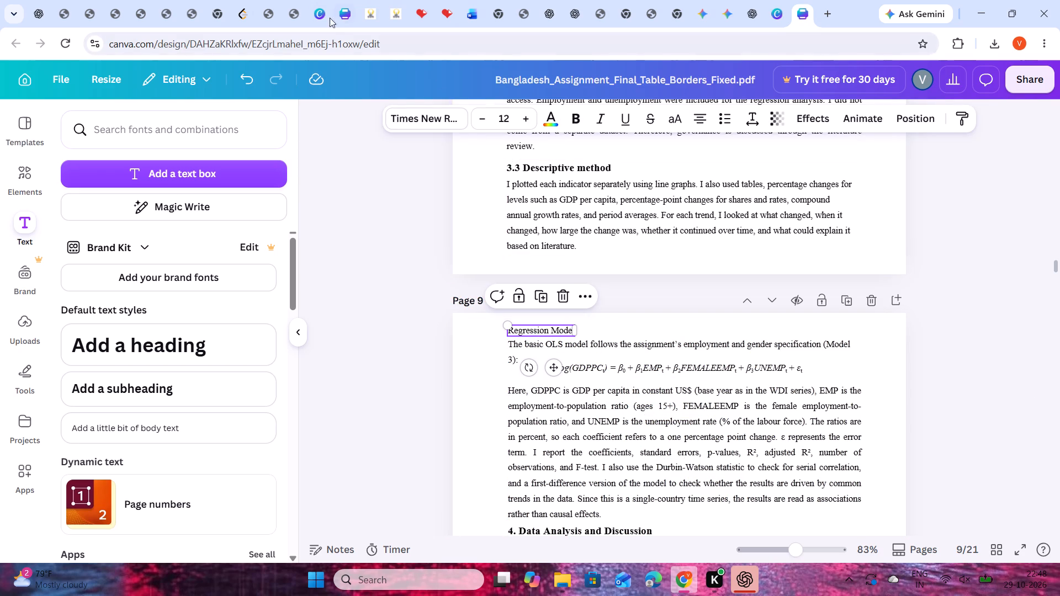
Check the heading in the original PDF, make the "Regression Model" heading bold at size 14, and realign it above the paragraph.
{"action": "left_click", "coordinate": [287, 3]}
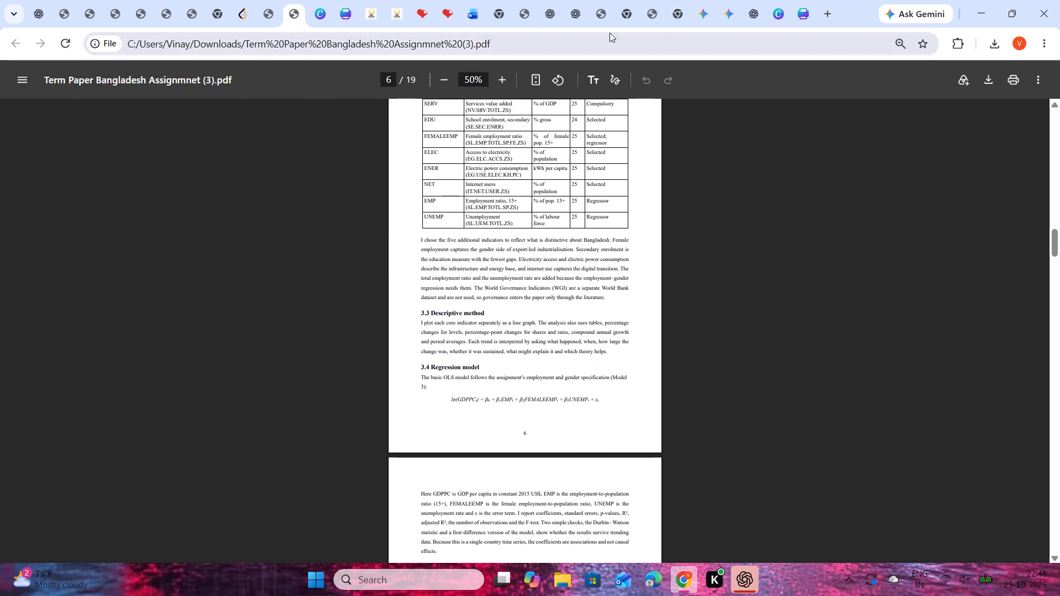
{"action": "left_click", "coordinate": [812, 9]}
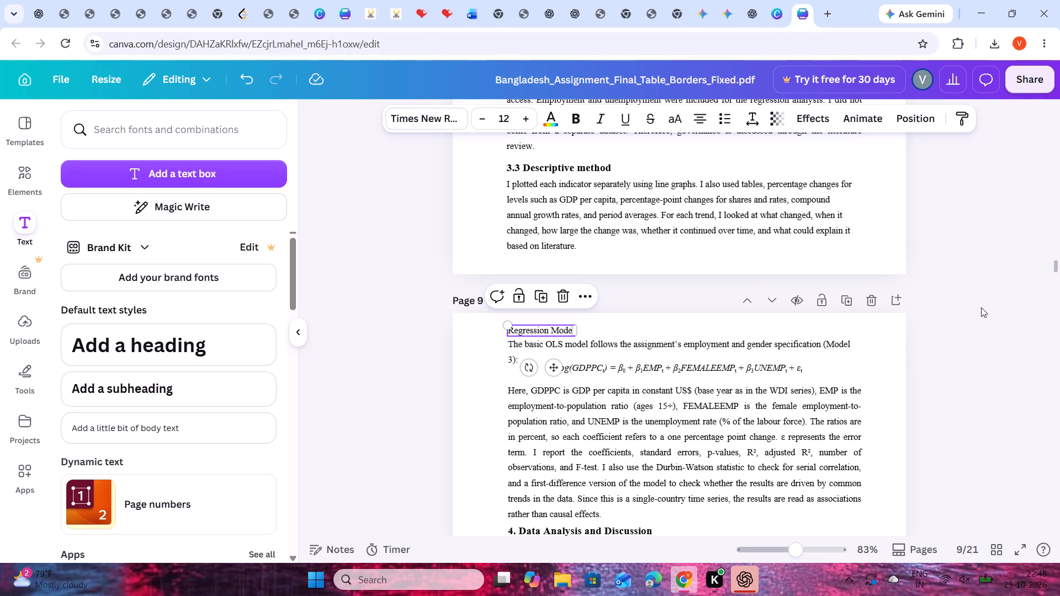
{"action": "left_click", "coordinate": [998, 376]}
{"action": "left_click", "coordinate": [540, 320]}
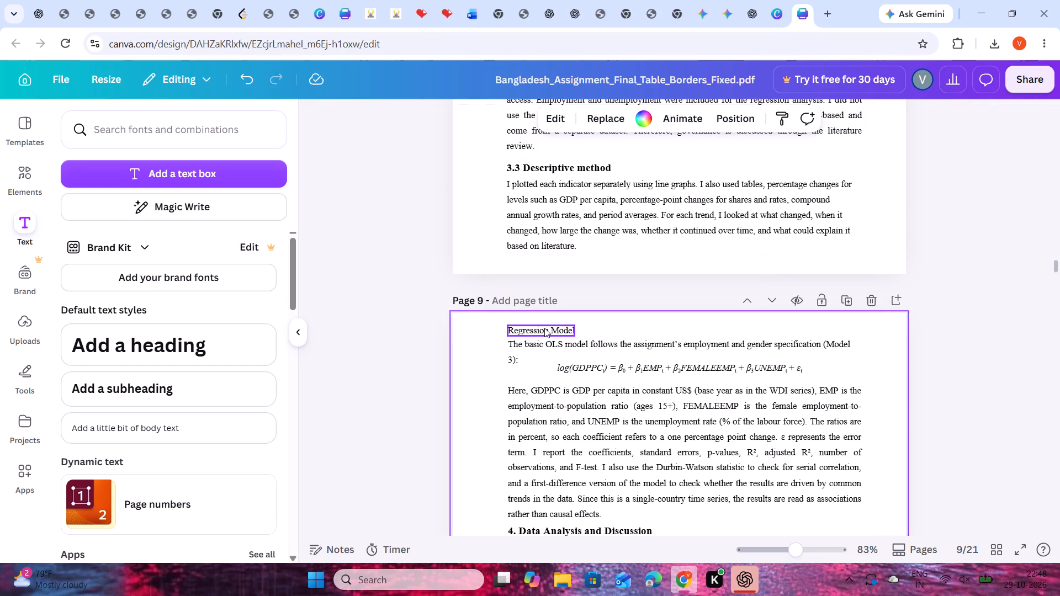
{"action": "double_click", "coordinate": [544, 328]}
{"action": "double_click", "coordinate": [544, 329]}
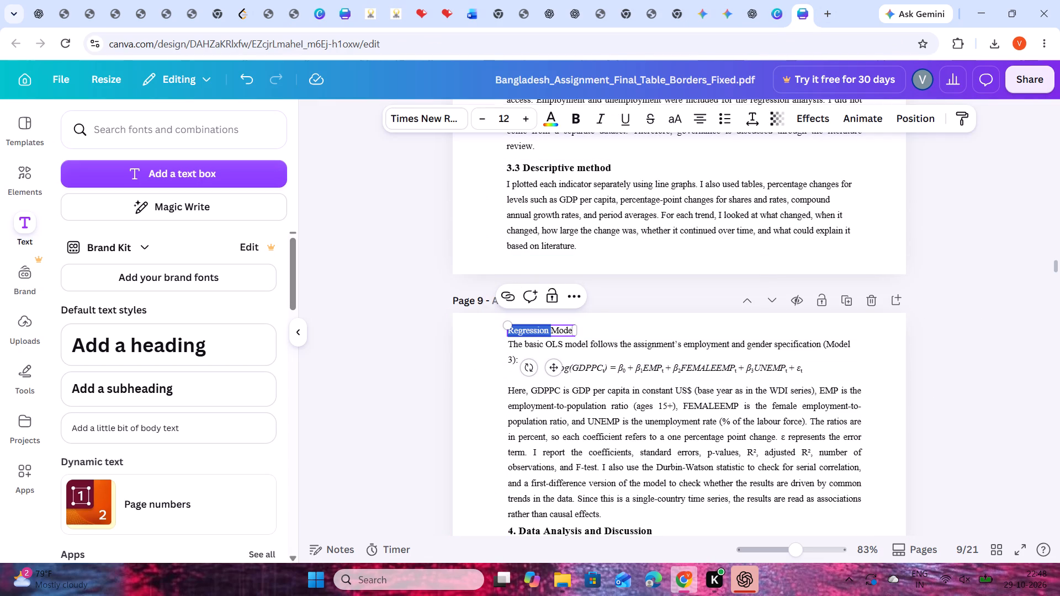
{"action": "left_click", "coordinate": [563, 334]}
{"action": "double_click", "coordinate": [556, 333]}
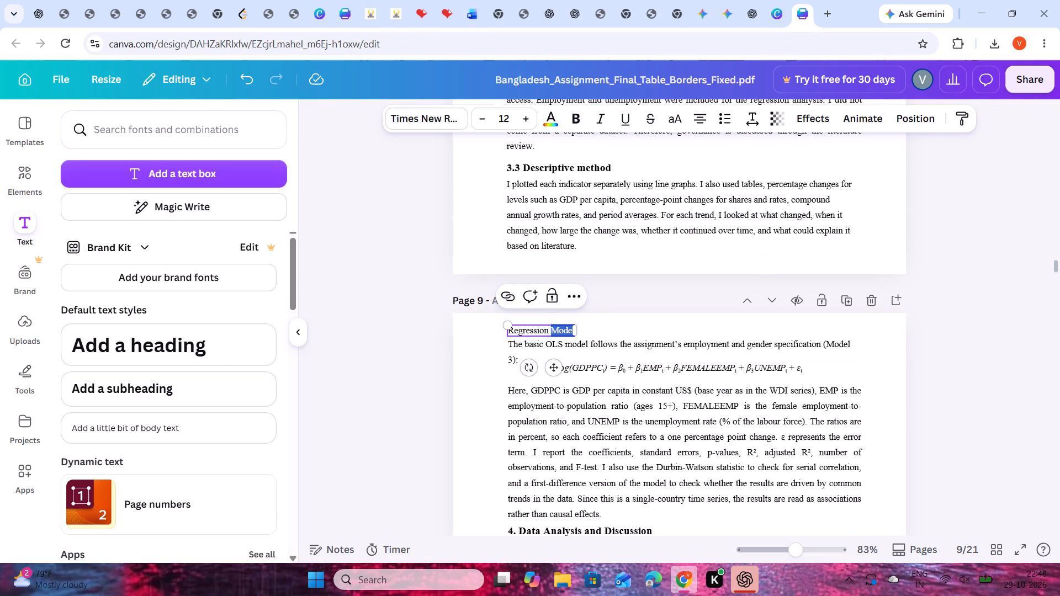
{"action": "key", "text": "ctrl+a"}
{"action": "double_click", "coordinate": [530, 125]}
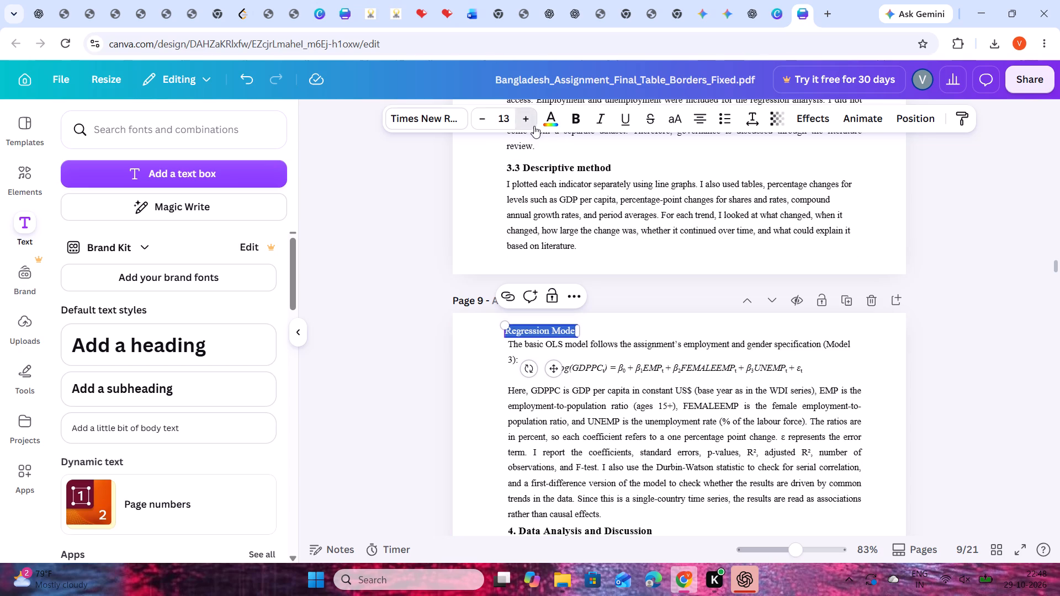
{"action": "left_click", "coordinate": [575, 121]}
{"action": "left_click", "coordinate": [967, 318]}
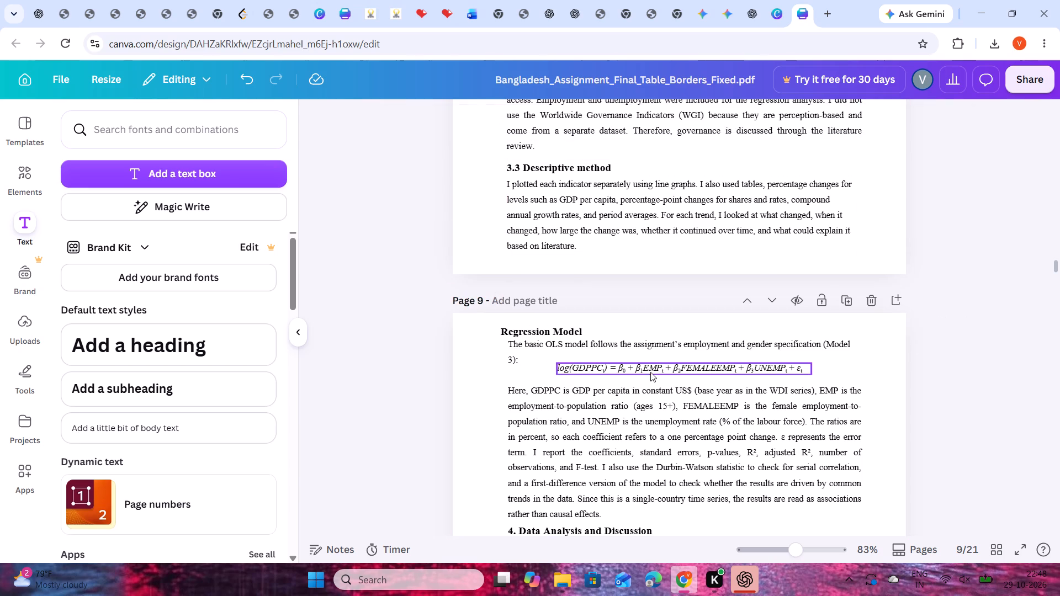
{"action": "left_click_drag", "start_coordinate": [543, 329], "coordinate": [548, 325]}
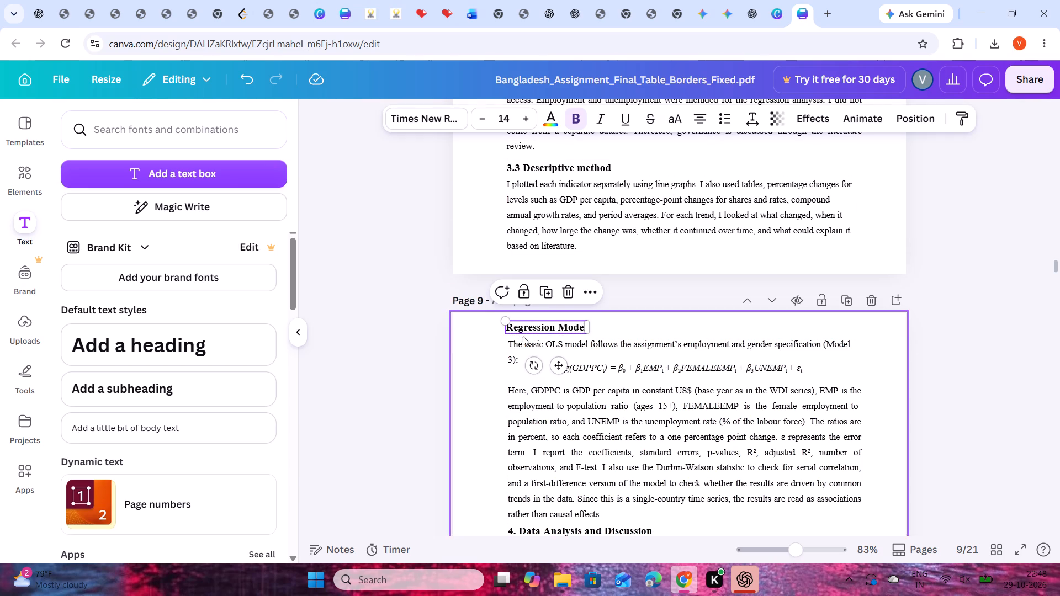
Prefix the "Regression Model" heading on page 9 with the section number 3.4.
{"action": "double_click", "coordinate": [520, 327]}
{"action": "key", "text": "Left"}
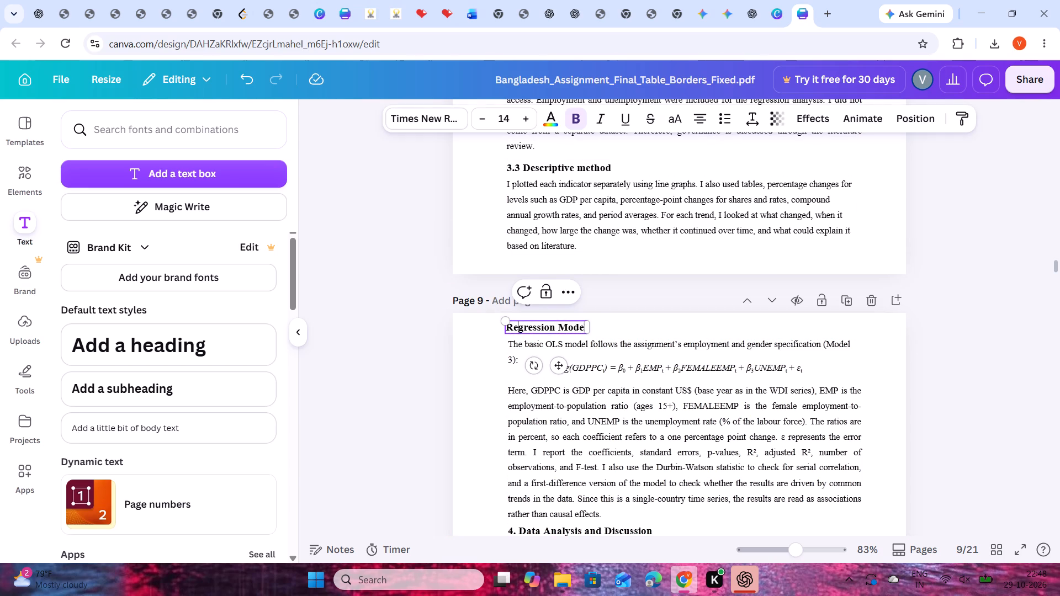
{"action": "key", "text": "Left"}
{"action": "key", "text": "Left"}
{"action": "type", "text": "3."}
{"action": "key", "text": "4"}
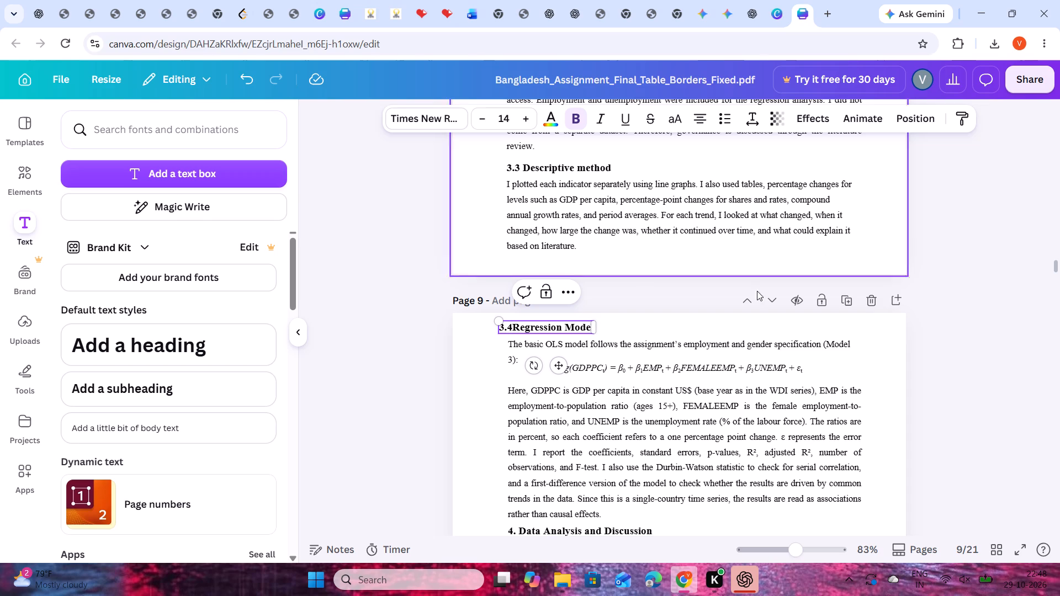
{"action": "left_click", "coordinate": [963, 374]}
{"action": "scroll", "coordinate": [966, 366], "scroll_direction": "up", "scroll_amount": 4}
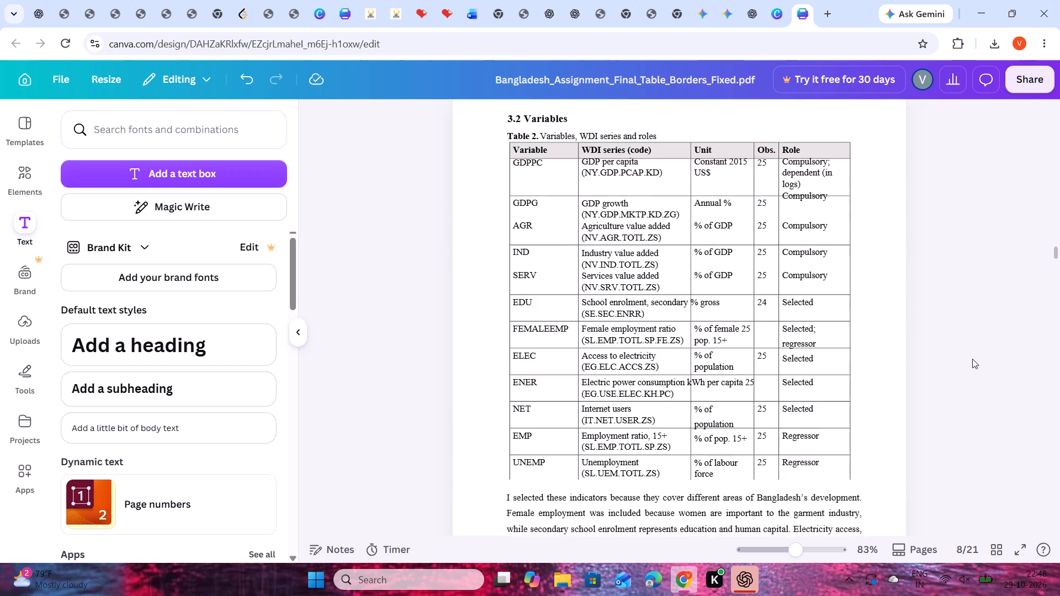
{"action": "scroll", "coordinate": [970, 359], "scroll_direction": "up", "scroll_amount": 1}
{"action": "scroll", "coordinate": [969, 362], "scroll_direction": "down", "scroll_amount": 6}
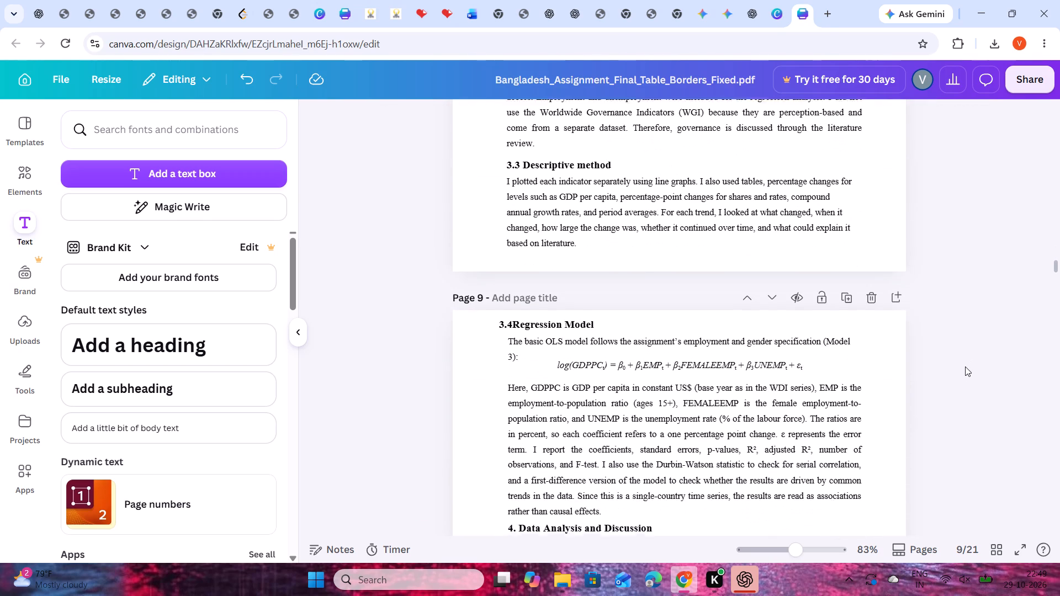
Move the "The basic OLS model" paragraph on page 9 slightly down, away from the 3.4 heading.
{"action": "scroll", "coordinate": [965, 366], "scroll_direction": "down", "scroll_amount": 1}
{"action": "scroll", "coordinate": [855, 326], "scroll_direction": "up", "scroll_amount": 2}
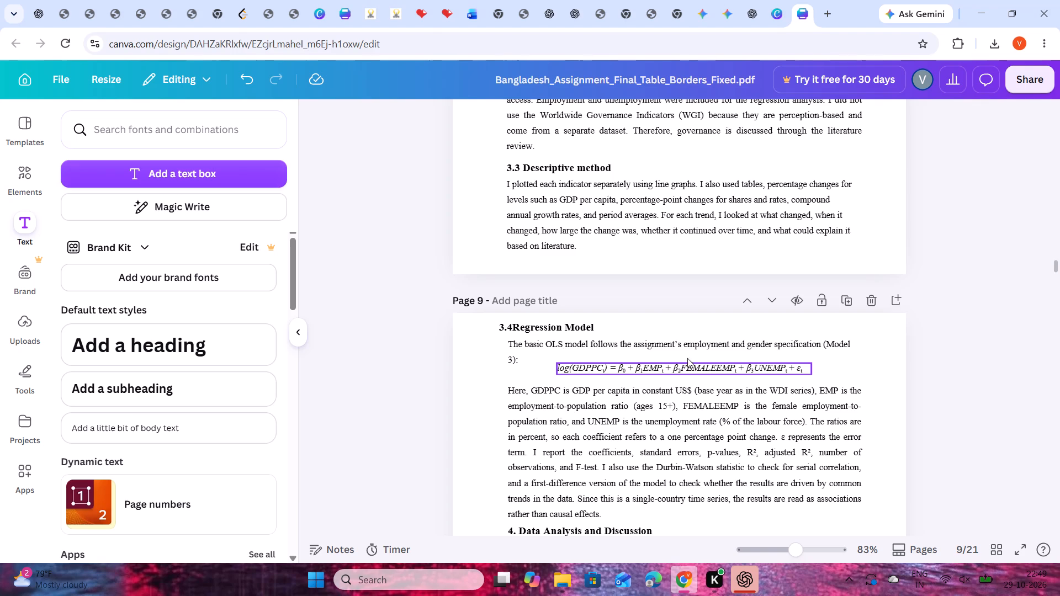
{"action": "left_click_drag", "start_coordinate": [672, 345], "coordinate": [672, 355]}
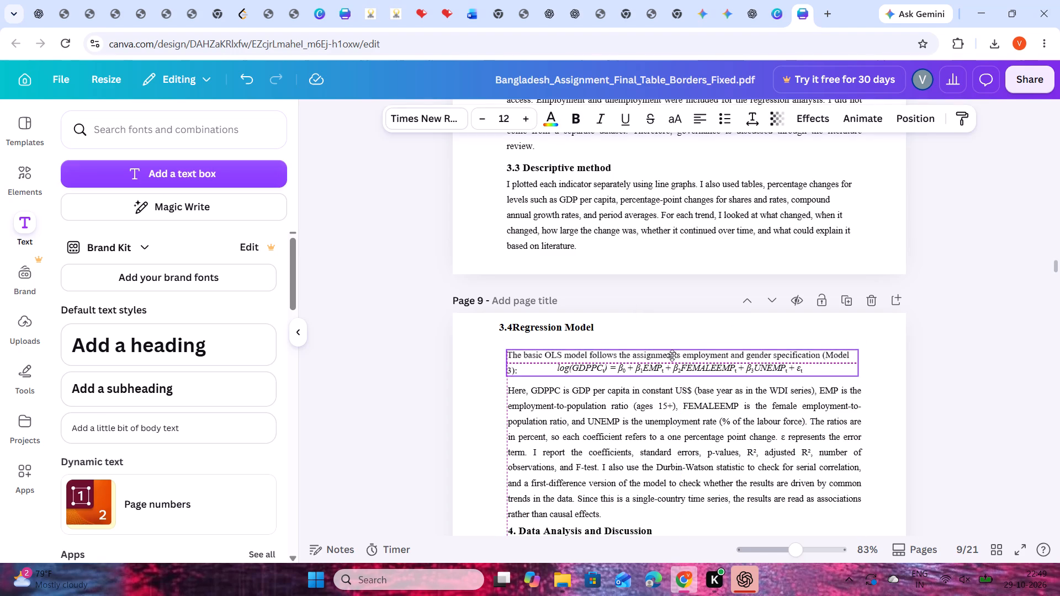
{"action": "left_click_drag", "start_coordinate": [672, 355], "coordinate": [672, 353]}
{"action": "left_click", "coordinate": [979, 369]}
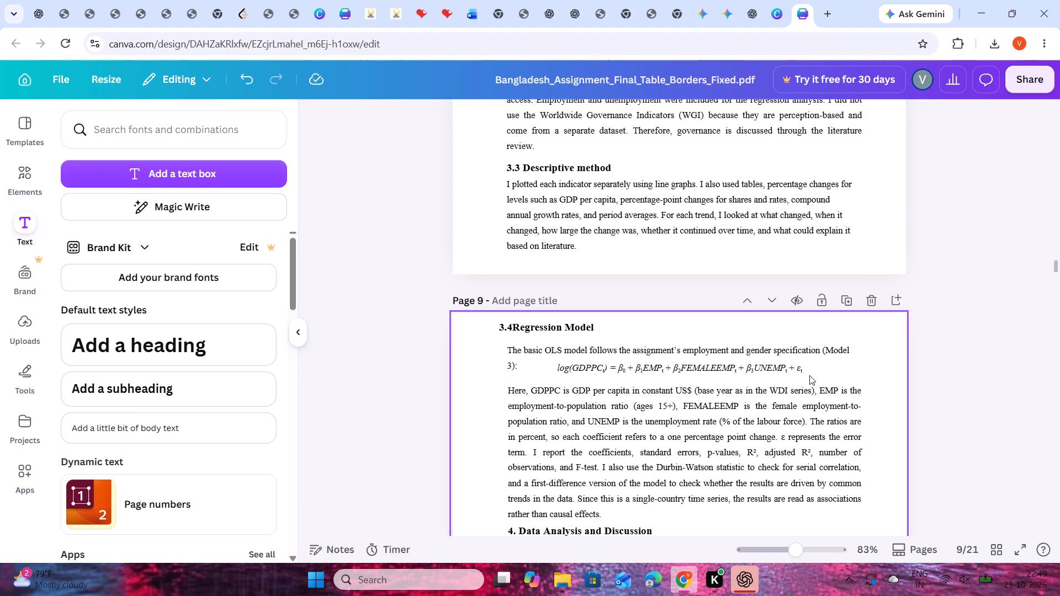
Insert a space after 3.4 in the page 9 heading and realign the heading just above the "The basic OLS model" paragraph.
{"action": "left_click", "coordinate": [524, 329]}
{"action": "left_click", "coordinate": [515, 329]}
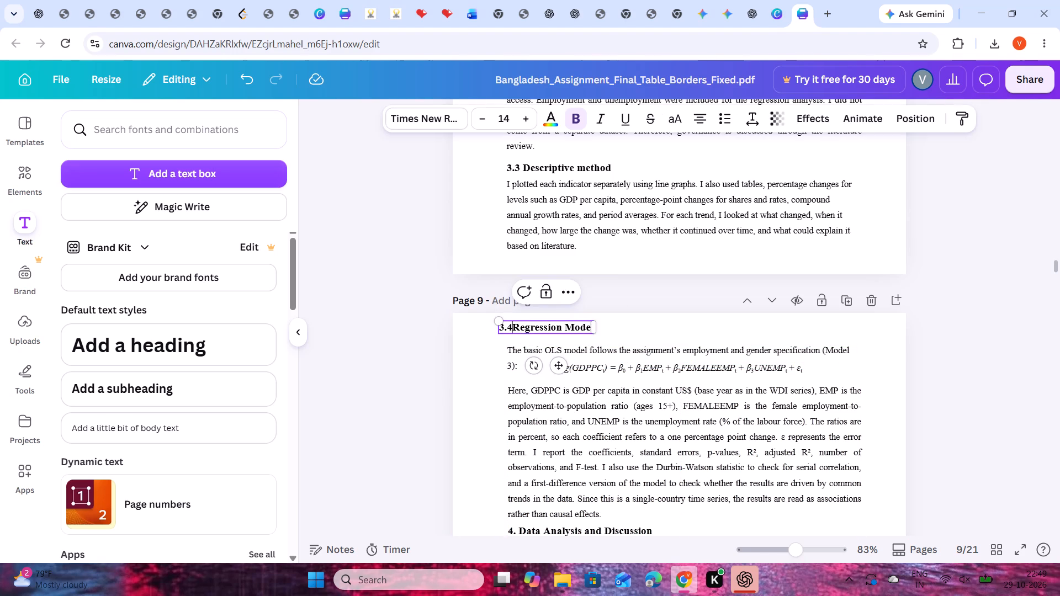
{"action": "key", "text": "space"}
{"action": "left_click", "coordinate": [942, 298]}
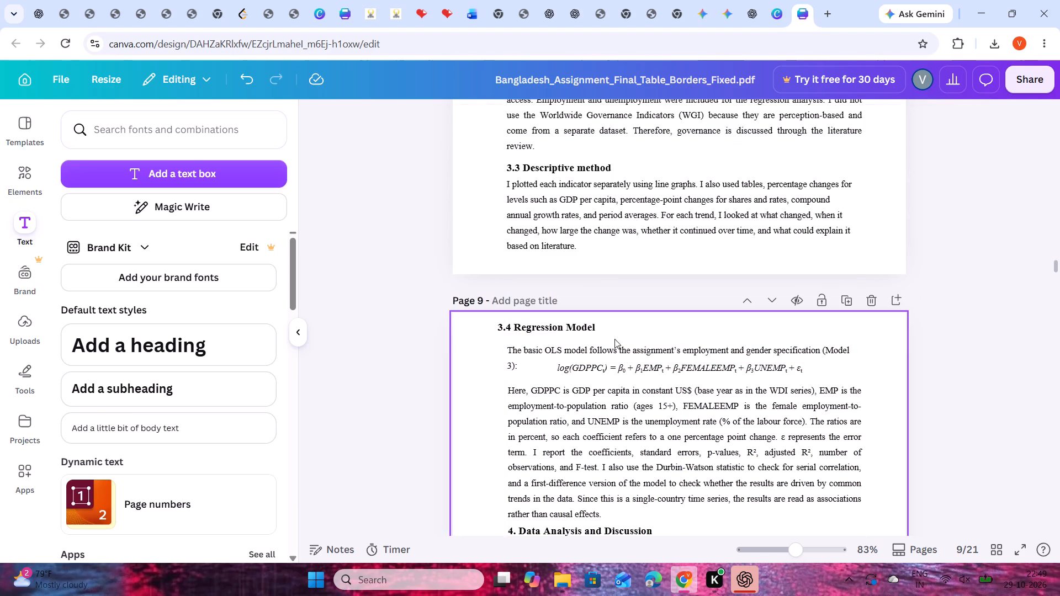
{"action": "left_click_drag", "start_coordinate": [527, 328], "coordinate": [533, 337]}
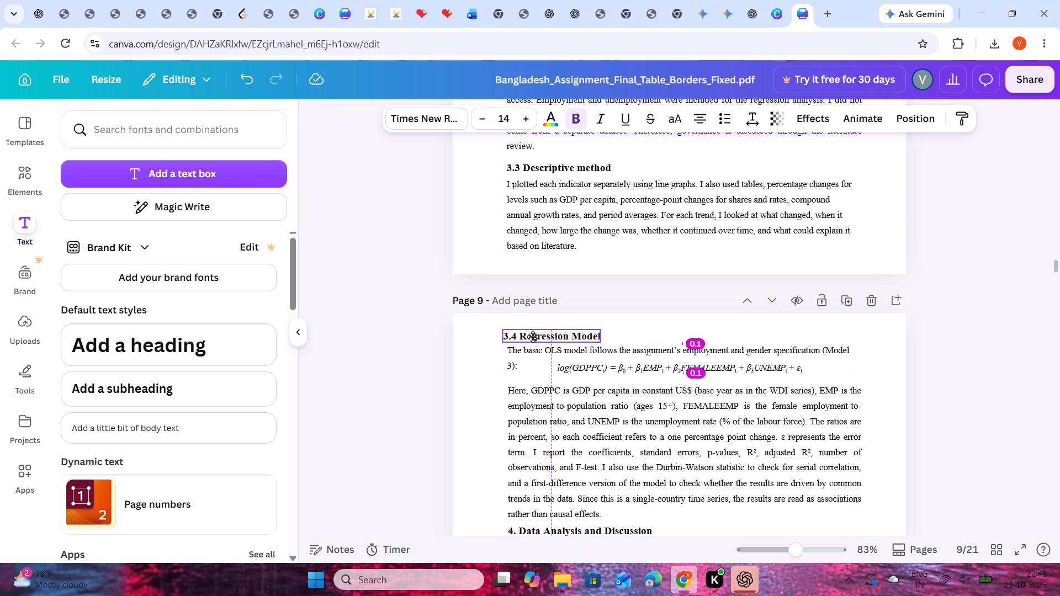
{"action": "left_click_drag", "start_coordinate": [533, 337], "coordinate": [534, 334]}
{"action": "left_click", "coordinate": [971, 376]}
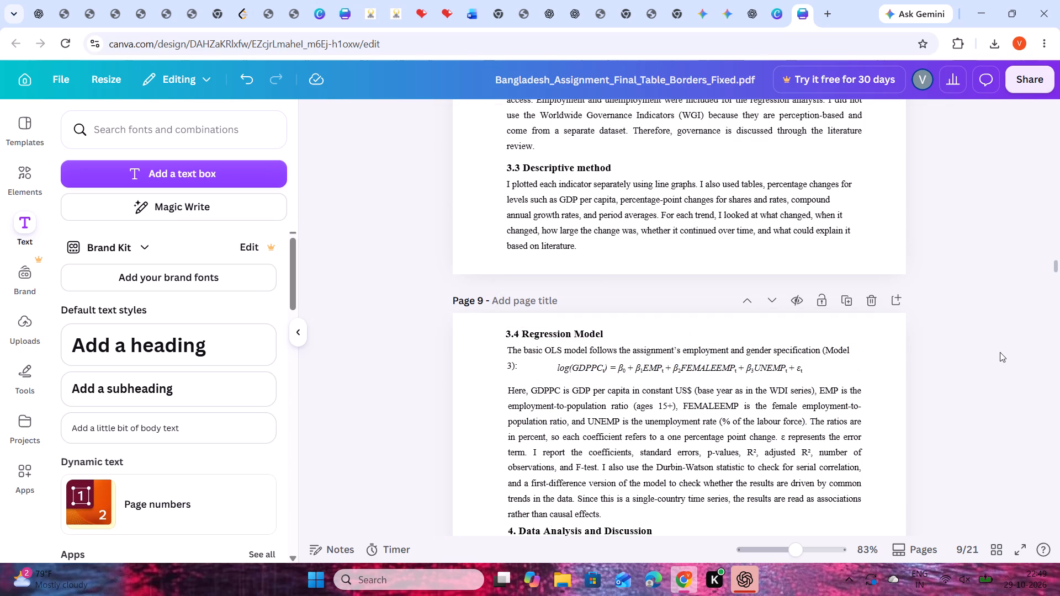
Check the 3.4 heading in the original PDF and change its wording in the Canva design to "3.4 Regression model".
{"action": "left_click", "coordinate": [288, 8]}
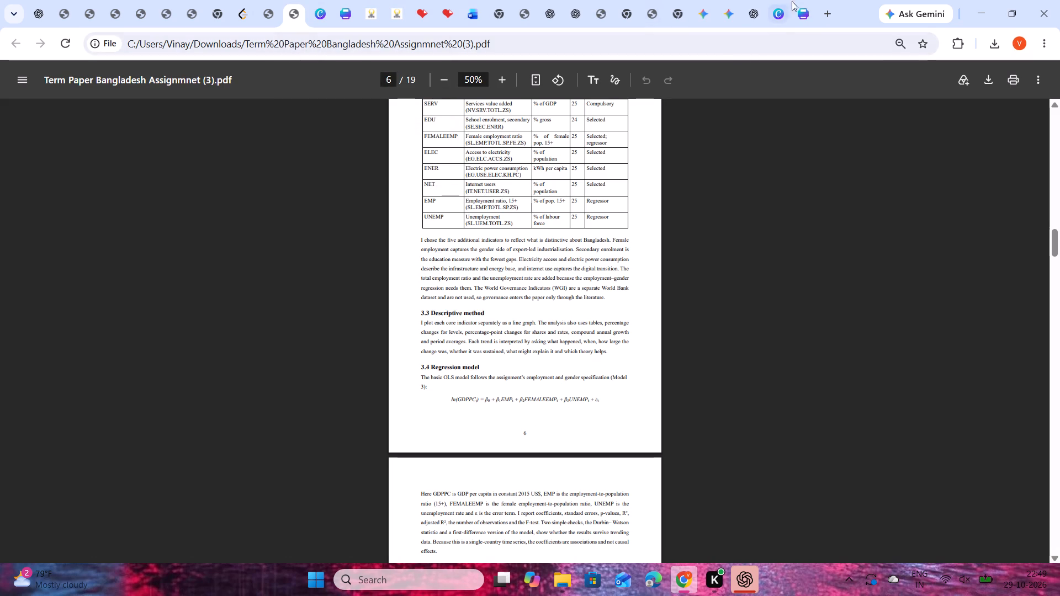
{"action": "left_click", "coordinate": [795, 17]}
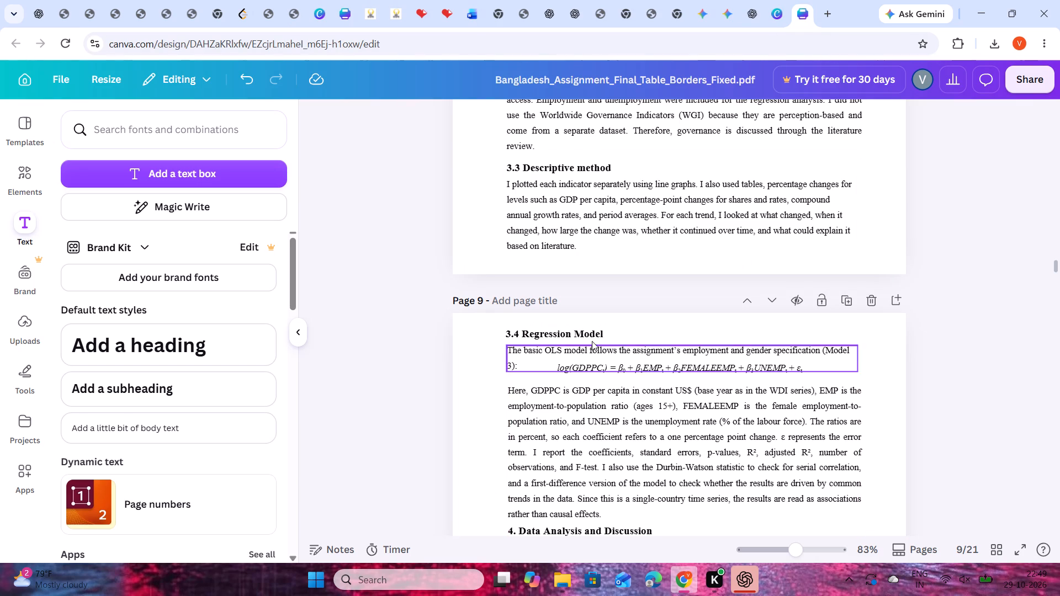
{"action": "left_click", "coordinate": [579, 337]}
{"action": "left_click", "coordinate": [584, 336]}
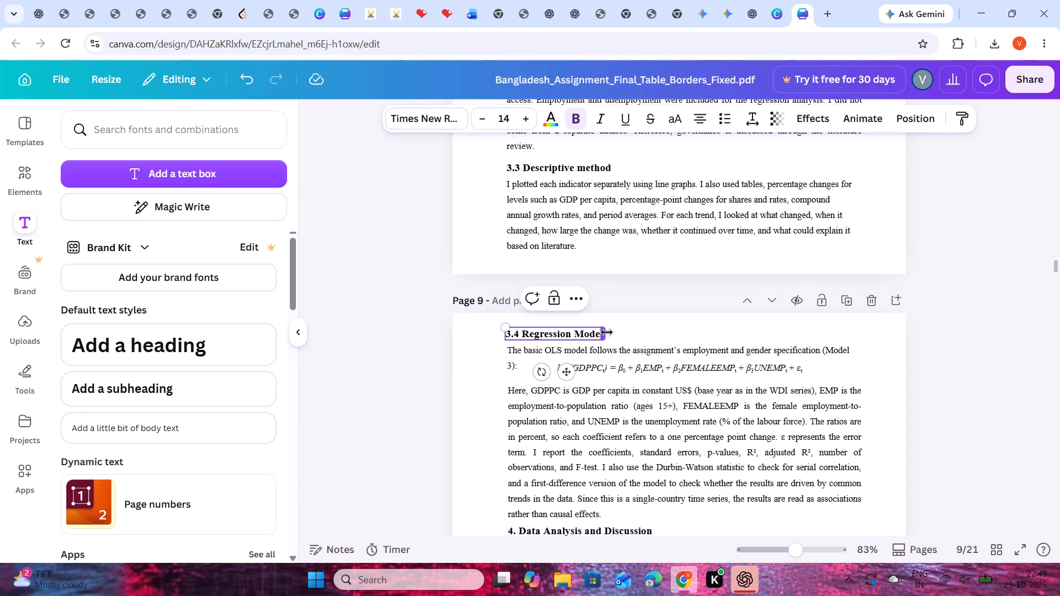
{"action": "key", "text": "BackSpace"}
{"action": "key", "text": "m"}
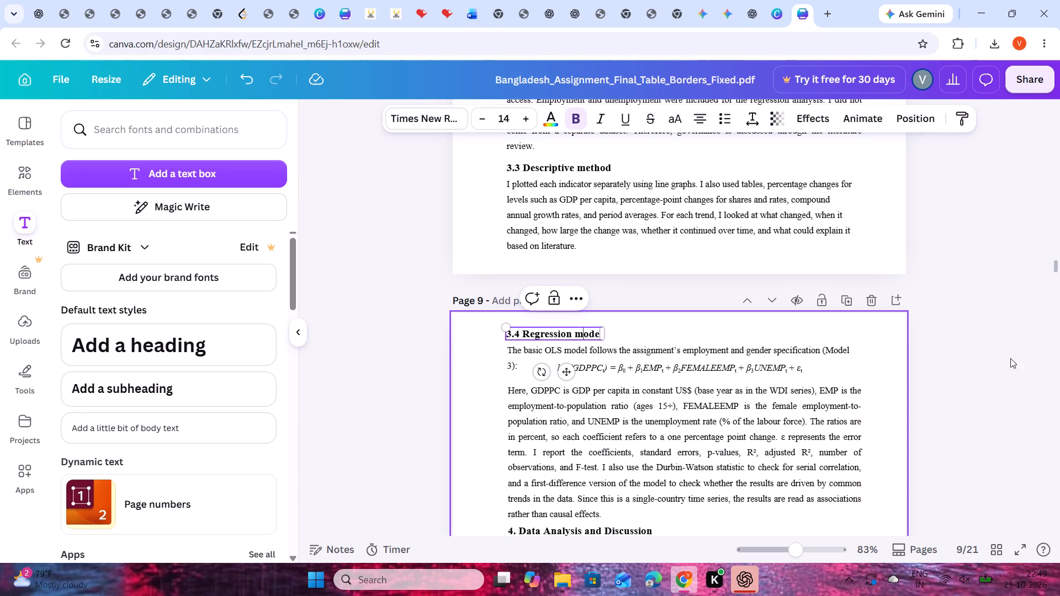
{"action": "left_click", "coordinate": [1052, 354]}
{"action": "left_click", "coordinate": [984, 359]}
Review the headings, tables, figures and text layout of the Canva design from page 9 through section 4.8 on page 17.
{"action": "scroll", "coordinate": [830, 424], "scroll_direction": "down", "scroll_amount": 1}
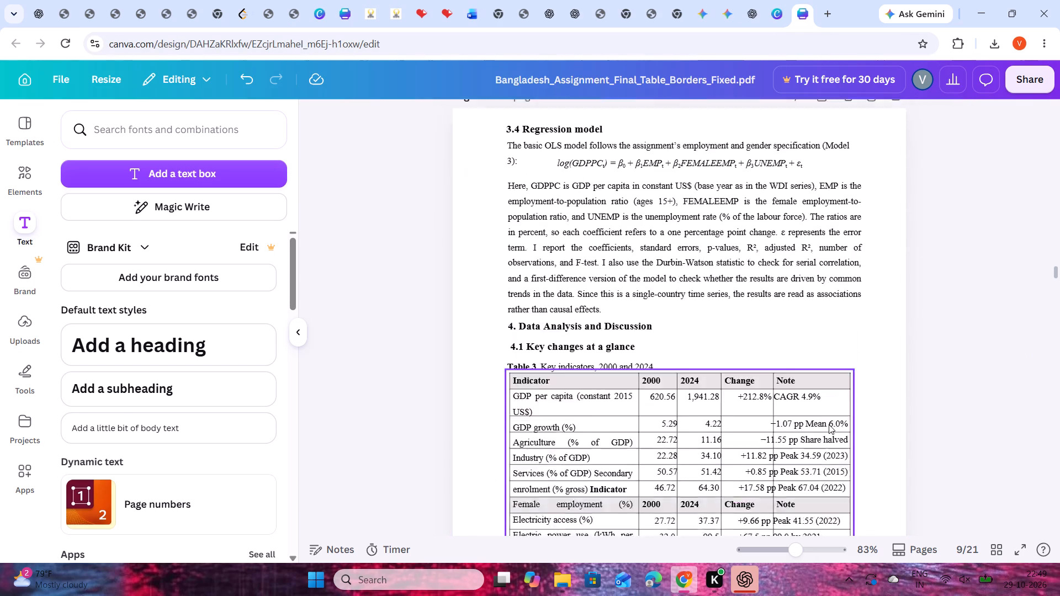
{"action": "scroll", "coordinate": [820, 370], "scroll_direction": "down", "scroll_amount": 1}
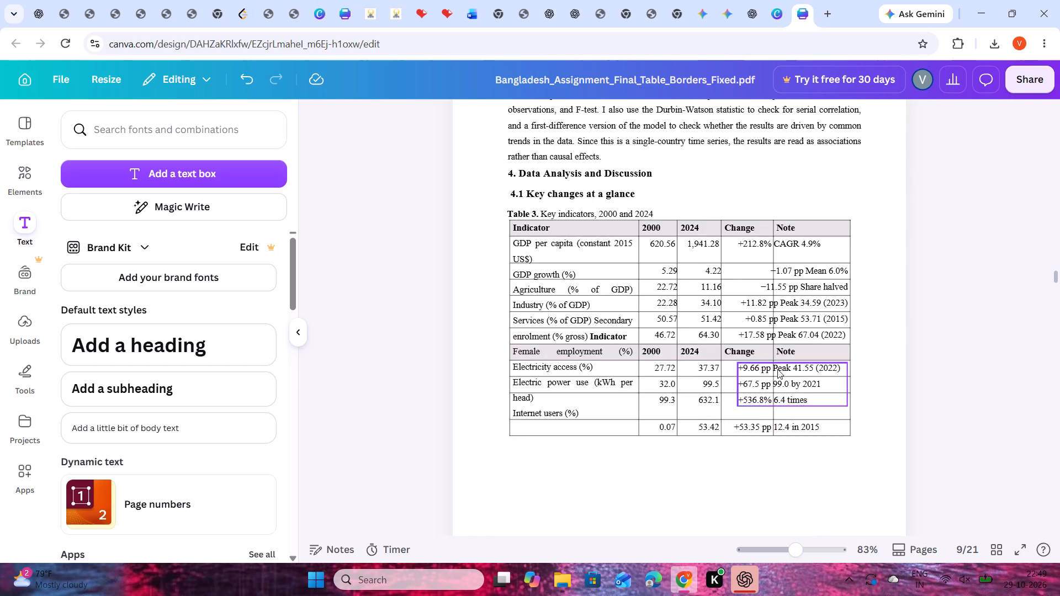
{"action": "scroll", "coordinate": [757, 371], "scroll_direction": "down", "scroll_amount": 5}
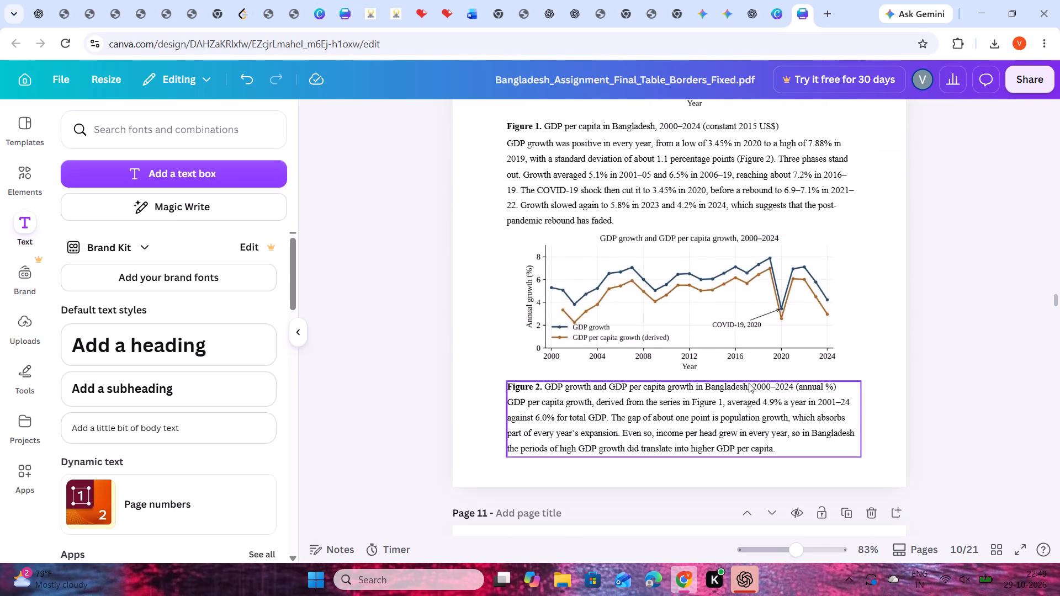
{"action": "scroll", "coordinate": [749, 383], "scroll_direction": "down", "scroll_amount": 5}
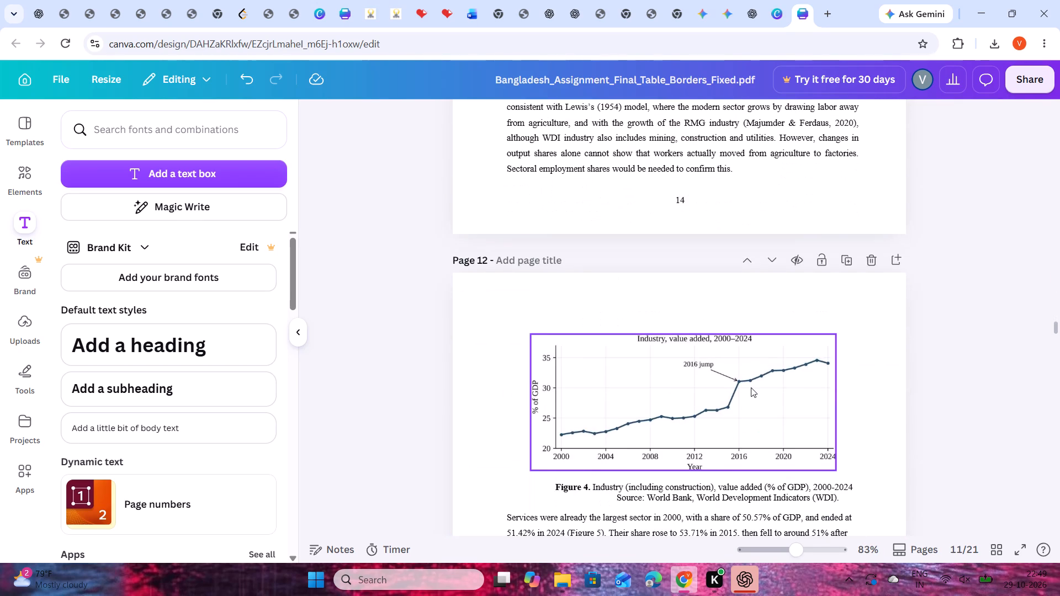
{"action": "scroll", "coordinate": [751, 387], "scroll_direction": "down", "scroll_amount": 7}
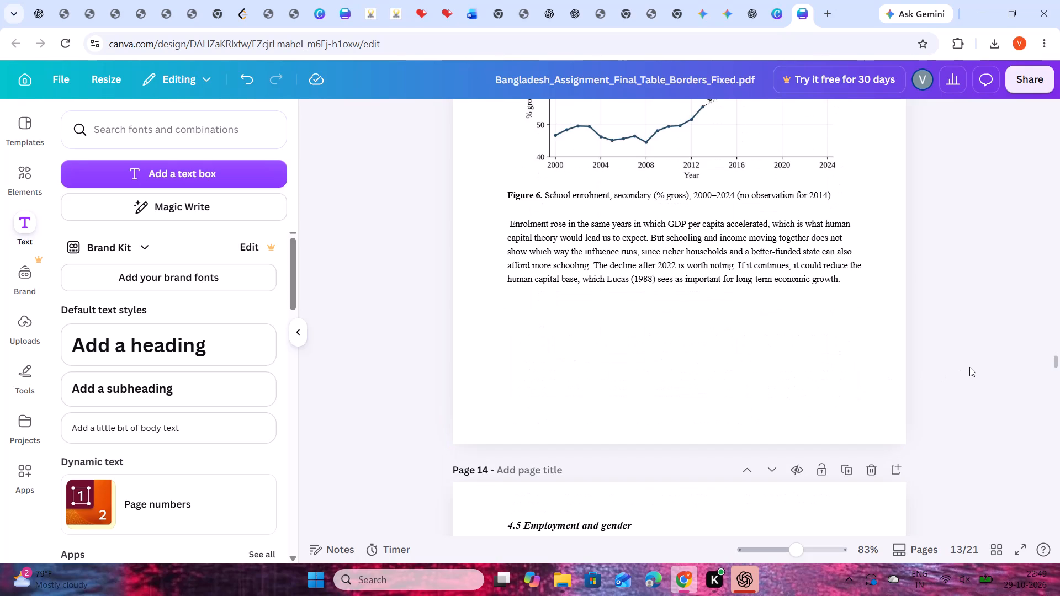
{"action": "scroll", "coordinate": [756, 372], "scroll_direction": "up", "scroll_amount": 3}
{"action": "scroll", "coordinate": [764, 365], "scroll_direction": "down", "scroll_amount": 7}
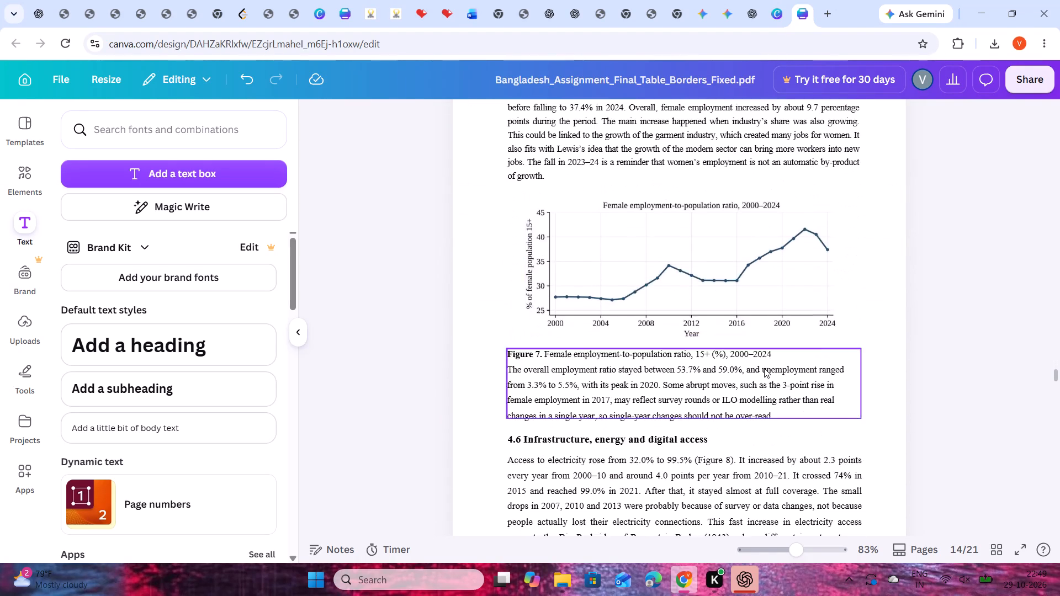
{"action": "scroll", "coordinate": [764, 368], "scroll_direction": "down", "scroll_amount": 5}
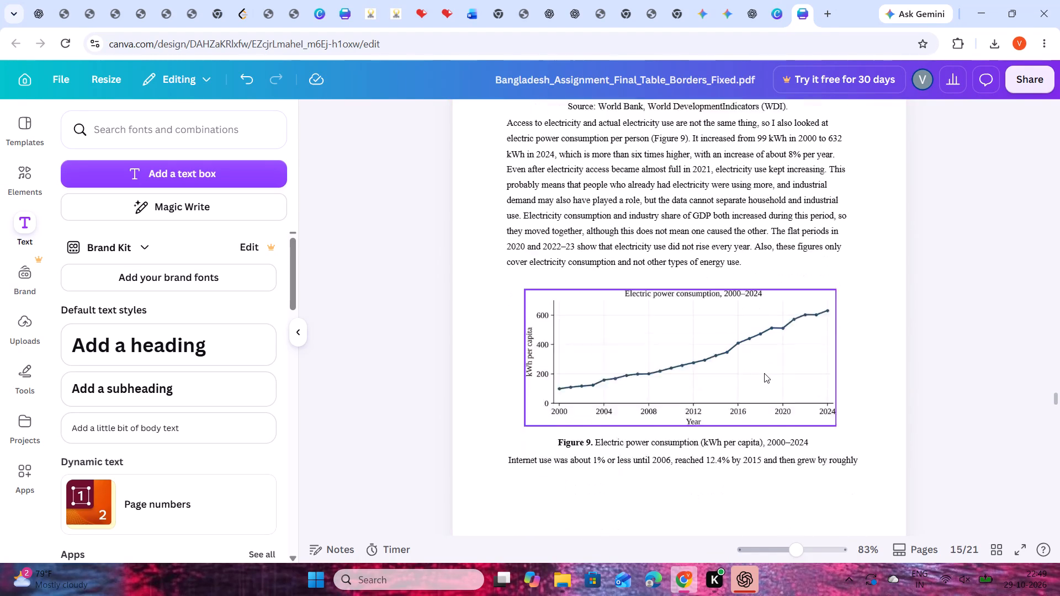
{"action": "scroll", "coordinate": [770, 373], "scroll_direction": "down", "scroll_amount": 5}
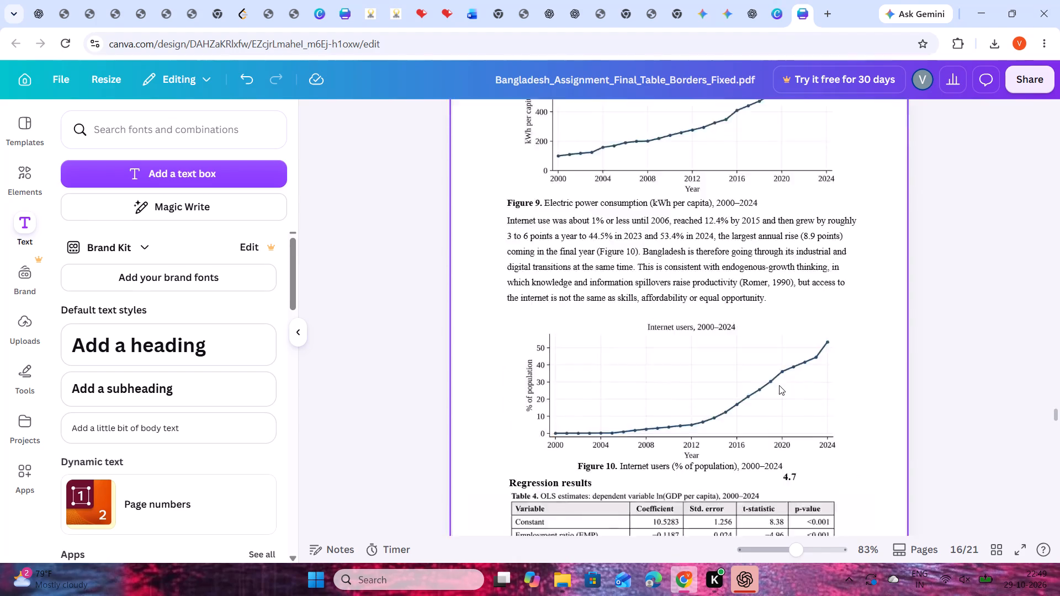
{"action": "scroll", "coordinate": [779, 385], "scroll_direction": "down", "scroll_amount": 3}
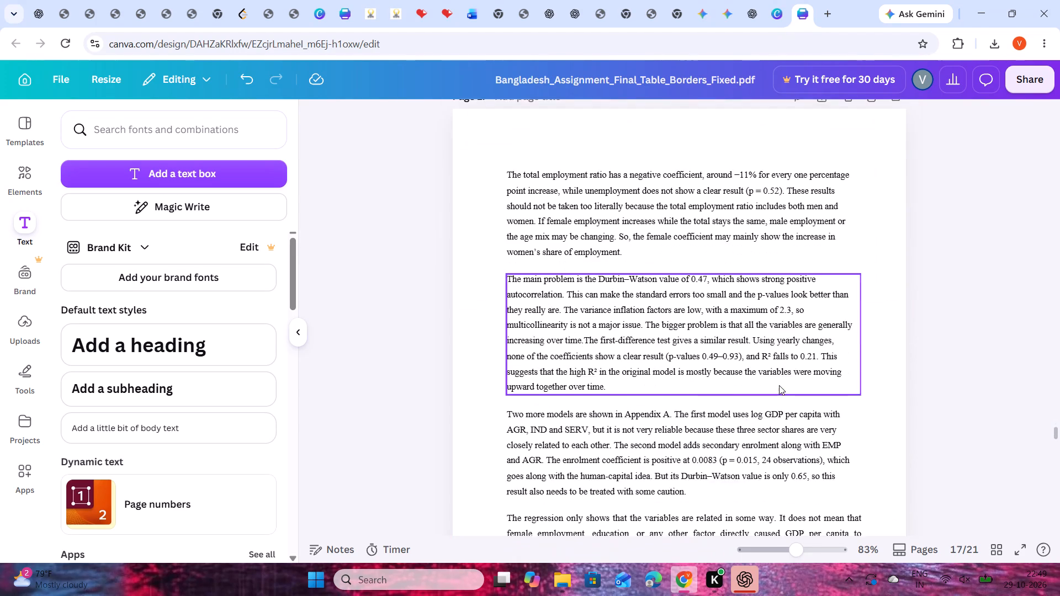
{"action": "scroll", "coordinate": [779, 385], "scroll_direction": "down", "scroll_amount": 2}
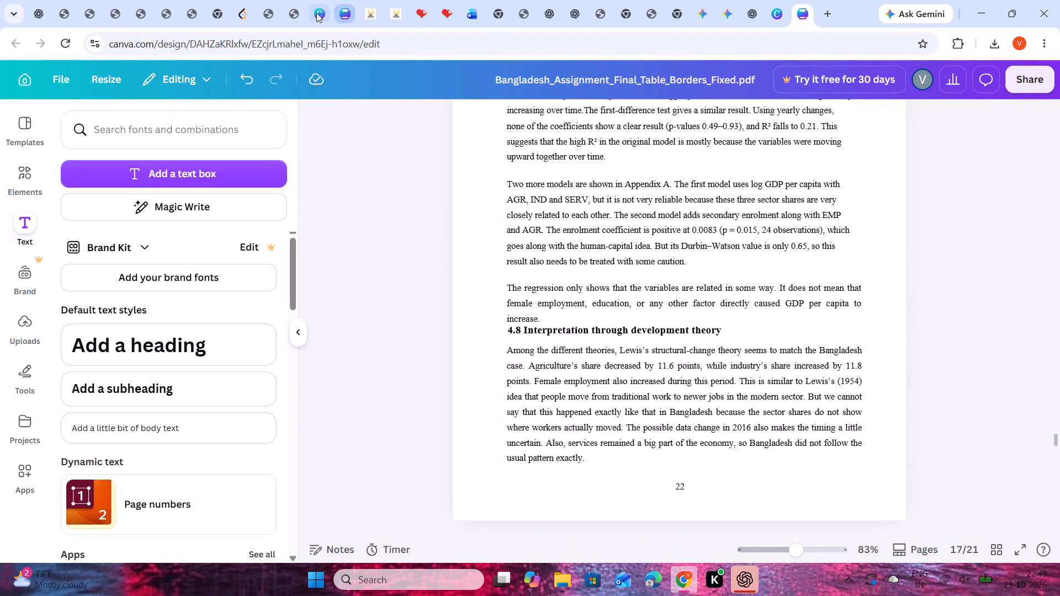
Switch to the original Term Paper PDF and examine its headings and layout from section 4.4 through the Conclusion for comparison.
{"action": "left_click", "coordinate": [291, 14]}
{"action": "scroll", "coordinate": [633, 286], "scroll_direction": "down", "scroll_amount": 15}
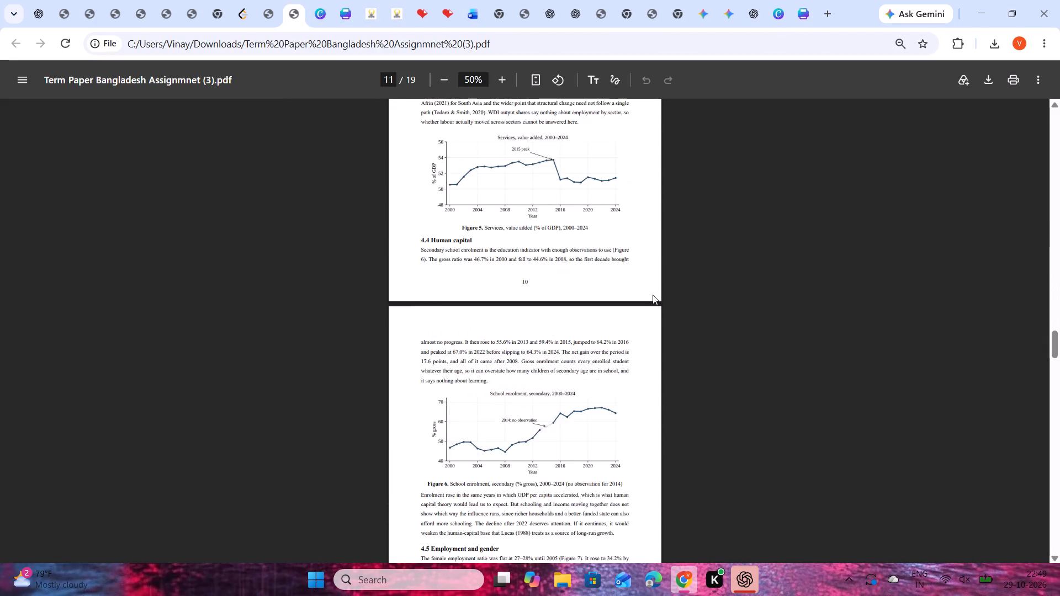
{"action": "scroll", "coordinate": [653, 295], "scroll_direction": "down", "scroll_amount": 8}
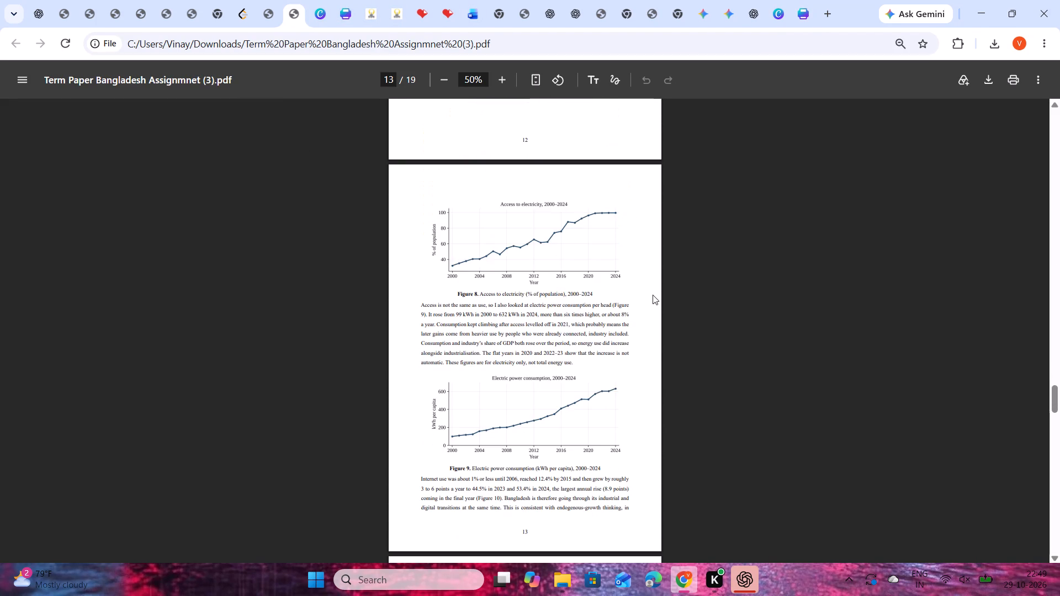
{"action": "scroll", "coordinate": [653, 295], "scroll_direction": "down", "scroll_amount": 5}
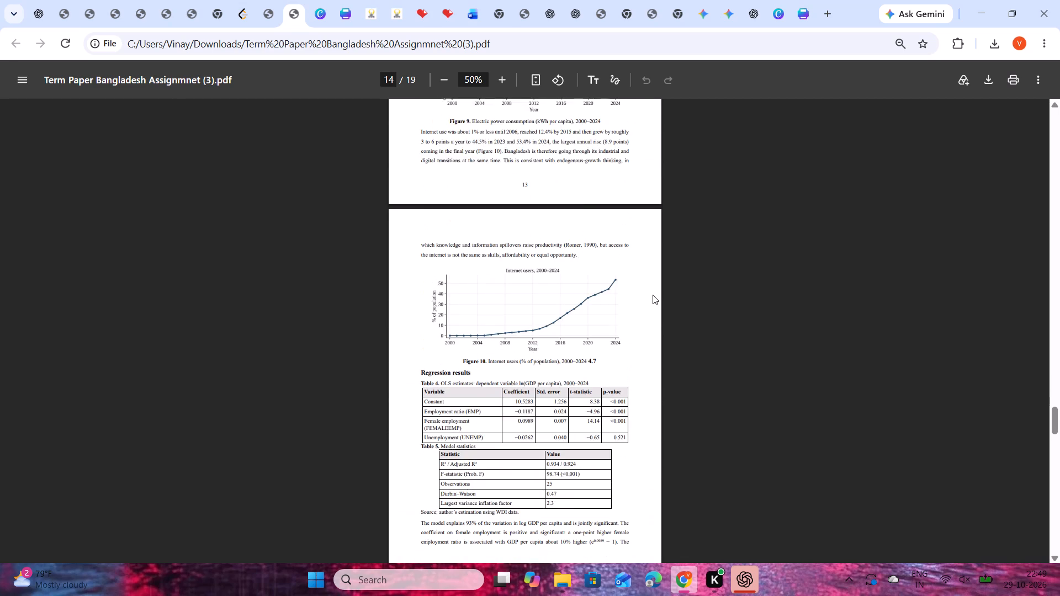
{"action": "scroll", "coordinate": [653, 295], "scroll_direction": "down", "scroll_amount": 2}
{"action": "scroll", "coordinate": [658, 284], "scroll_direction": "up", "scroll_amount": 10}
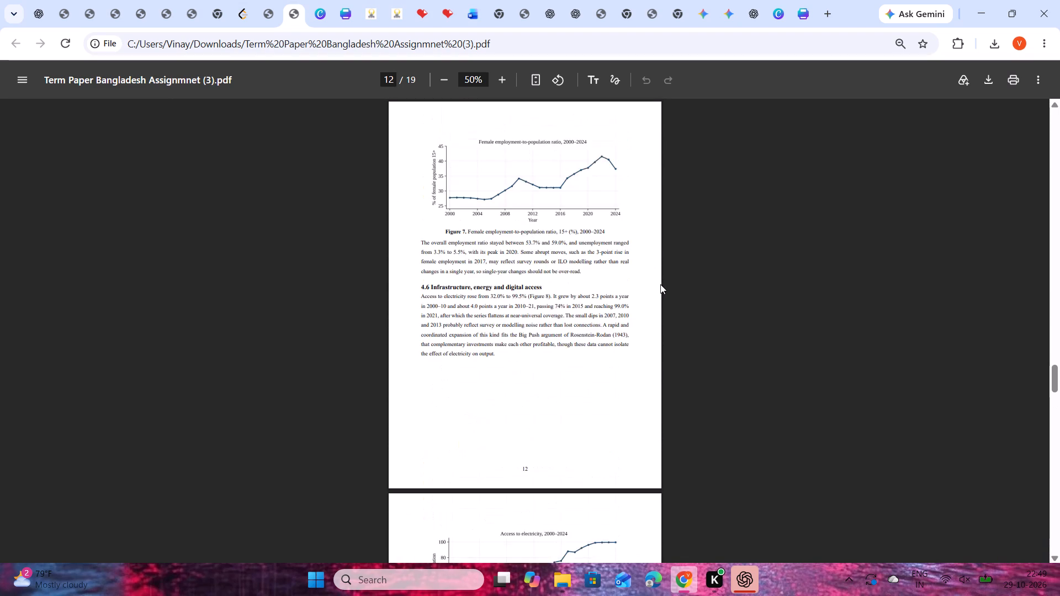
{"action": "scroll", "coordinate": [660, 284], "scroll_direction": "up", "scroll_amount": 2}
{"action": "scroll", "coordinate": [660, 284], "scroll_direction": "down", "scroll_amount": 3}
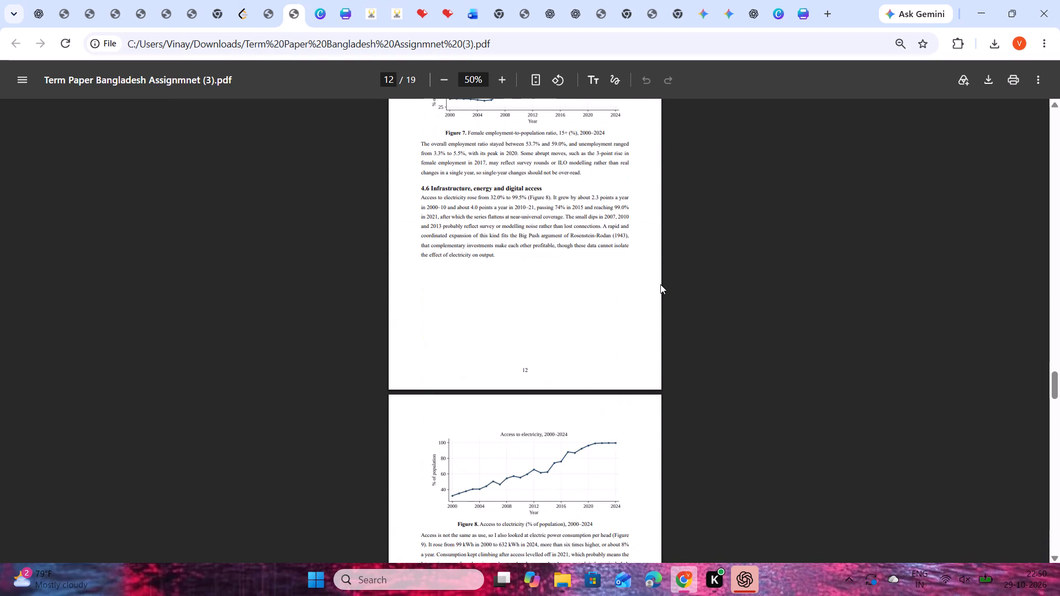
{"action": "scroll", "coordinate": [660, 284], "scroll_direction": "down", "scroll_amount": 2}
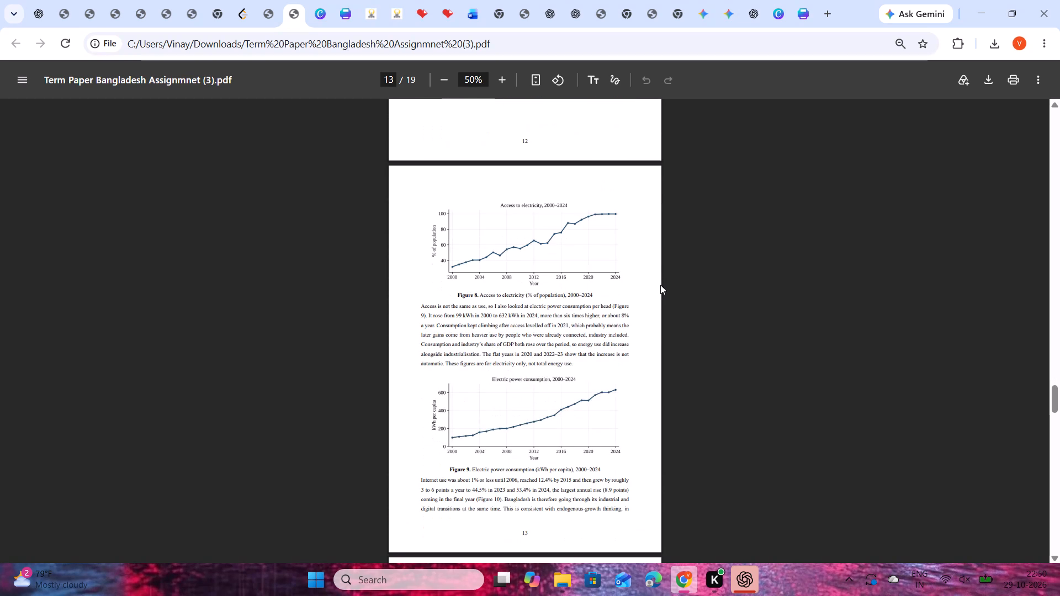
{"action": "scroll", "coordinate": [660, 285], "scroll_direction": "down", "scroll_amount": 3}
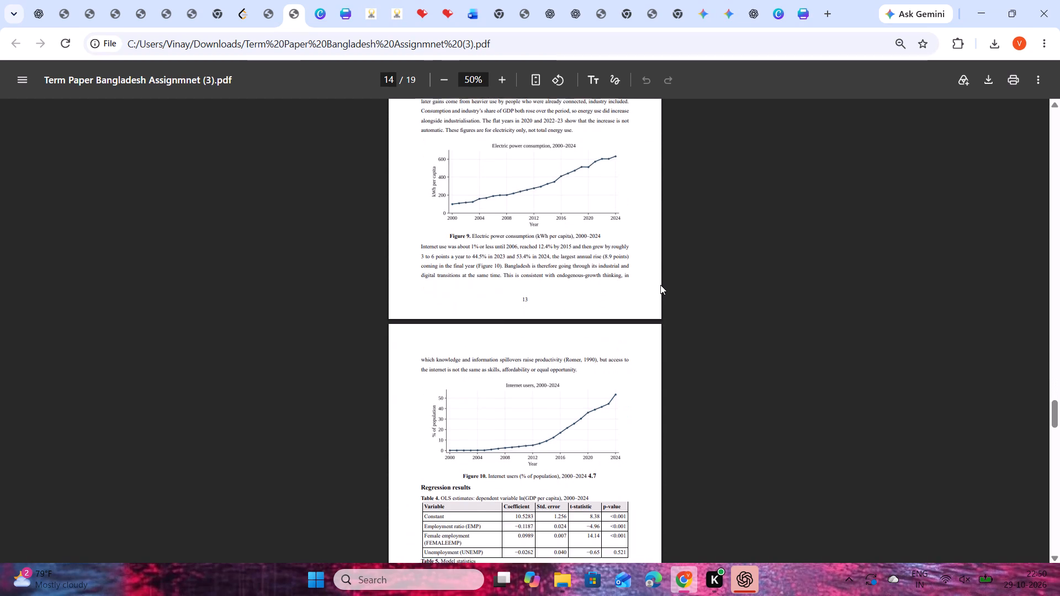
{"action": "scroll", "coordinate": [660, 285], "scroll_direction": "down", "scroll_amount": 3}
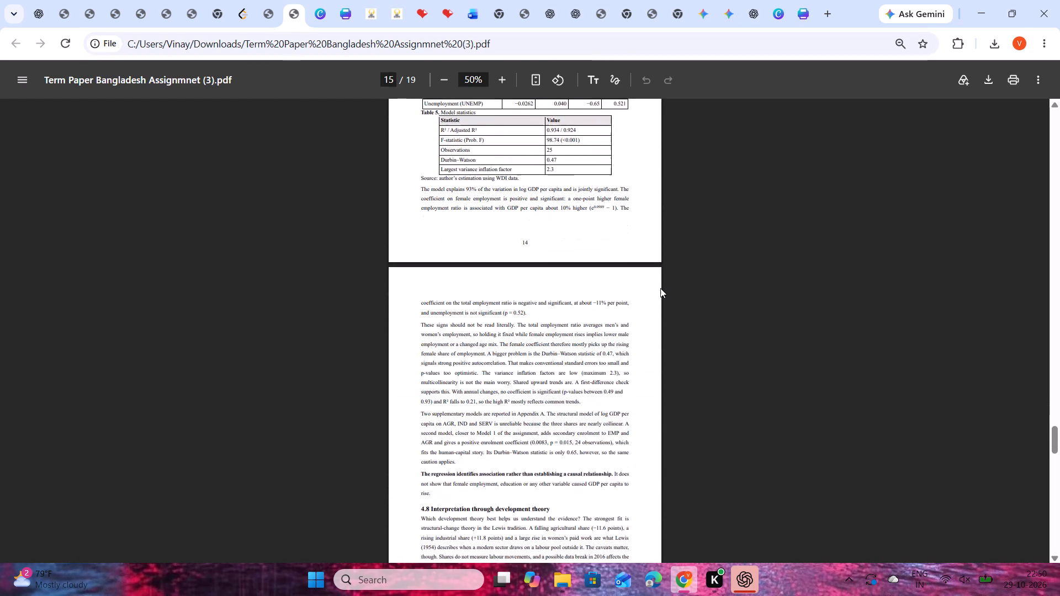
{"action": "scroll", "coordinate": [660, 288], "scroll_direction": "down", "scroll_amount": 3}
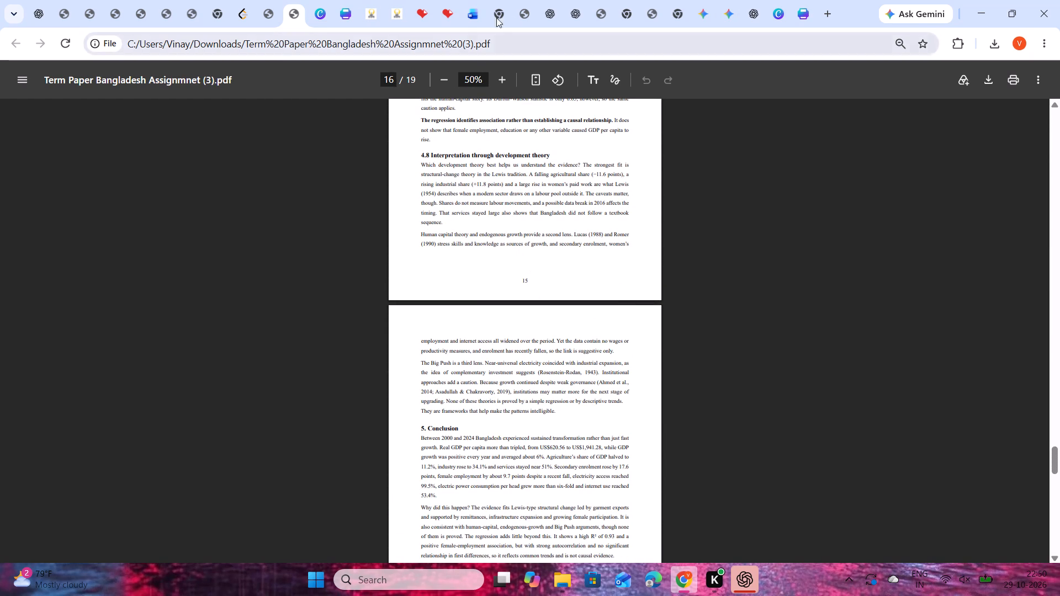
Return to the Canva design and add the missing spaces in the page 19 heading so it reads "5.1 Major development challenges".
{"action": "left_click", "coordinate": [796, 6]}
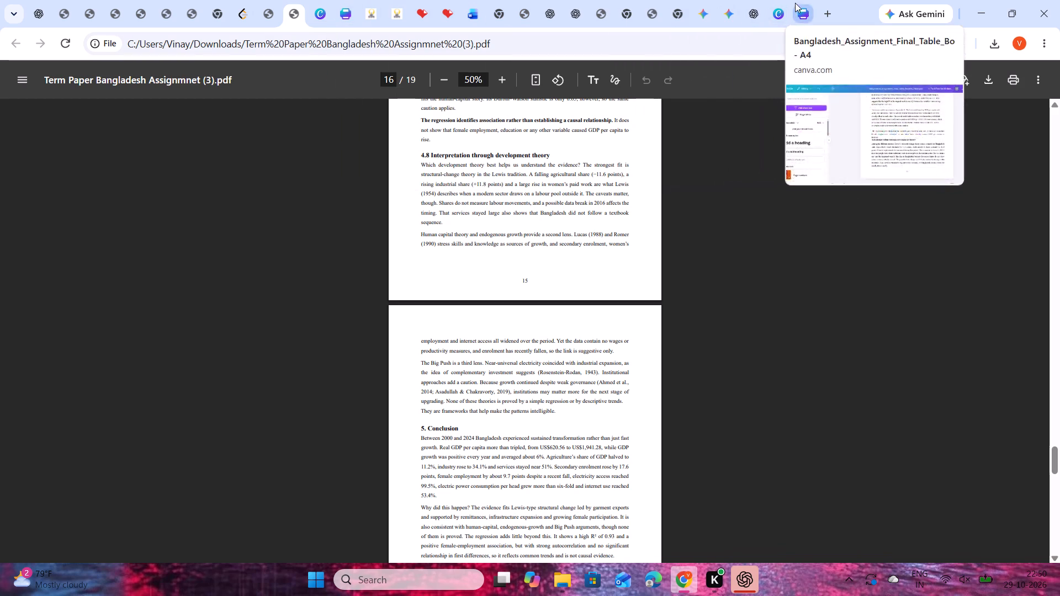
{"action": "scroll", "coordinate": [918, 313], "scroll_direction": "down", "scroll_amount": 1}
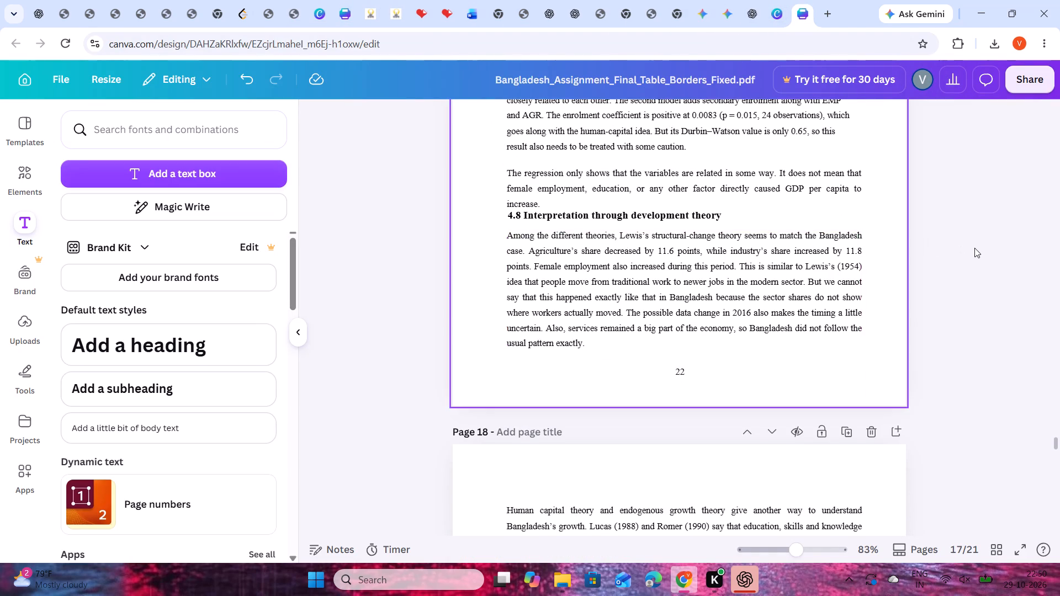
{"action": "scroll", "coordinate": [974, 248], "scroll_direction": "down", "scroll_amount": 7}
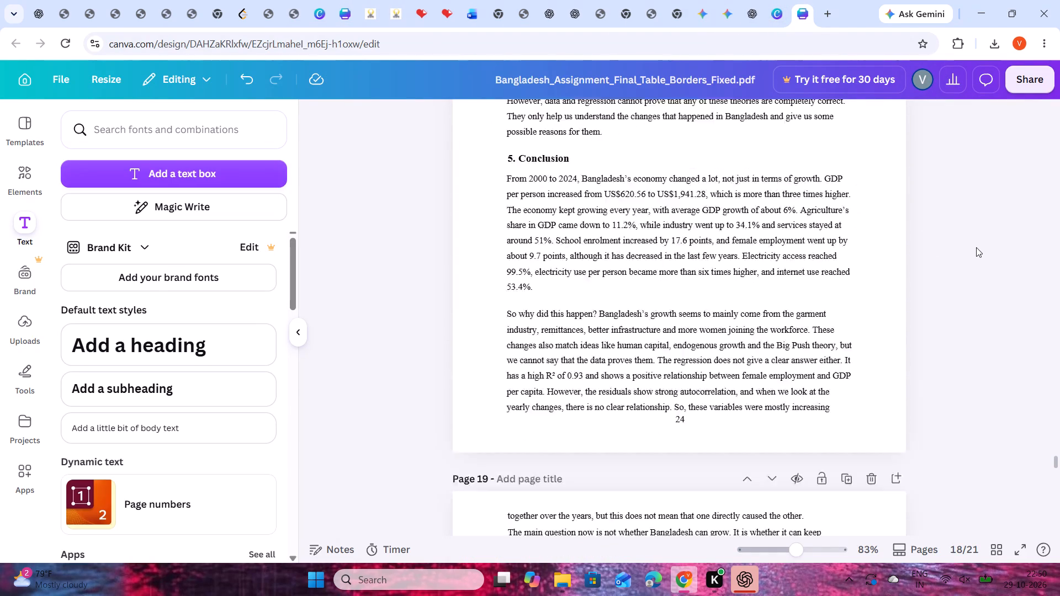
{"action": "scroll", "coordinate": [976, 247], "scroll_direction": "down", "scroll_amount": 2}
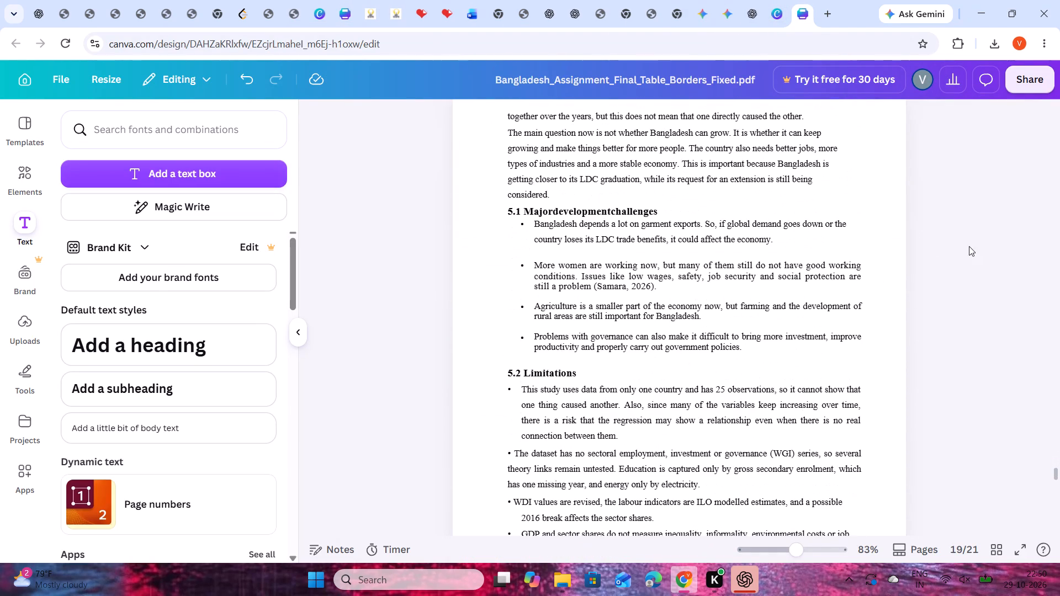
{"action": "left_click", "coordinate": [555, 206]}
{"action": "left_click", "coordinate": [555, 209]}
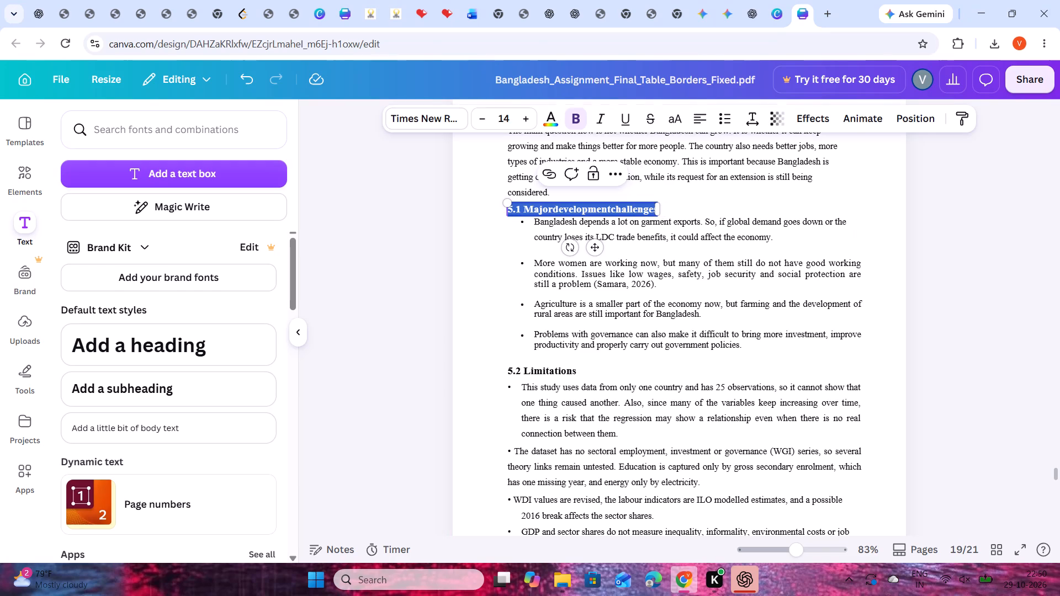
{"action": "left_click", "coordinate": [553, 214]}
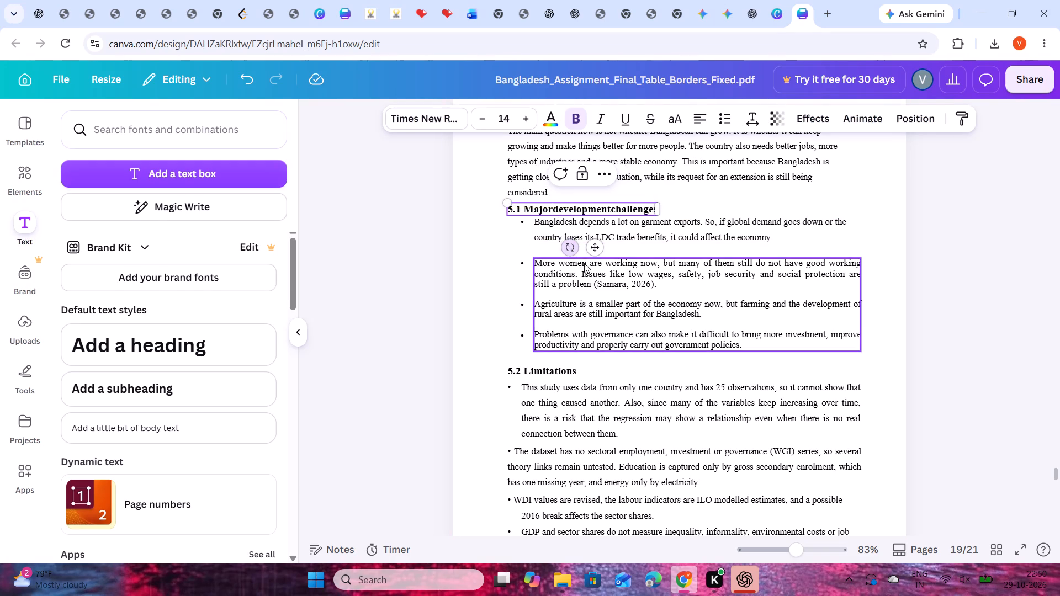
{"action": "key", "text": "space"}
{"action": "left_click", "coordinate": [616, 210]}
{"action": "key", "text": "space"}
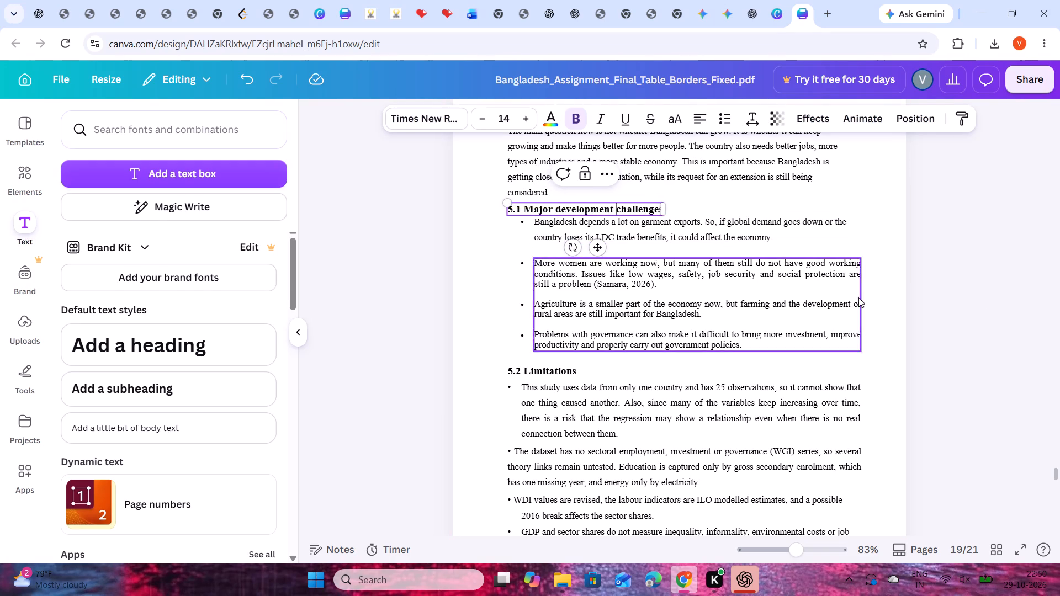
{"action": "left_click", "coordinate": [1031, 300]}
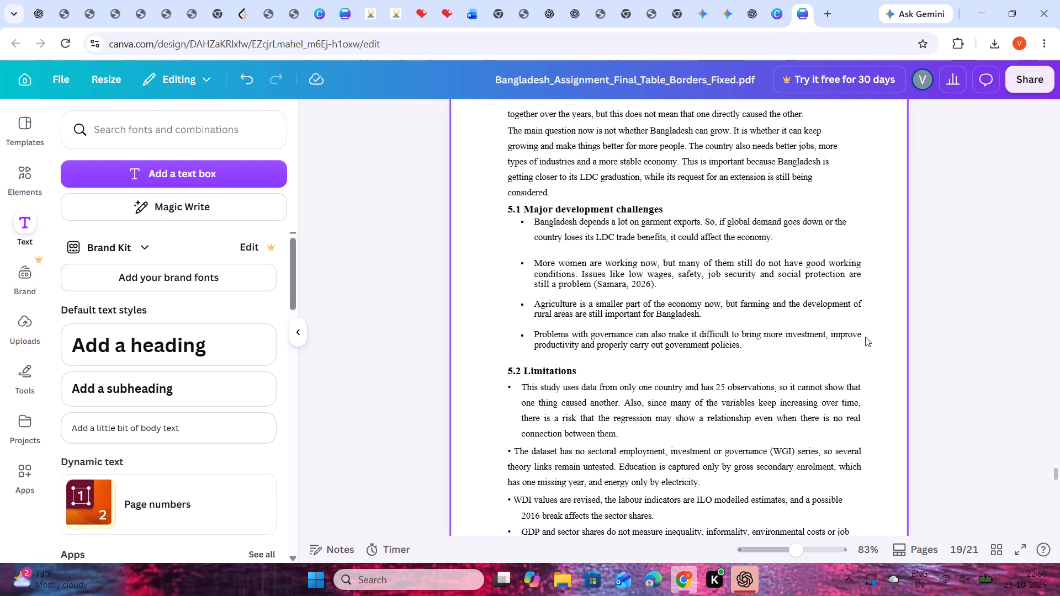
Review the rest of the design from section 5.2 Limitations through the references and appendix tables on page 21.
{"action": "scroll", "coordinate": [858, 328], "scroll_direction": "down", "scroll_amount": 3}
{"action": "scroll", "coordinate": [905, 331], "scroll_direction": "down", "scroll_amount": 1}
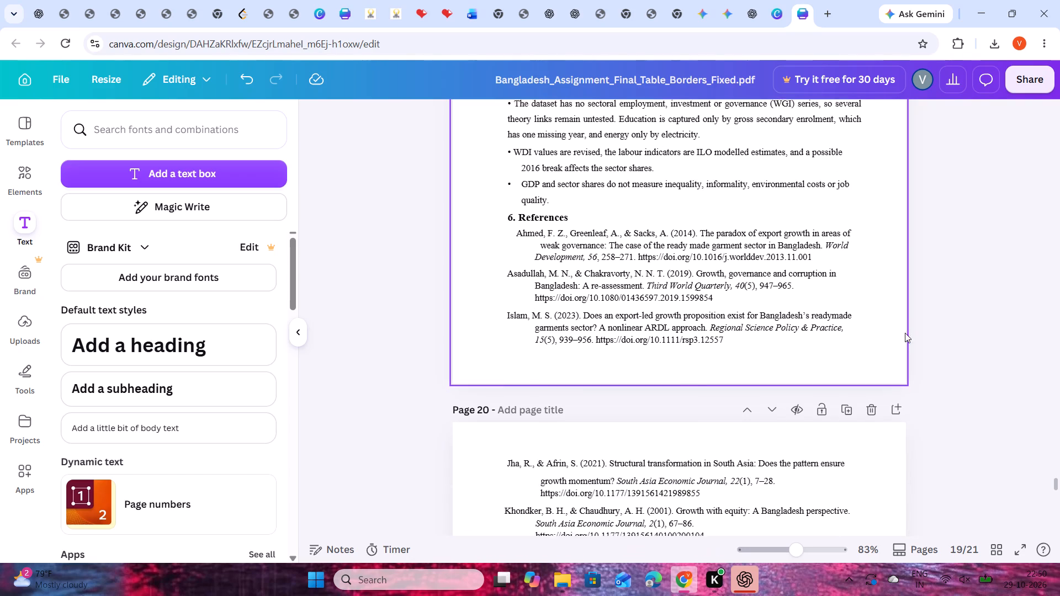
{"action": "scroll", "coordinate": [905, 333], "scroll_direction": "down", "scroll_amount": 5}
{"action": "scroll", "coordinate": [947, 359], "scroll_direction": "down", "scroll_amount": 4}
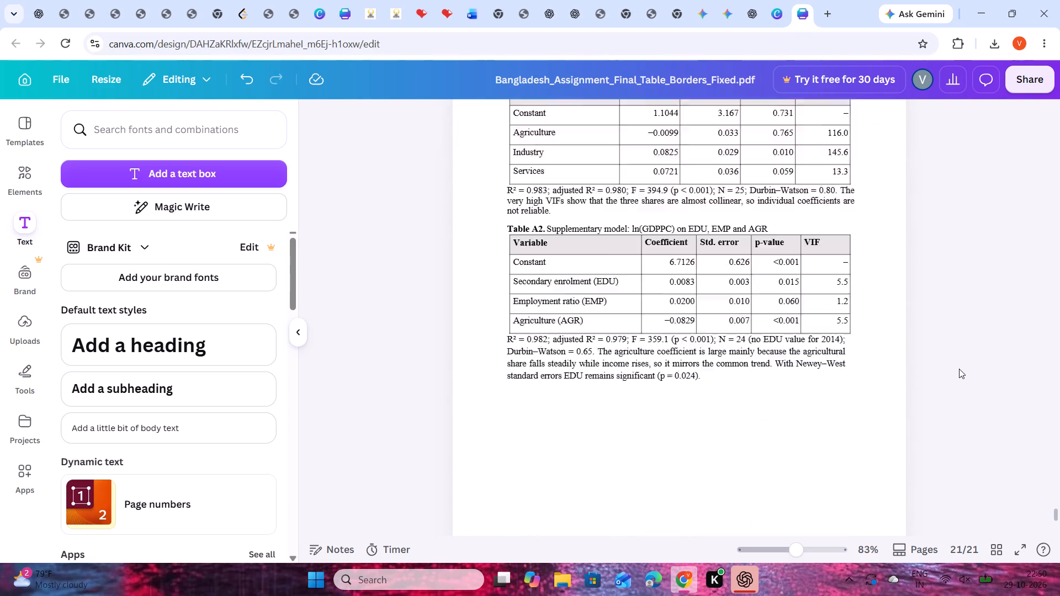
{"action": "scroll", "coordinate": [963, 368], "scroll_direction": "down", "scroll_amount": 6}
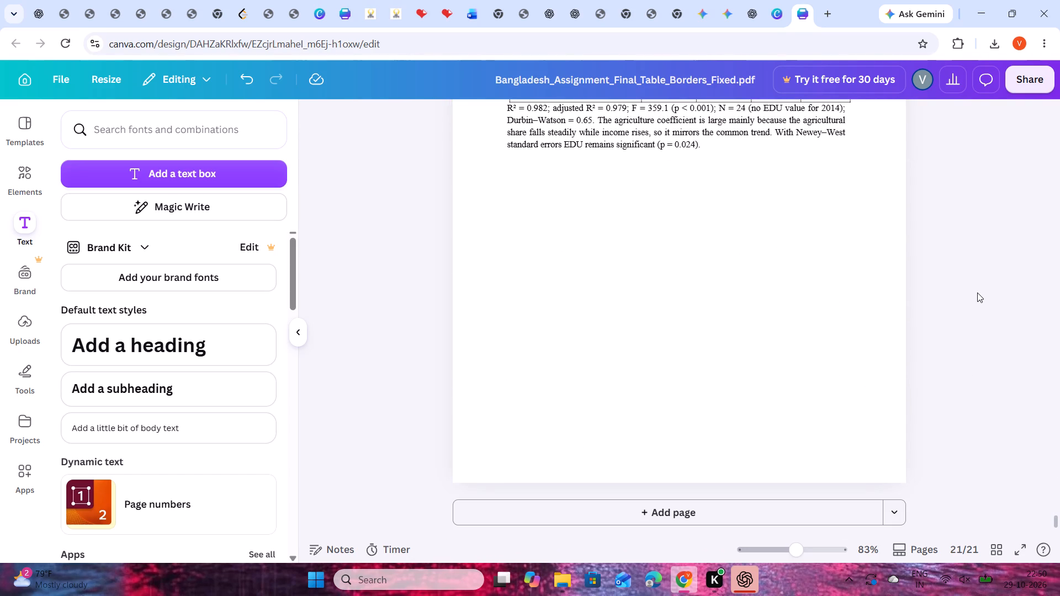
Download all pages of the design as a PDF with the Digital preset.
{"action": "left_click", "coordinate": [1031, 76]}
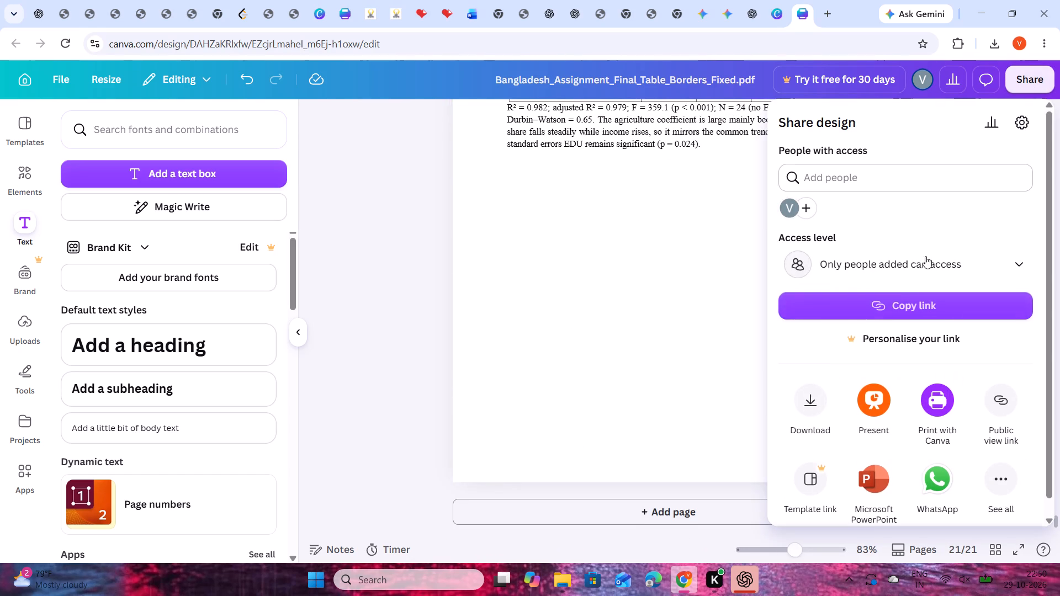
{"action": "left_click", "coordinate": [803, 408]}
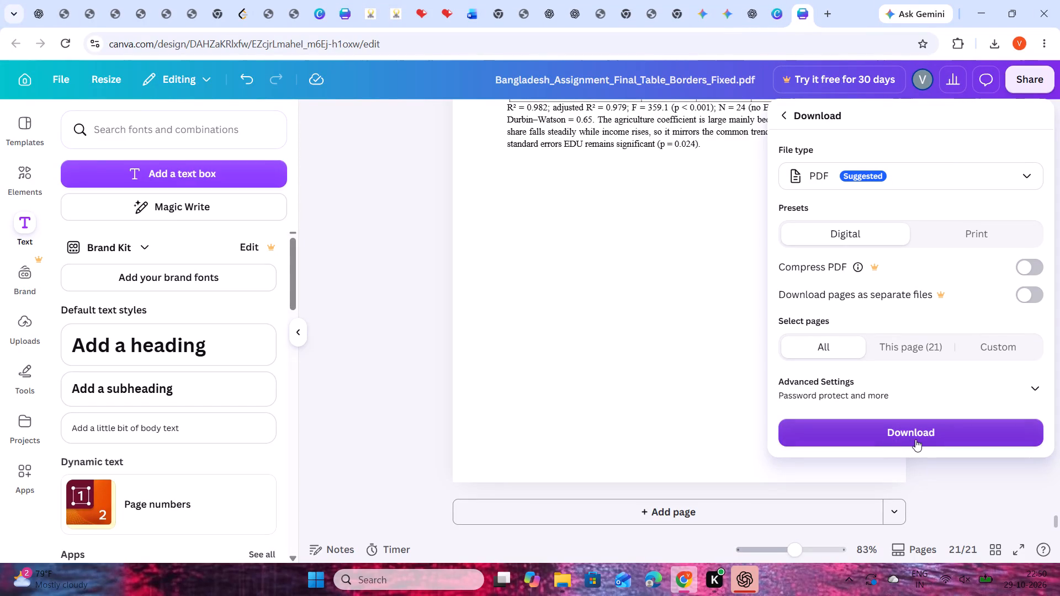
{"action": "left_click", "coordinate": [905, 432]}
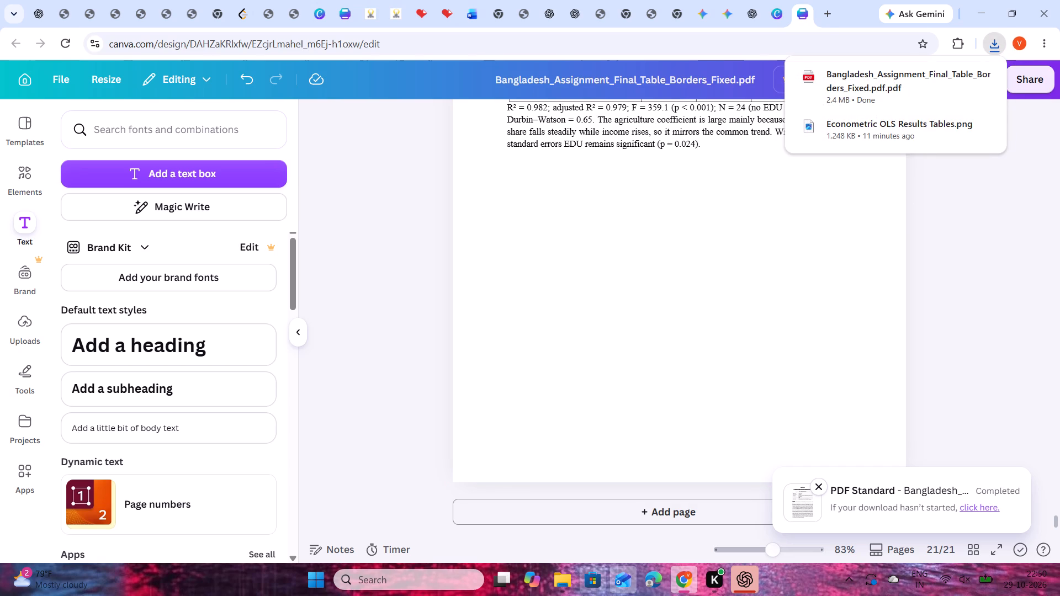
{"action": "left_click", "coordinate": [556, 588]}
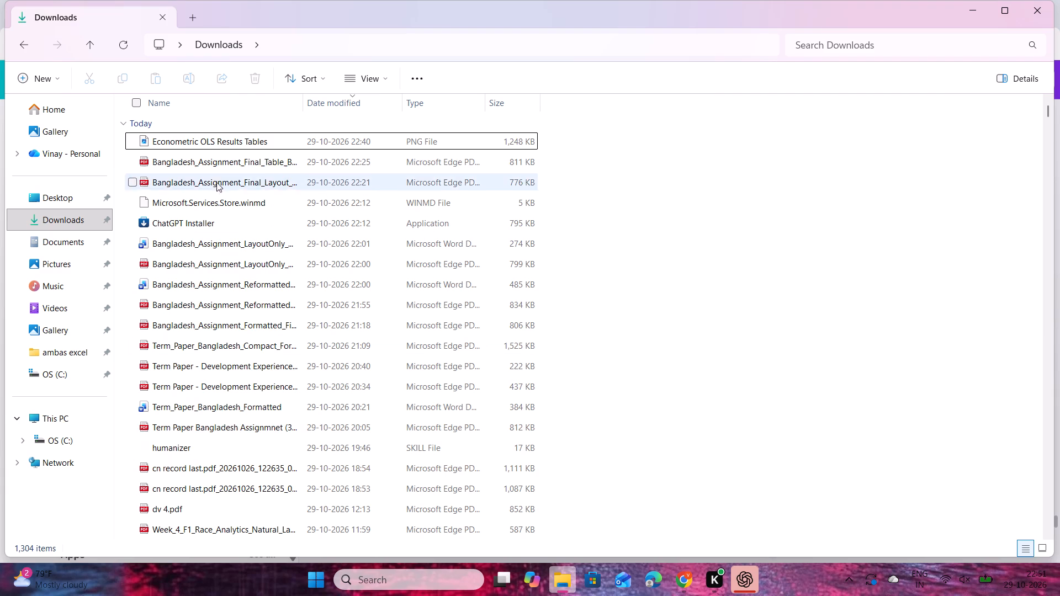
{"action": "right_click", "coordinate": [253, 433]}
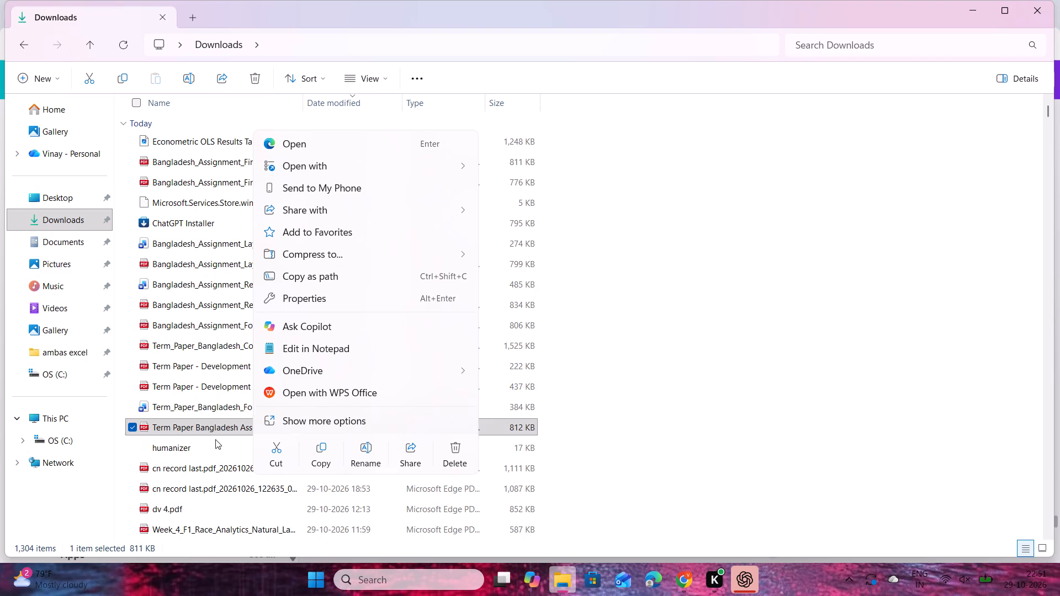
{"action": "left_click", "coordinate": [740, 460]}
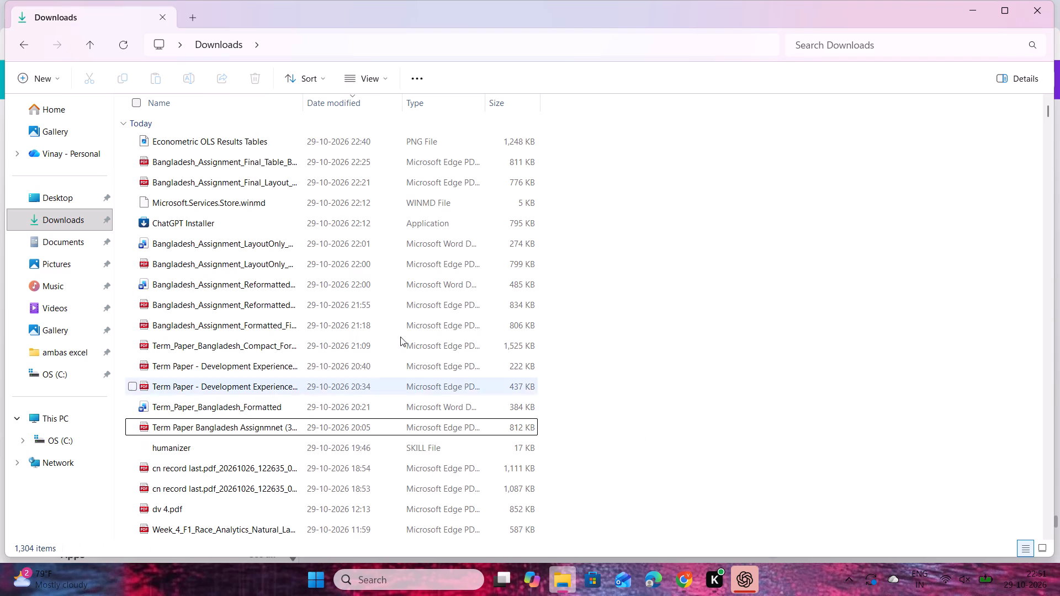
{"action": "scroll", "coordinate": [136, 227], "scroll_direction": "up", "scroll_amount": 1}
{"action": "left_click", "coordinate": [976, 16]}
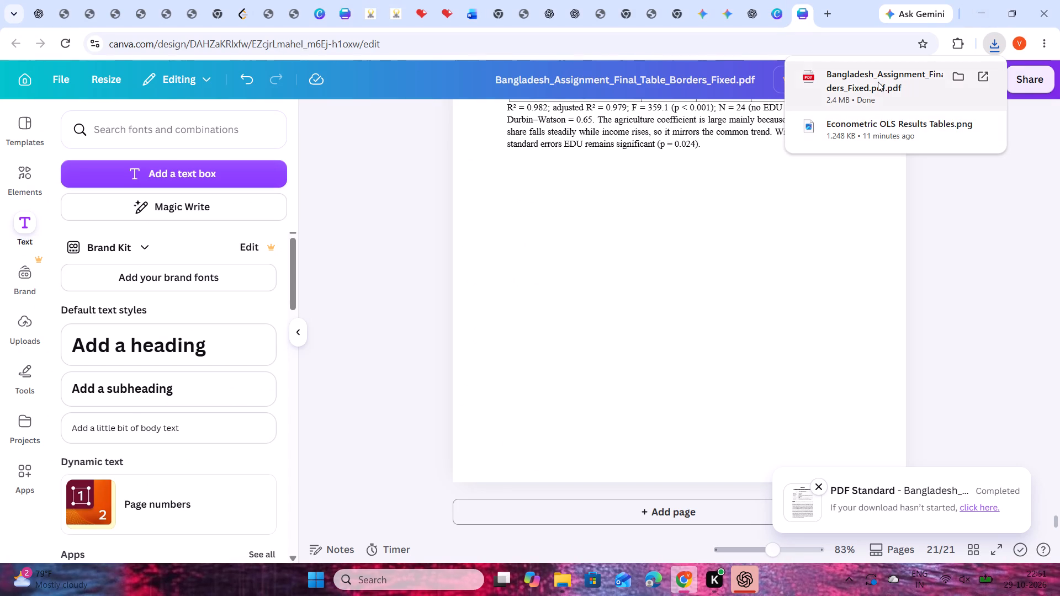
Open the newly downloaded Bangladesh assignment PDF in the browser to view it.
{"action": "left_click", "coordinate": [878, 82]}
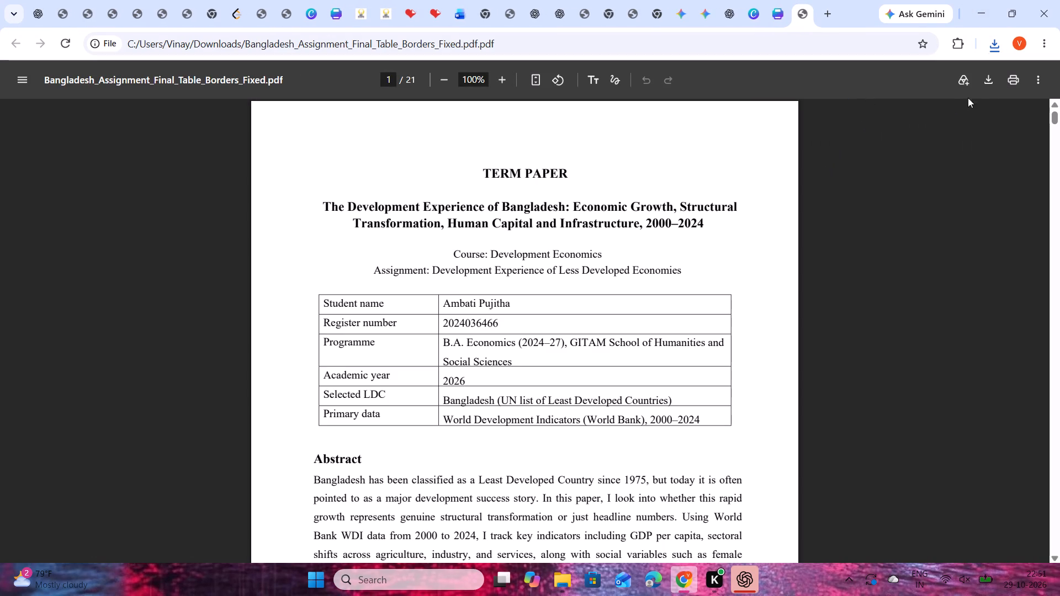
Show the downloaded PDF in its Downloads folder and rename it "Term Paper Assignment.pdf".
{"action": "left_click", "coordinate": [998, 46]}
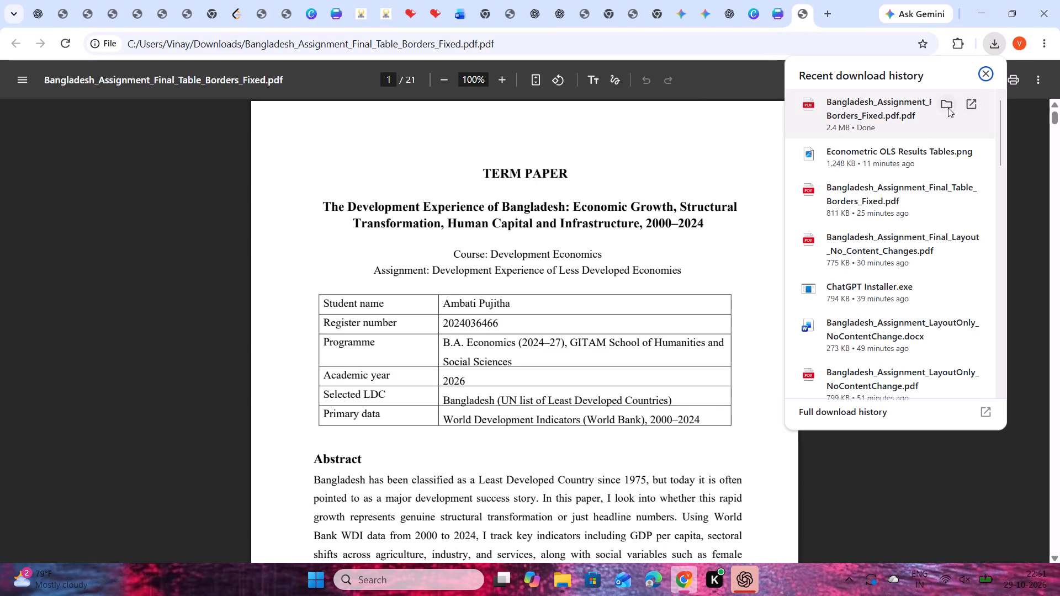
{"action": "left_click", "coordinate": [946, 106]}
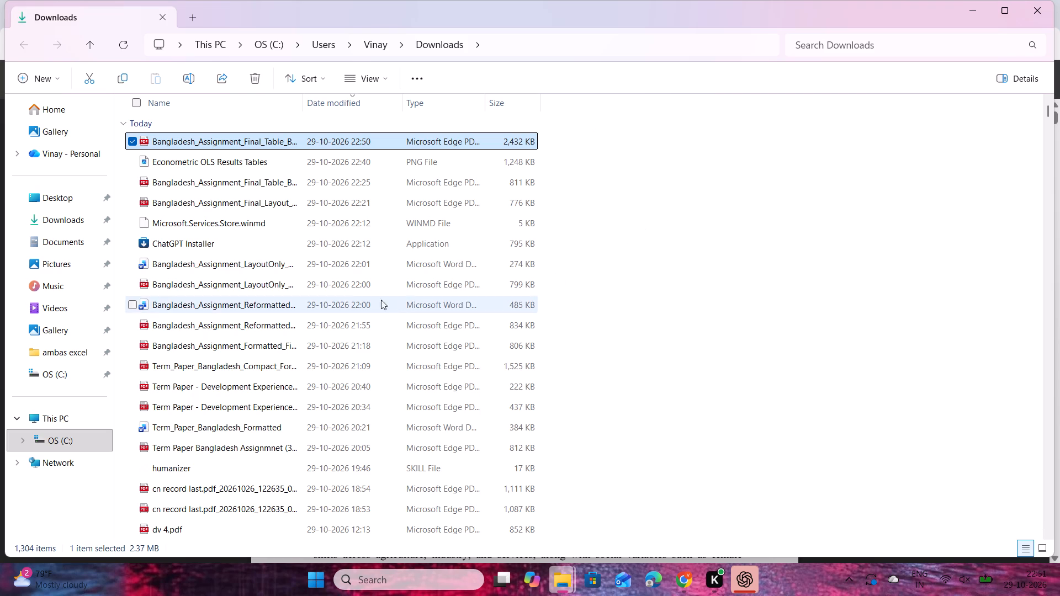
{"action": "right_click", "coordinate": [278, 141]}
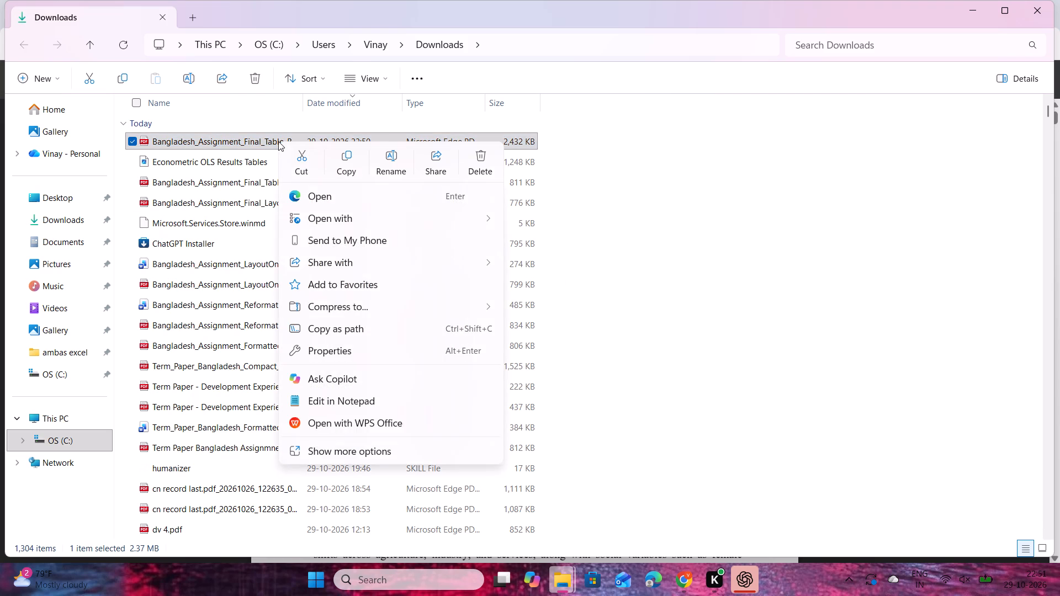
{"action": "left_click", "coordinate": [400, 168]}
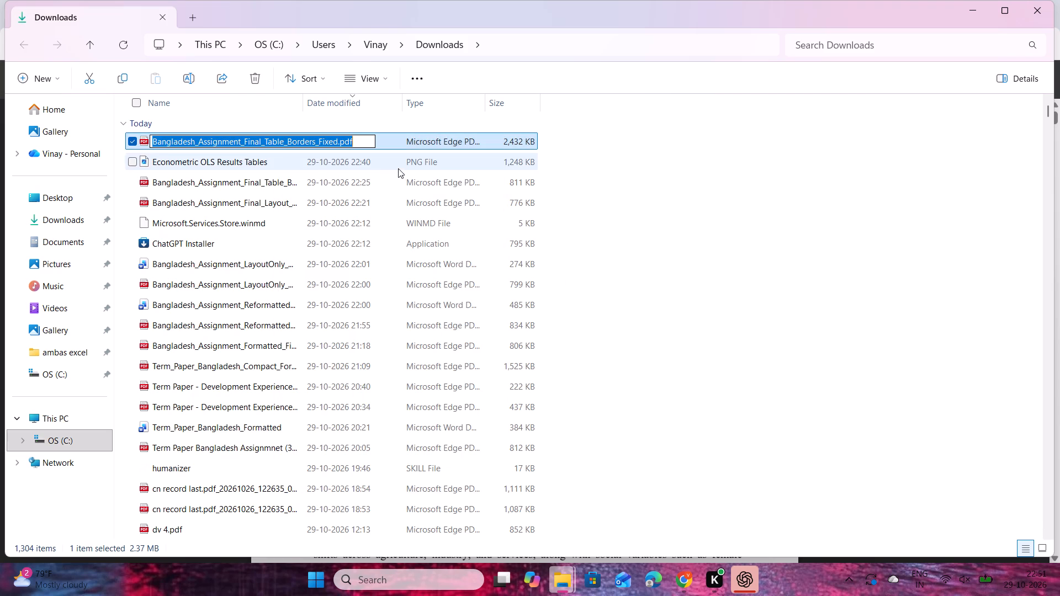
{"action": "left_click", "coordinate": [356, 146]}
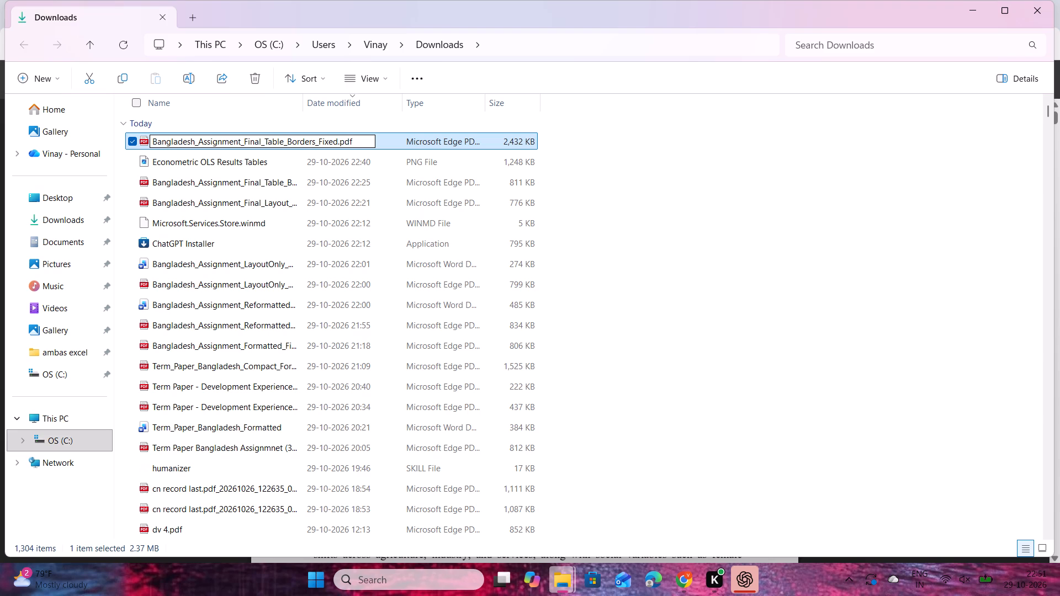
{"action": "left_click", "coordinate": [338, 143]}
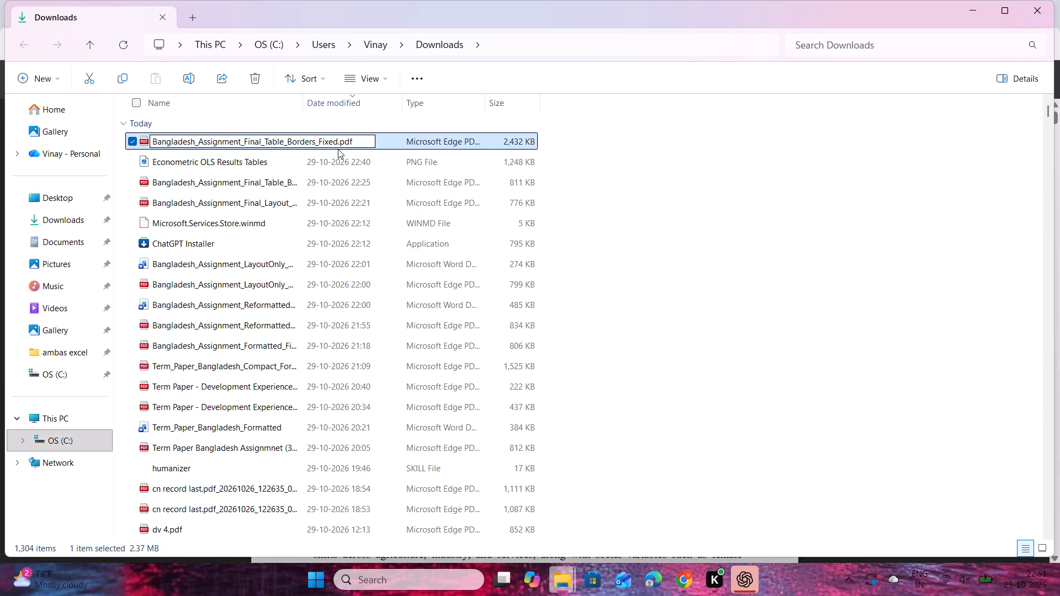
{"action": "key", "text": "BackSpace"}
{"action": "key", "text": "BackSpace"}
{"action": "key", "text": "BackSpace"}
{"action": "key", "text": "BackSpace"}
{"action": "key", "text": "BackSpace"}
{"action": "key", "text": "BackSpace"}
{"action": "key", "text": "BackSpace"}
{"action": "key", "text": "BackSpace"}
{"action": "key", "text": "BackSpace"}
{"action": "key", "text": "BackSpace"}
{"action": "key", "text": "BackSpace"}
{"action": "key", "text": "BackSpace"}
{"action": "key", "text": "BackSpace"}
{"action": "key", "text": "BackSpace"}
{"action": "key", "text": "BackSpace"}
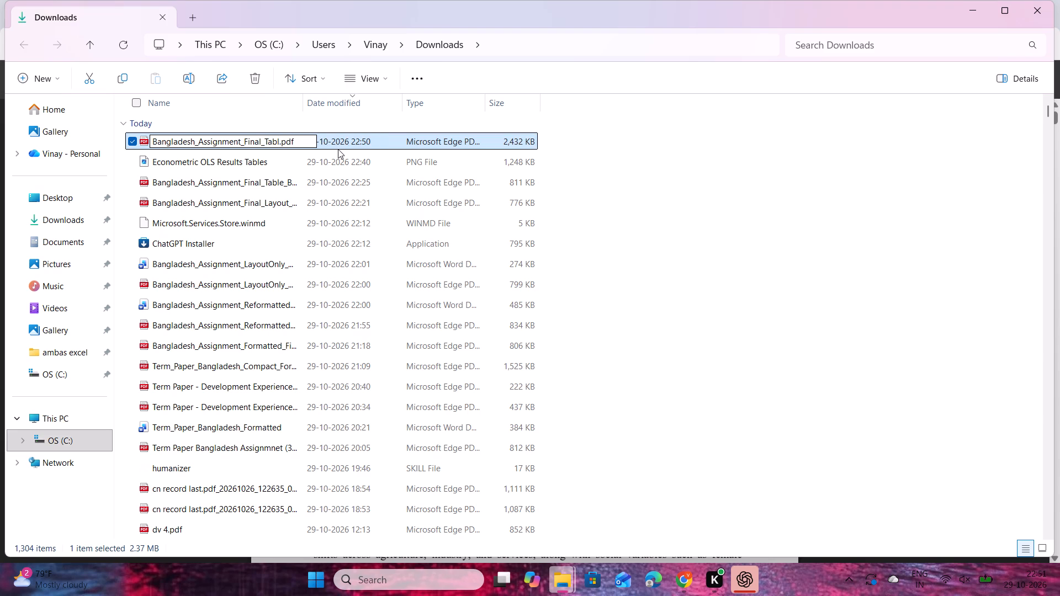
{"action": "key", "text": "BackSpace"}
{"action": "key", "text": "BackSpace"}
{"action": "key", "text": "BackSpace"}
{"action": "key", "text": "BackSpace"}
{"action": "key", "text": "BackSpace"}
{"action": "key", "text": "BackSpace"}
{"action": "key", "text": "BackSpace"}
{"action": "key", "text": "BackSpace"}
{"action": "key", "text": "BackSpace"}
{"action": "key", "text": "BackSpace"}
{"action": "key", "text": "BackSpace"}
{"action": "key", "text": "BackSpace"}
{"action": "key", "text": "BackSpace"}
{"action": "key", "text": "BackSpace"}
{"action": "key", "text": "BackSpace"}
{"action": "key", "text": "BackSpace"}
{"action": "key", "text": "BackSpace"}
{"action": "key", "text": "BackSpace"}
{"action": "key", "text": "BackSpace"}
{"action": "key", "text": "BackSpace"}
{"action": "key", "text": "BackSpace"}
{"action": "key", "text": "BackSpace"}
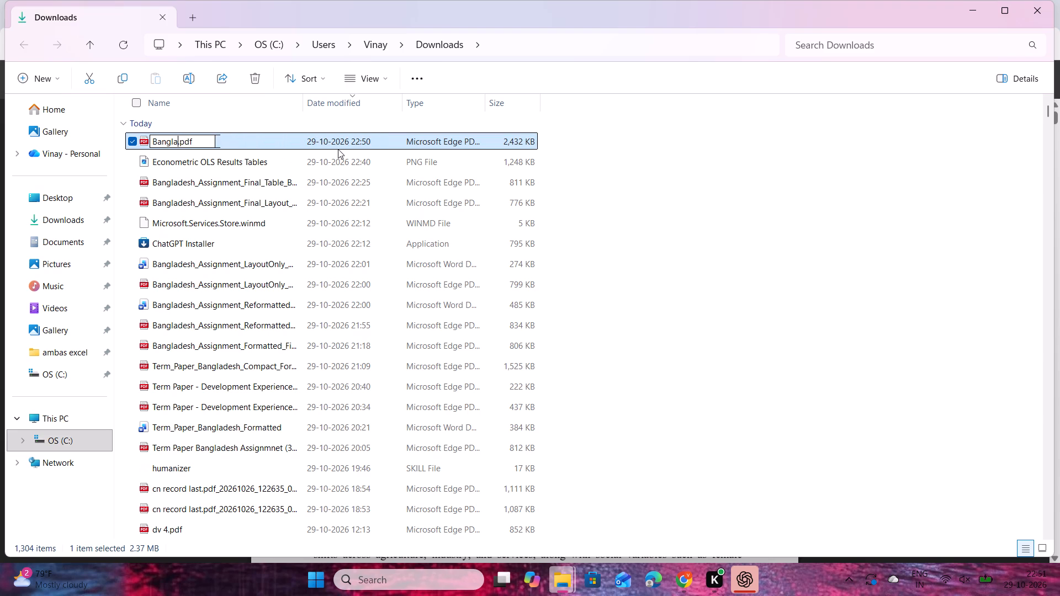
{"action": "key", "text": "BackSpace"}
{"action": "key", "text": "BackSpace"}
{"action": "key", "text": "BackSpace"}
{"action": "key", "text": "BackSpace"}
{"action": "key", "text": "BackSpace"}
{"action": "key", "text": "BackSpace"}
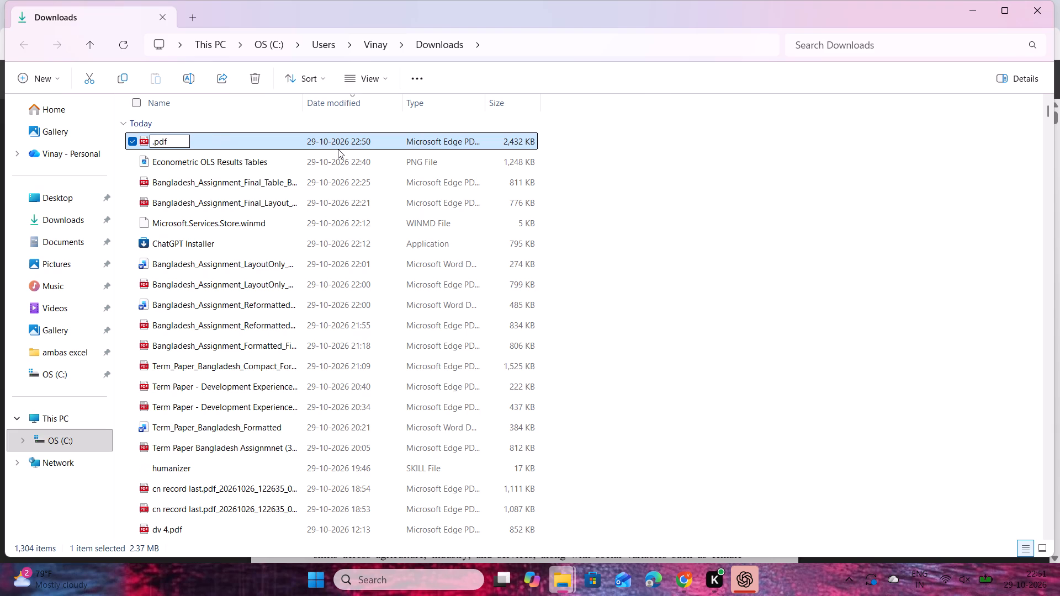
{"action": "key", "text": "shift+t"}
{"action": "type", "text": "erm"}
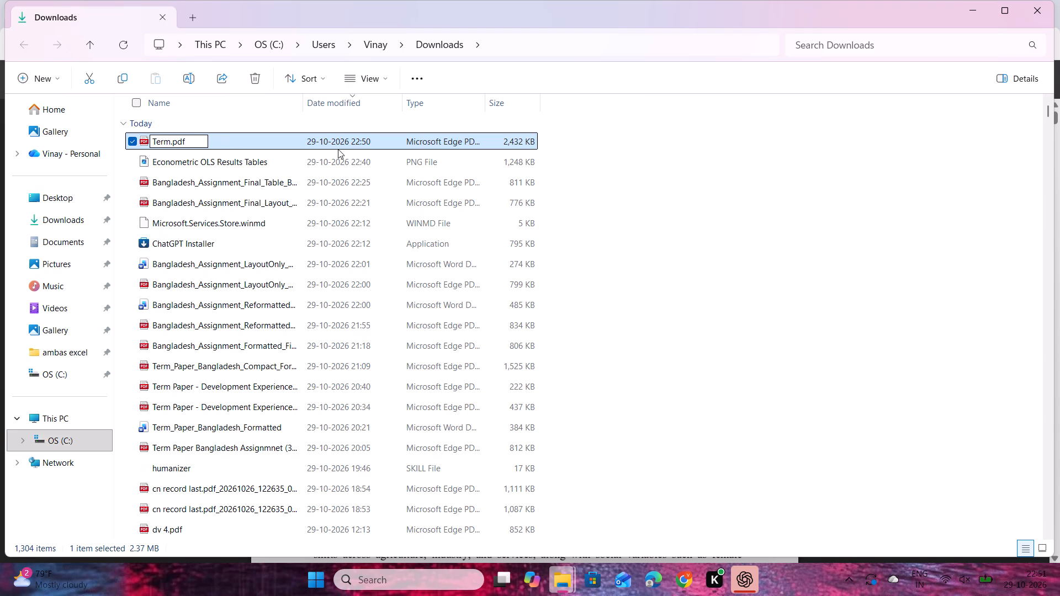
{"action": "key", "text": "BackSpace"}
{"action": "type", "text": "m"}
{"action": "key", "text": "space"}
{"action": "type", "text": "Pap"}
{"action": "type", "text": "er"}
{"action": "key", "text": "space"}
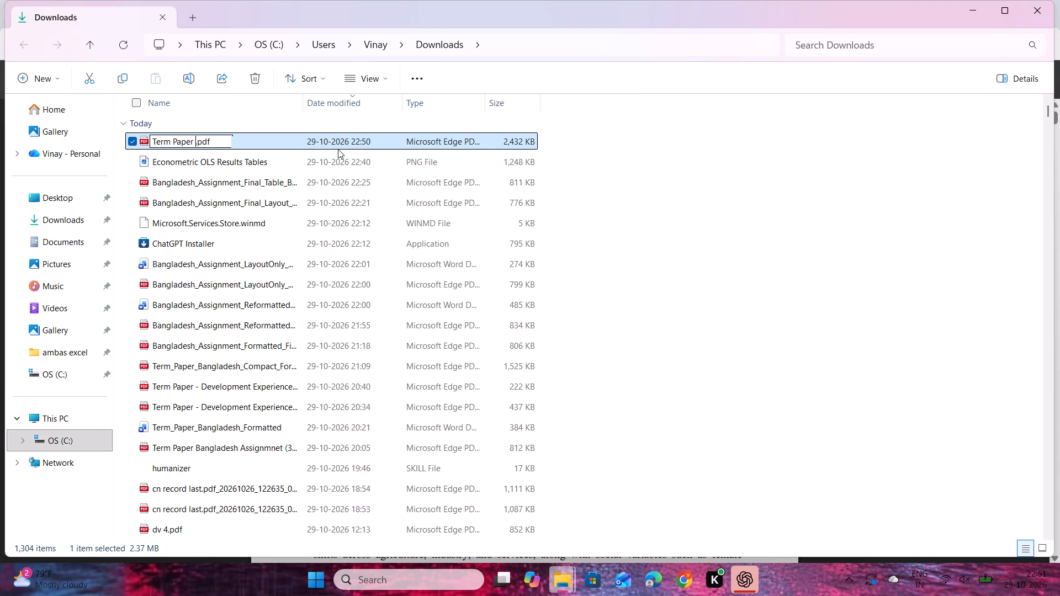
{"action": "type", "text": "Assignment"}
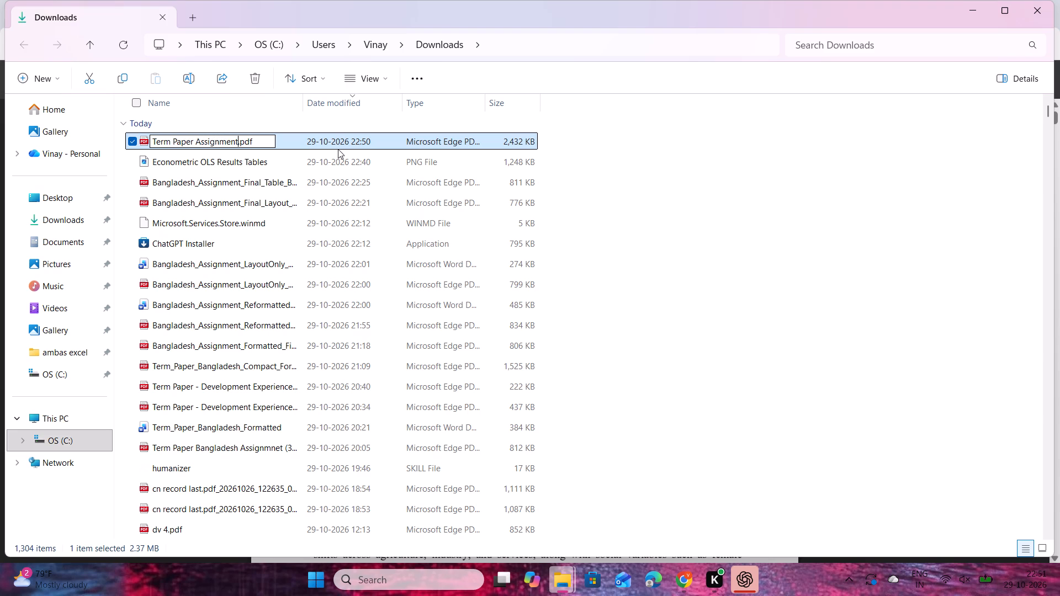
{"action": "key", "text": "Return"}
{"action": "left_click", "coordinate": [717, 265]}
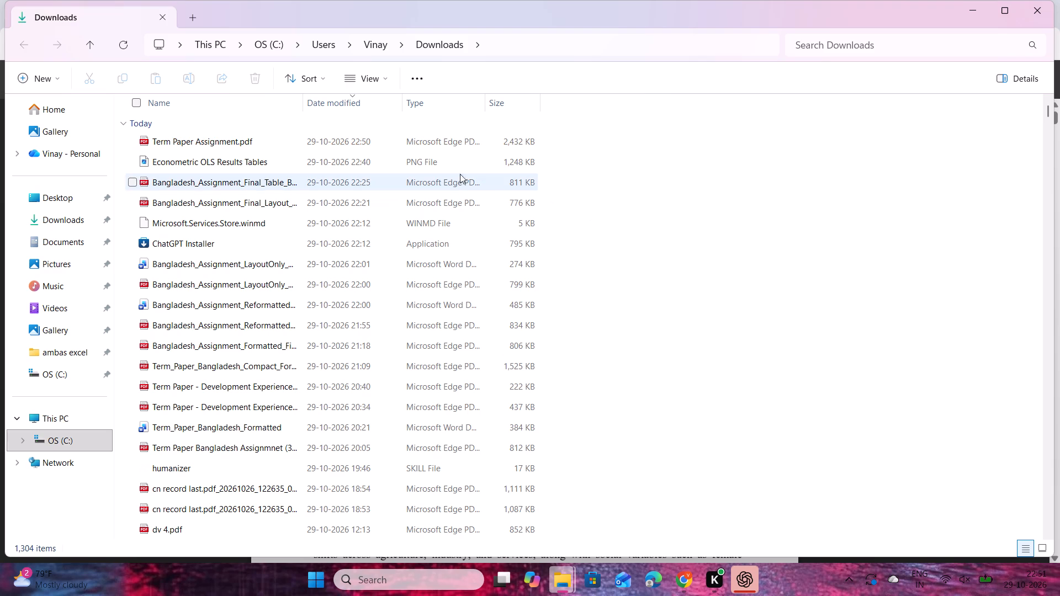
Open the renamed Term Paper Assignment PDF from the Downloads folder to check it.
{"action": "double_click", "coordinate": [424, 148]}
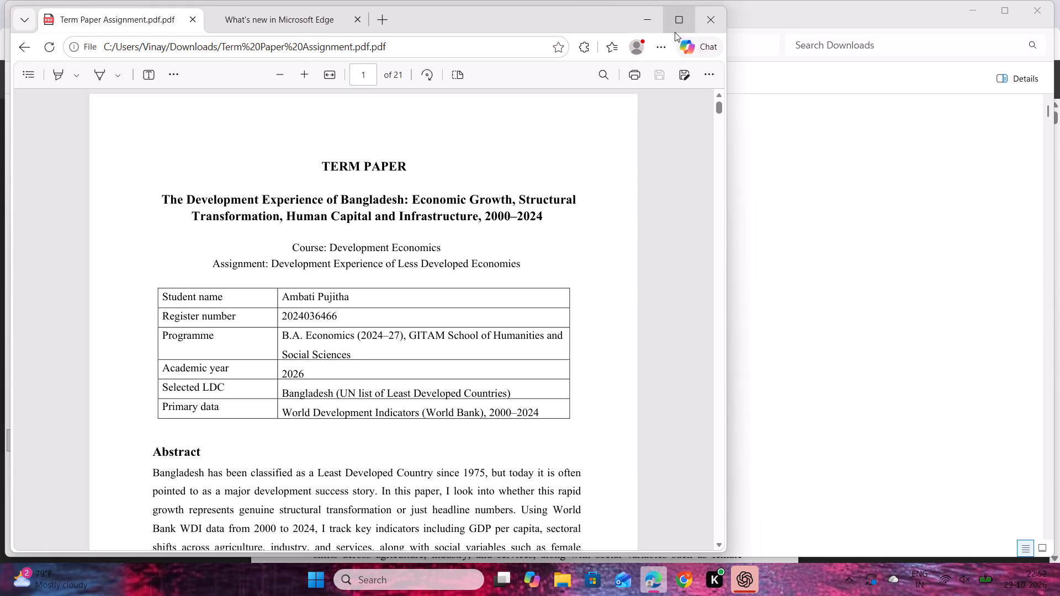
Close the PDF view and remove the extra .pdf from the file's name in Downloads, accepting the name "Term Paper Assignment (2)".
{"action": "left_click", "coordinate": [706, 23]}
{"action": "right_click", "coordinate": [331, 139]}
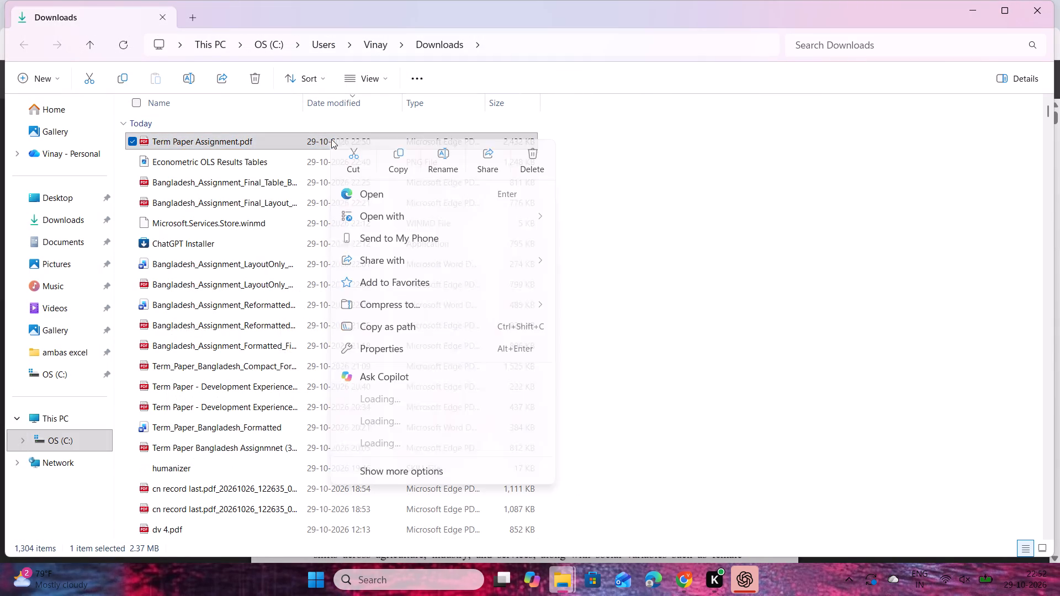
{"action": "left_click", "coordinate": [446, 156]}
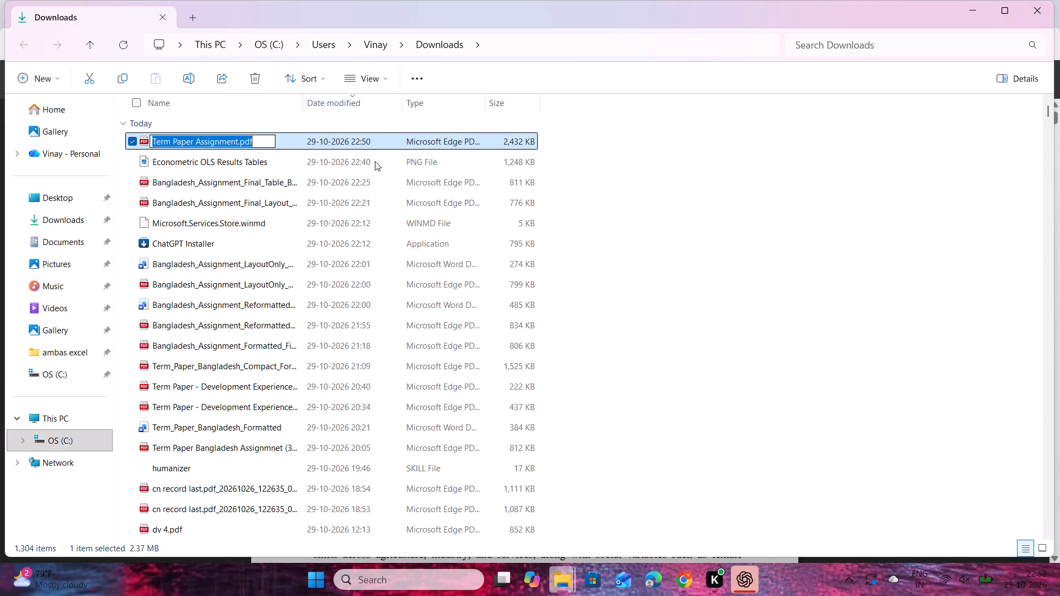
{"action": "left_click", "coordinate": [266, 138]}
{"action": "left_click", "coordinate": [259, 143]}
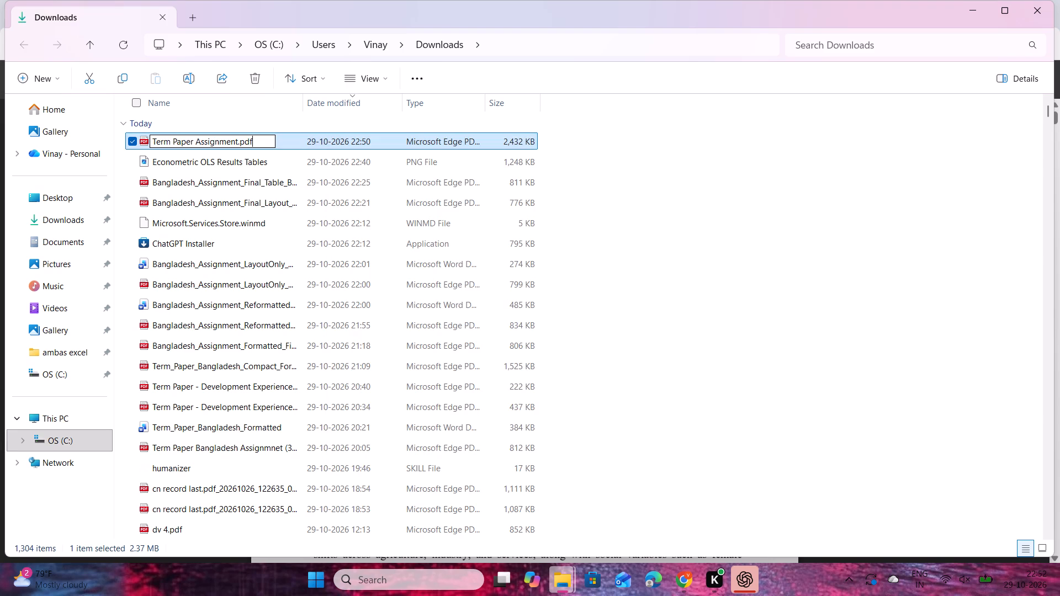
{"action": "key", "text": "BackSpace"}
{"action": "key", "text": "BackSpace"}
{"action": "key", "text": "BackSpace"}
{"action": "key", "text": "BackSpace"}
{"action": "key", "text": "Return"}
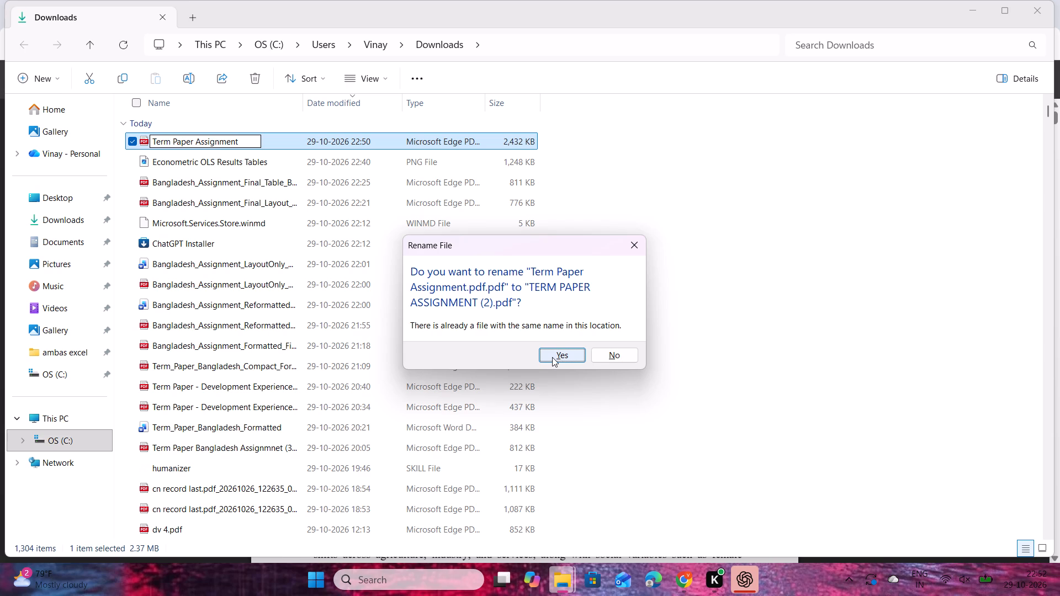
{"action": "left_click", "coordinate": [552, 357]}
{"action": "left_click", "coordinate": [698, 269]}
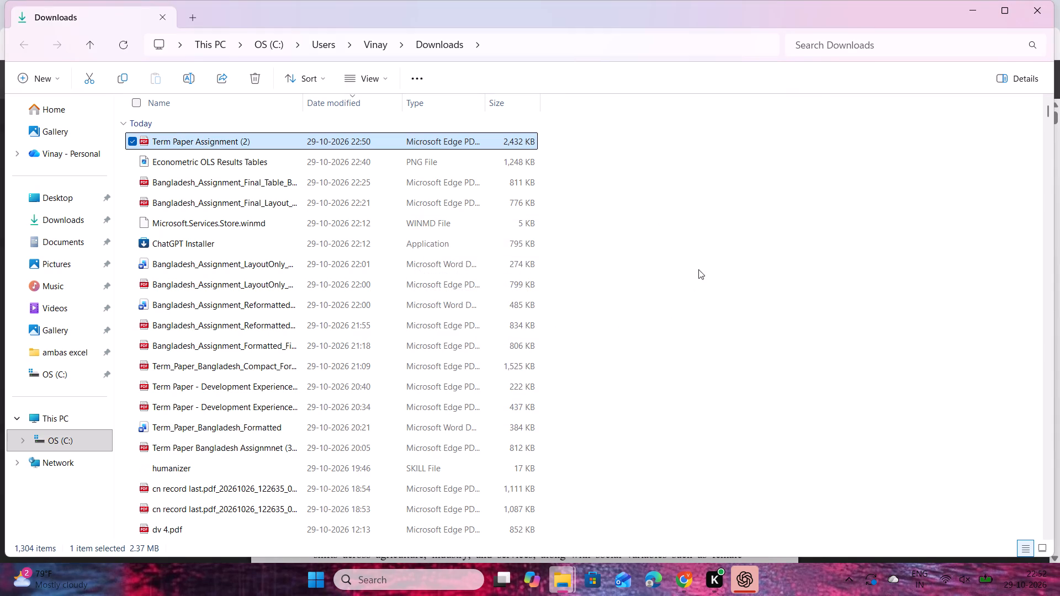
Open the Term Paper Assignment (2) PDF from Downloads to check its first page, and close it again.
{"action": "double_click", "coordinate": [361, 145]}
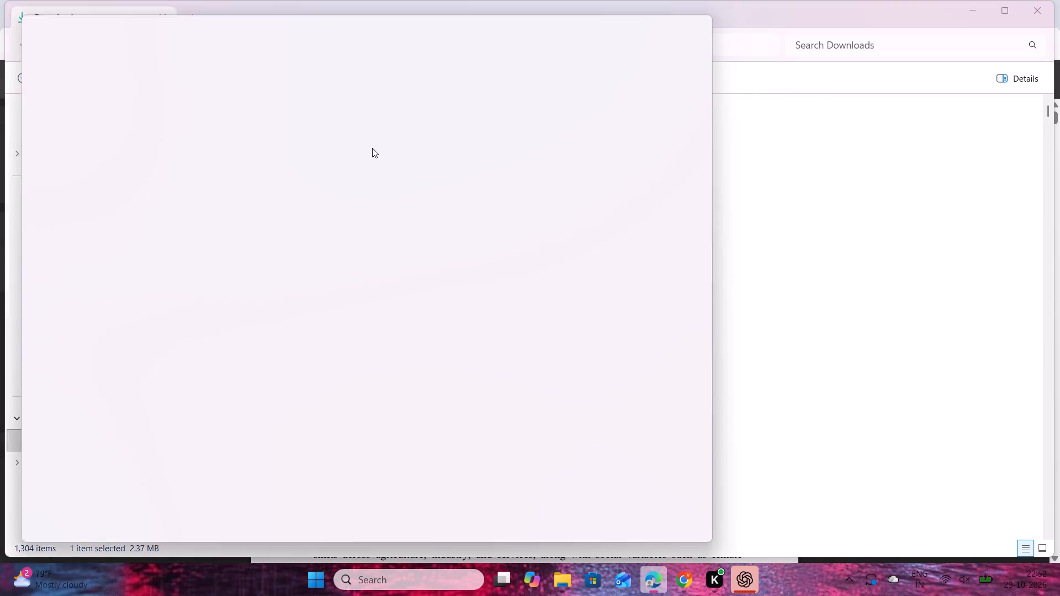
{"action": "scroll", "coordinate": [490, 280], "scroll_direction": "down", "scroll_amount": 1}
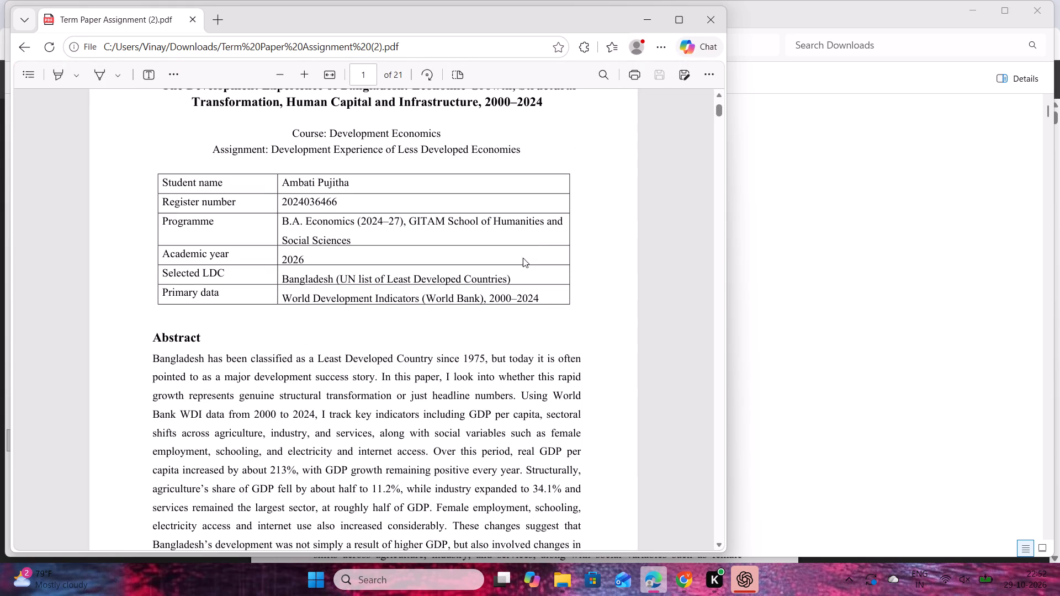
{"action": "left_click", "coordinate": [709, 25]}
Get the Downloads window out of the way and review pages 1 to 4 of the exported Bangladesh assignment PDF in Chrome.
{"action": "left_click", "coordinate": [967, 20]}
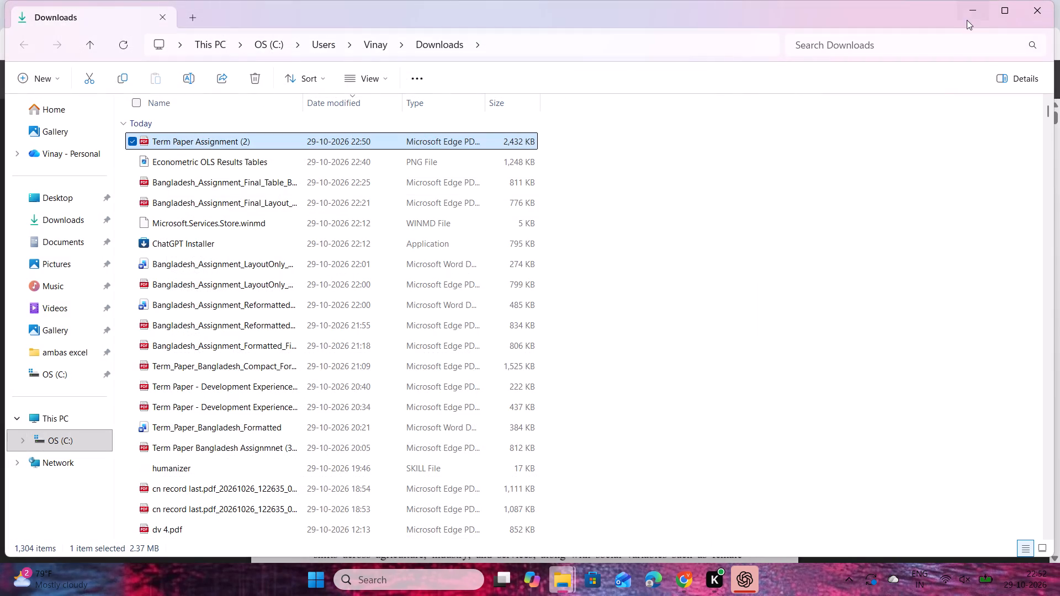
{"action": "scroll", "coordinate": [777, 186], "scroll_direction": "down", "scroll_amount": 1}
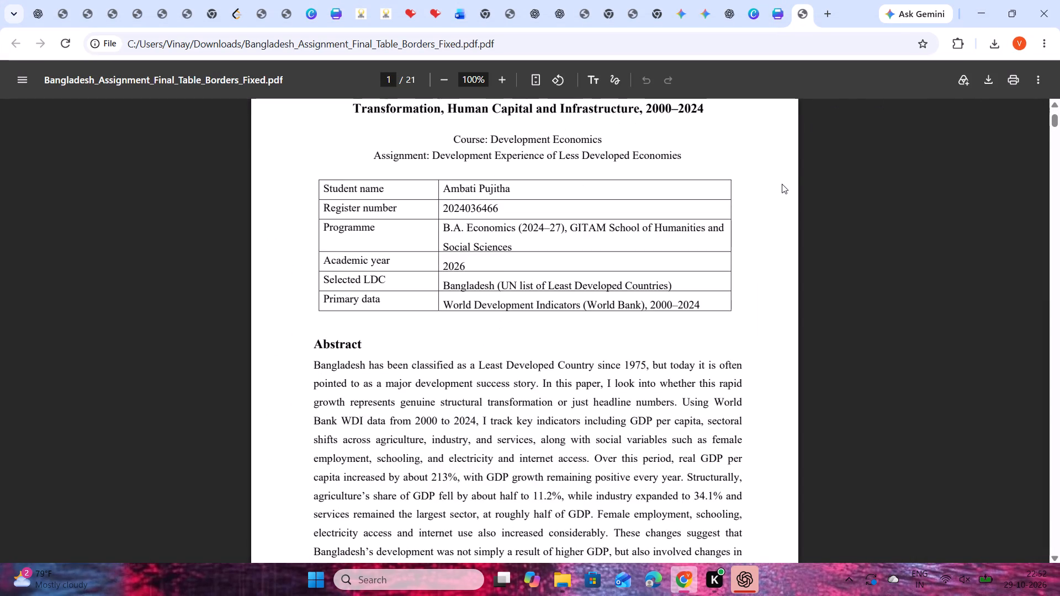
{"action": "scroll", "coordinate": [782, 187], "scroll_direction": "up", "scroll_amount": 3}
{"action": "scroll", "coordinate": [655, 284], "scroll_direction": "down", "scroll_amount": 2}
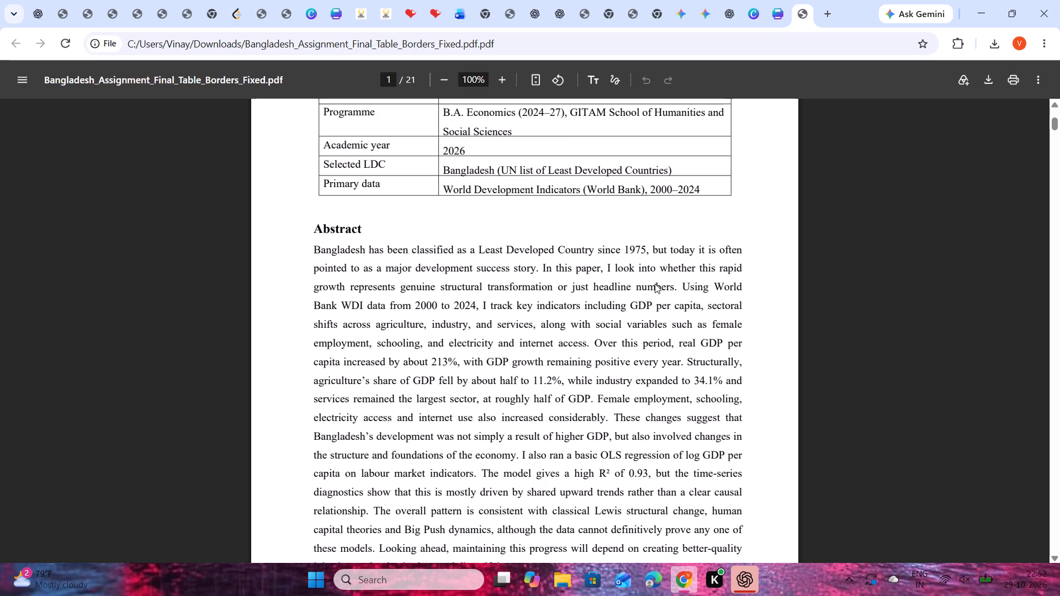
{"action": "scroll", "coordinate": [653, 288], "scroll_direction": "down", "scroll_amount": 4}
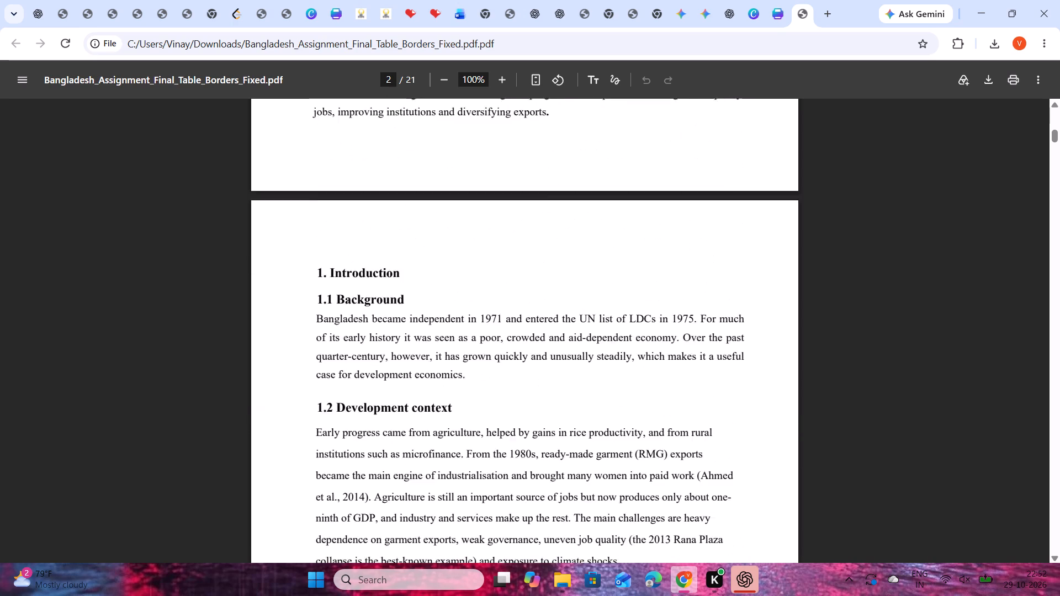
{"action": "scroll", "coordinate": [653, 289], "scroll_direction": "down", "scroll_amount": 9}
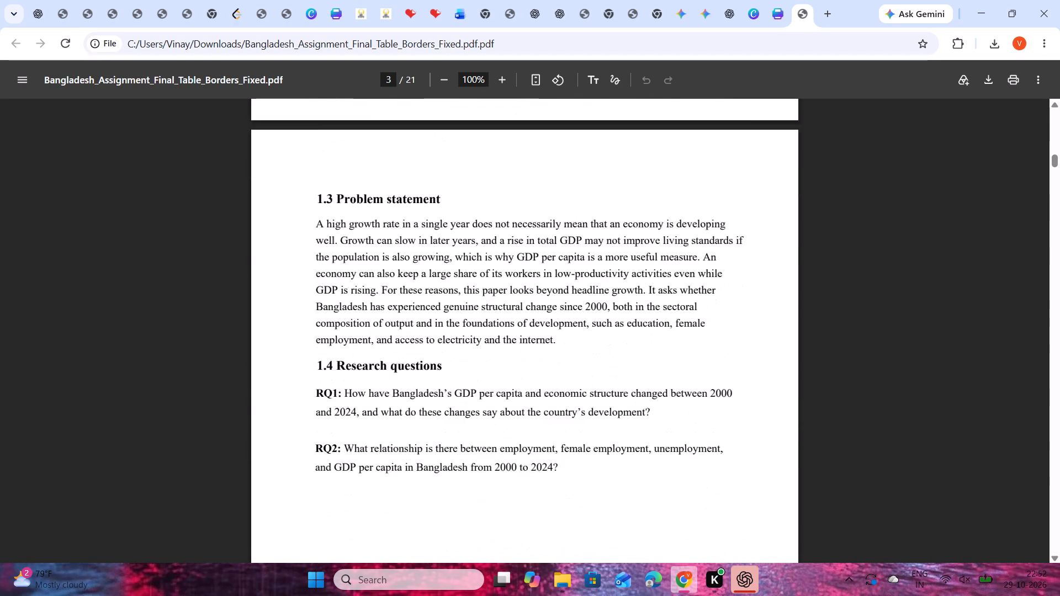
{"action": "scroll", "coordinate": [655, 287], "scroll_direction": "down", "scroll_amount": 5}
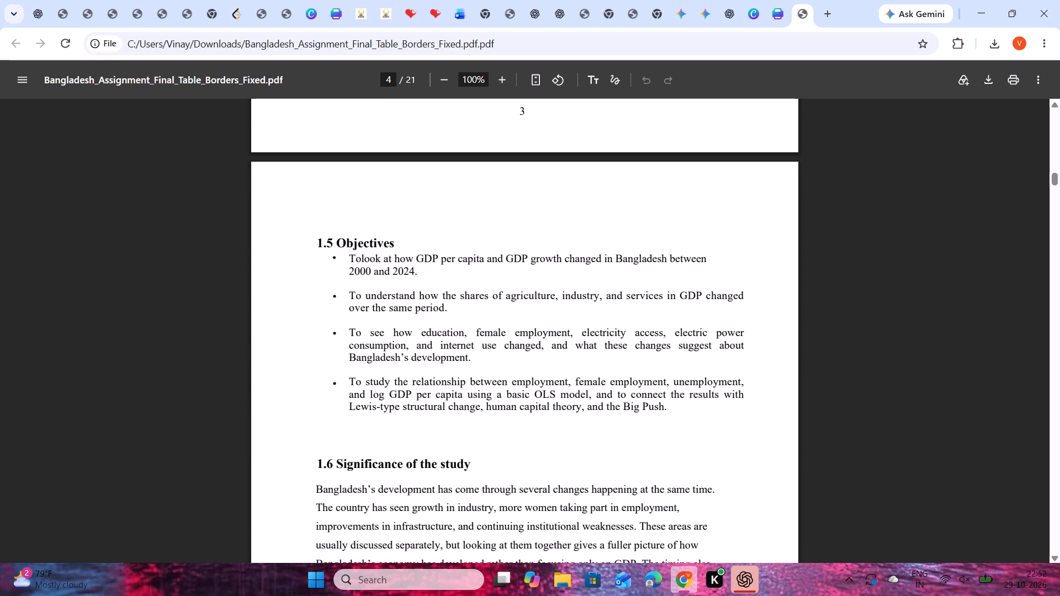
Return to the Canva design and move the "1.5 Objectives" heading on page 4 slightly up, away from the first bullet.
{"action": "left_click", "coordinate": [776, 10]}
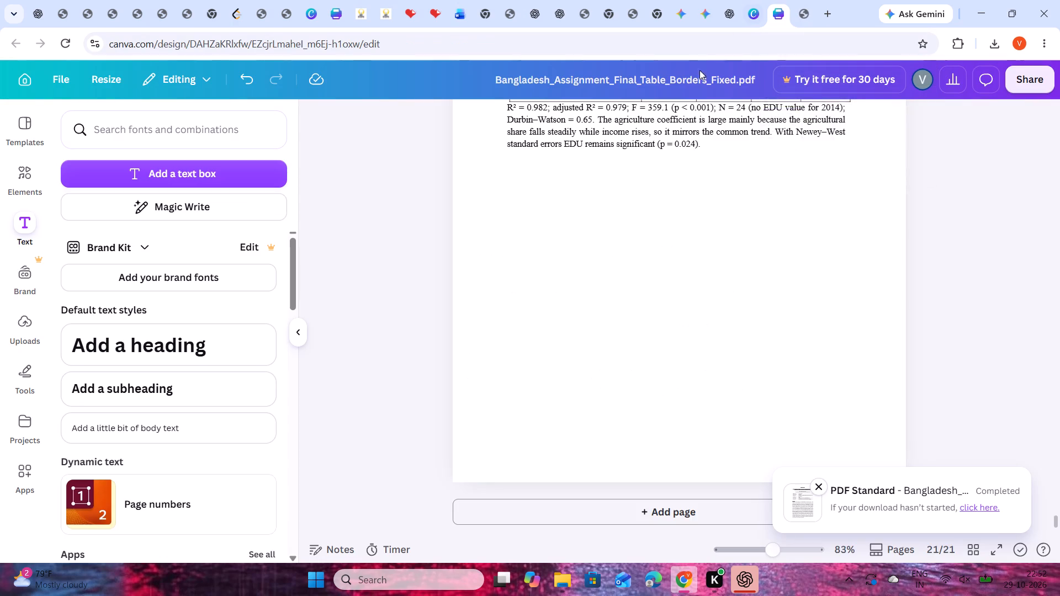
{"action": "scroll", "coordinate": [588, 221], "scroll_direction": "up", "scroll_amount": 20}
{"action": "scroll", "coordinate": [588, 221], "scroll_direction": "up", "scroll_amount": 15}
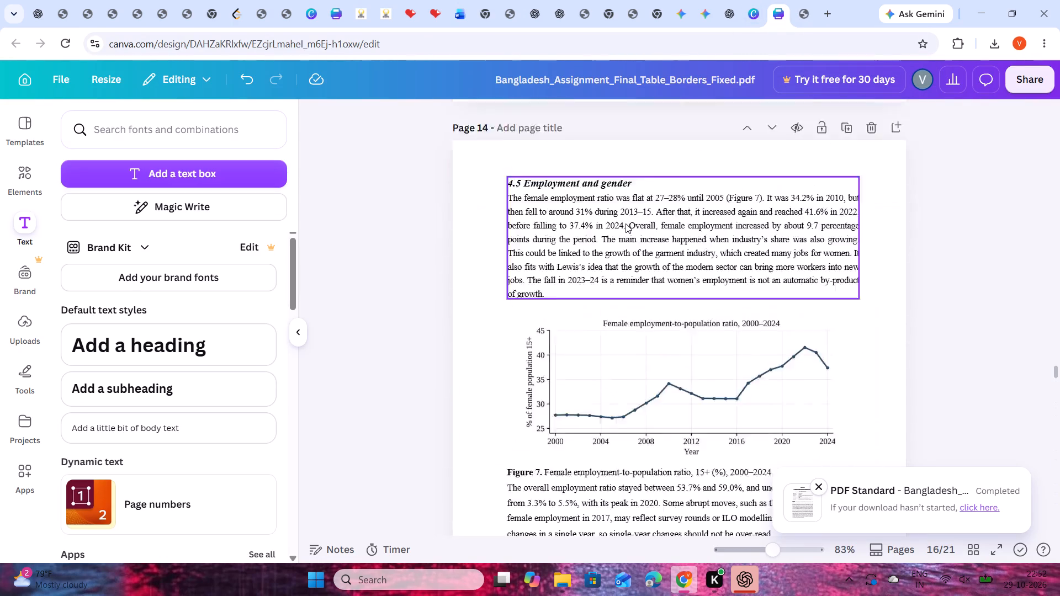
{"action": "scroll", "coordinate": [626, 223], "scroll_direction": "up", "scroll_amount": 20}
{"action": "scroll", "coordinate": [626, 223], "scroll_direction": "up", "scroll_amount": 15}
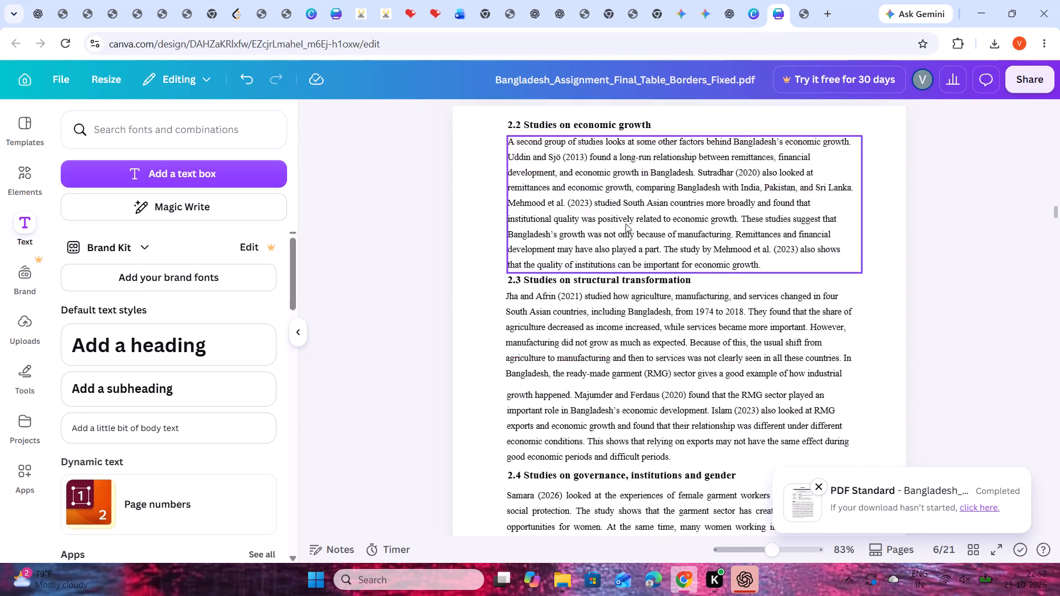
{"action": "scroll", "coordinate": [626, 223], "scroll_direction": "up", "scroll_amount": 10}
{"action": "scroll", "coordinate": [622, 254], "scroll_direction": "down", "scroll_amount": 4}
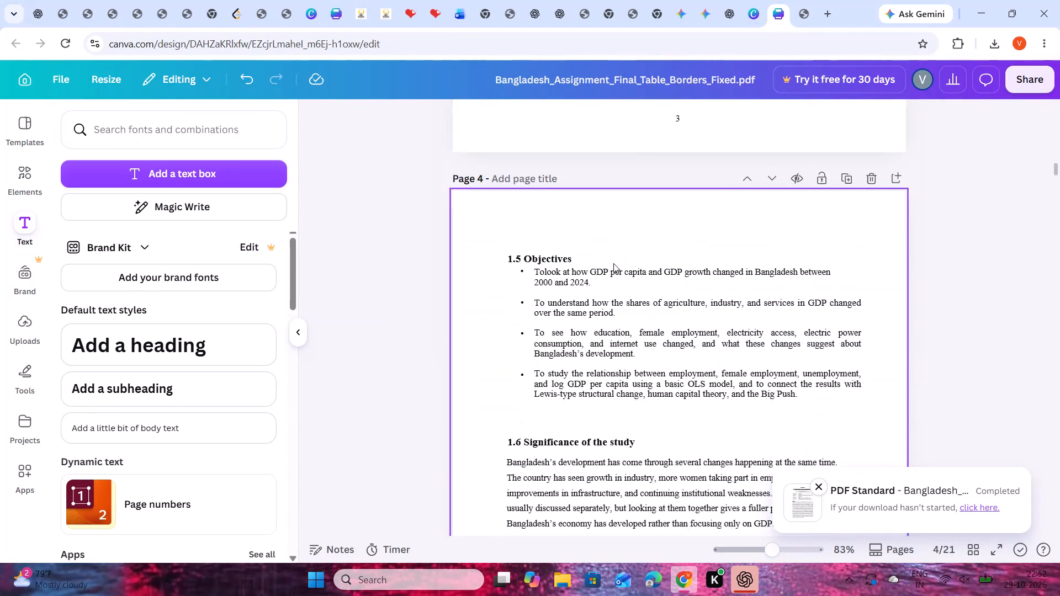
{"action": "scroll", "coordinate": [553, 199], "scroll_direction": "up", "scroll_amount": 1}
{"action": "left_click_drag", "start_coordinate": [526, 317], "coordinate": [532, 310]}
{"action": "left_click", "coordinate": [978, 343]}
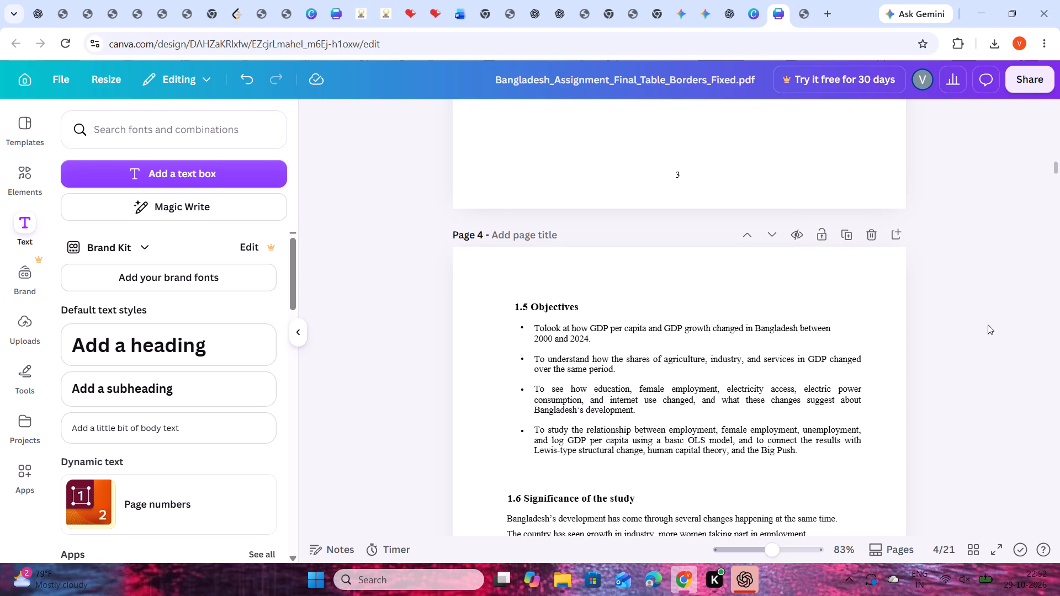
Check the headings and text layout on the pages from 1.5 Objectives through 3.4 Regression model.
{"action": "scroll", "coordinate": [981, 339], "scroll_direction": "down", "scroll_amount": 10}
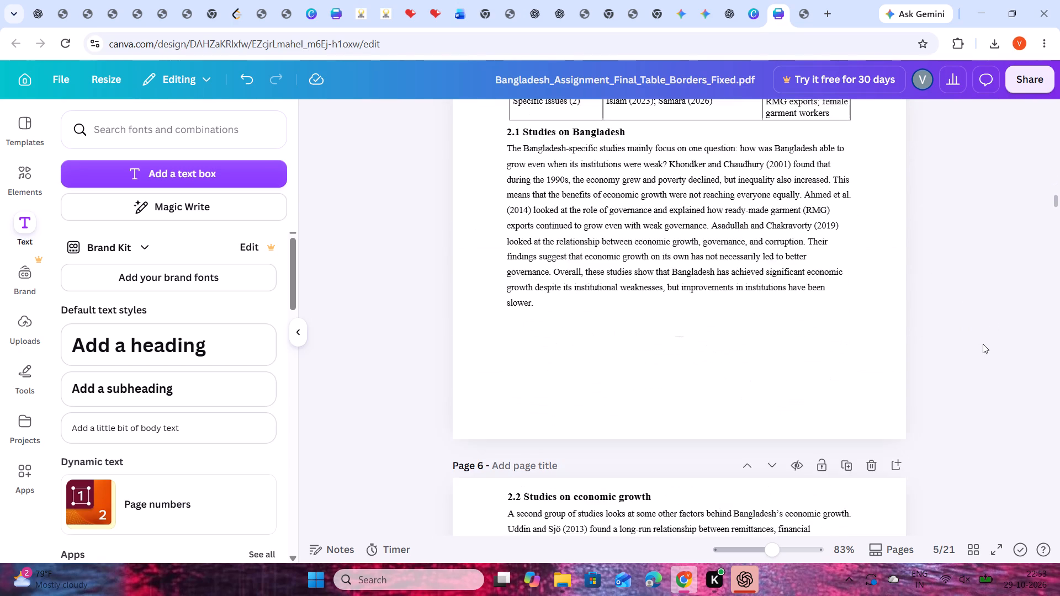
{"action": "scroll", "coordinate": [983, 344], "scroll_direction": "up", "scroll_amount": 3}
{"action": "scroll", "coordinate": [960, 363], "scroll_direction": "down", "scroll_amount": 3}
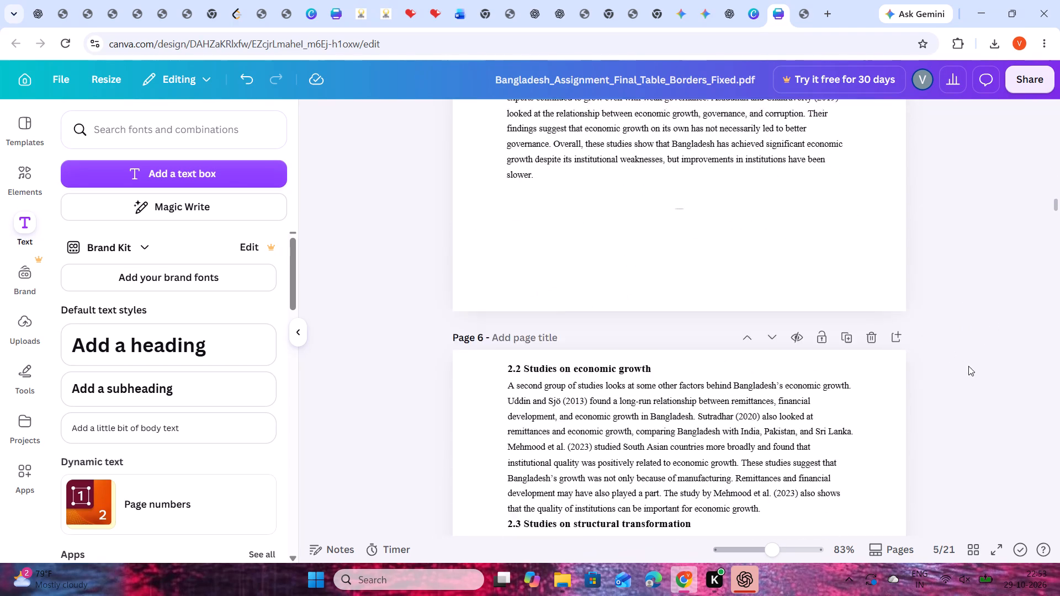
{"action": "scroll", "coordinate": [968, 366], "scroll_direction": "down", "scroll_amount": 13}
{"action": "scroll", "coordinate": [999, 326], "scroll_direction": "down", "scroll_amount": 6}
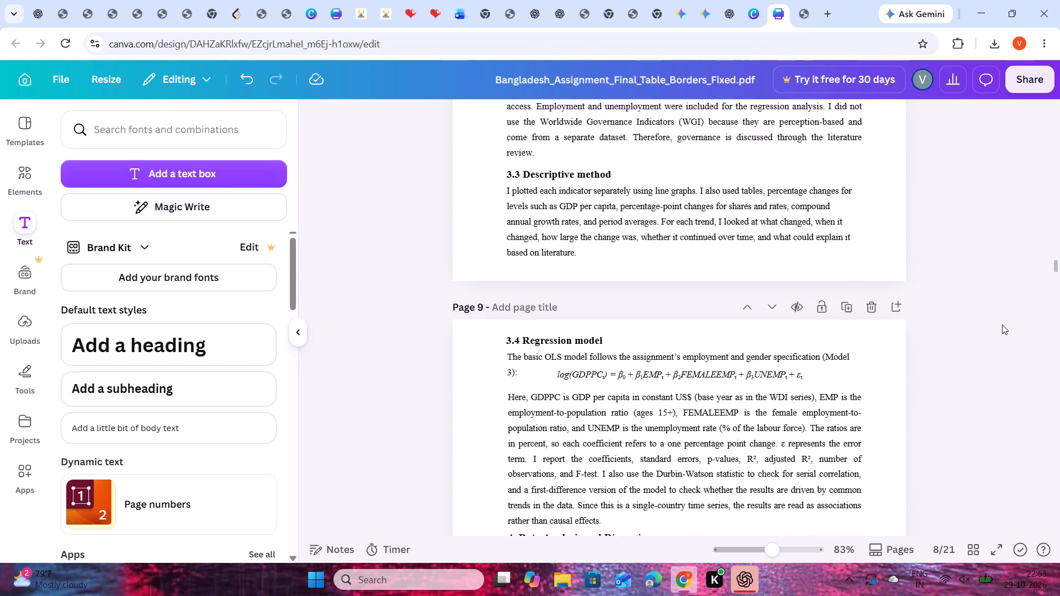
Change the beginning of the design title, before "Assignment", to "Term_Paper_".
{"action": "left_click", "coordinate": [705, 81]}
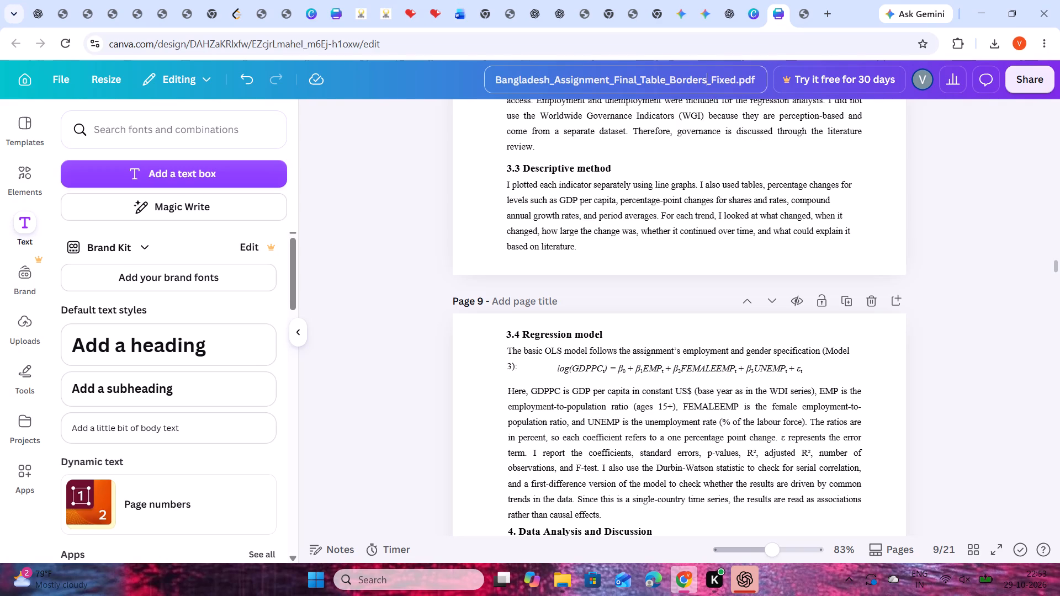
{"action": "left_click", "coordinate": [736, 82]}
{"action": "left_click", "coordinate": [552, 84]}
{"action": "key", "text": "BackSpace"}
{"action": "key", "text": "BackSpace"}
{"action": "key", "text": "BackSpace"}
{"action": "key", "text": "BackSpace"}
{"action": "key", "text": "BackSpace"}
{"action": "key", "text": "BackSpace"}
{"action": "key", "text": "BackSpace"}
{"action": "key", "text": "BackSpace"}
{"action": "key", "text": "BackSpace"}
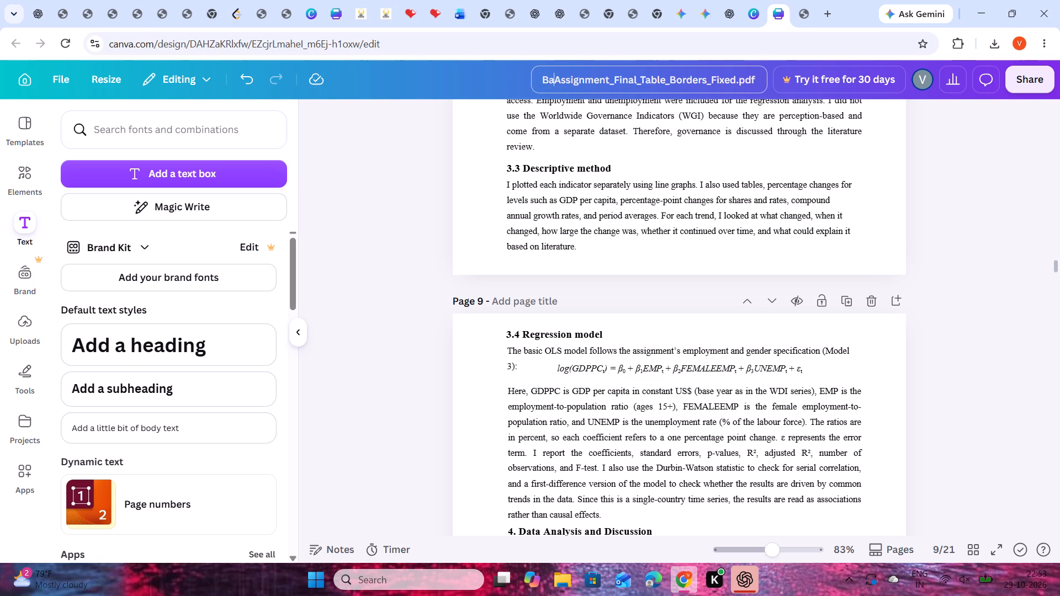
{"action": "key", "text": "BackSpace"}
{"action": "key", "text": "BackSpace"}
{"action": "type", "text": "Term"}
{"action": "key", "text": "shift+underscore"}
{"action": "type", "text": "Pape"}
{"action": "type", "text": "r_"}
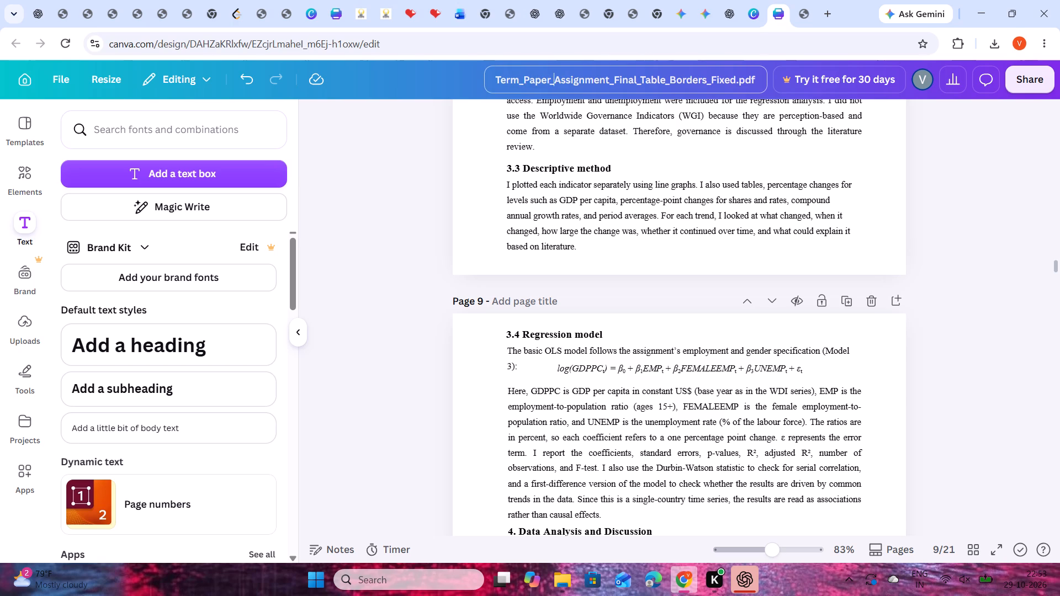
Delete the "Table_Borders_Fixed" wording before .pdf in the design title.
{"action": "left_click", "coordinate": [737, 87]}
{"action": "key", "text": "BackSpace"}
{"action": "key", "text": "BackSpace"}
{"action": "key", "text": "BackSpace"}
{"action": "key", "text": "BackSpace"}
{"action": "key", "text": "BackSpace"}
{"action": "key", "text": "BackSpace"}
{"action": "key", "text": "BackSpace"}
{"action": "key", "text": "BackSpace"}
{"action": "key", "text": "BackSpace"}
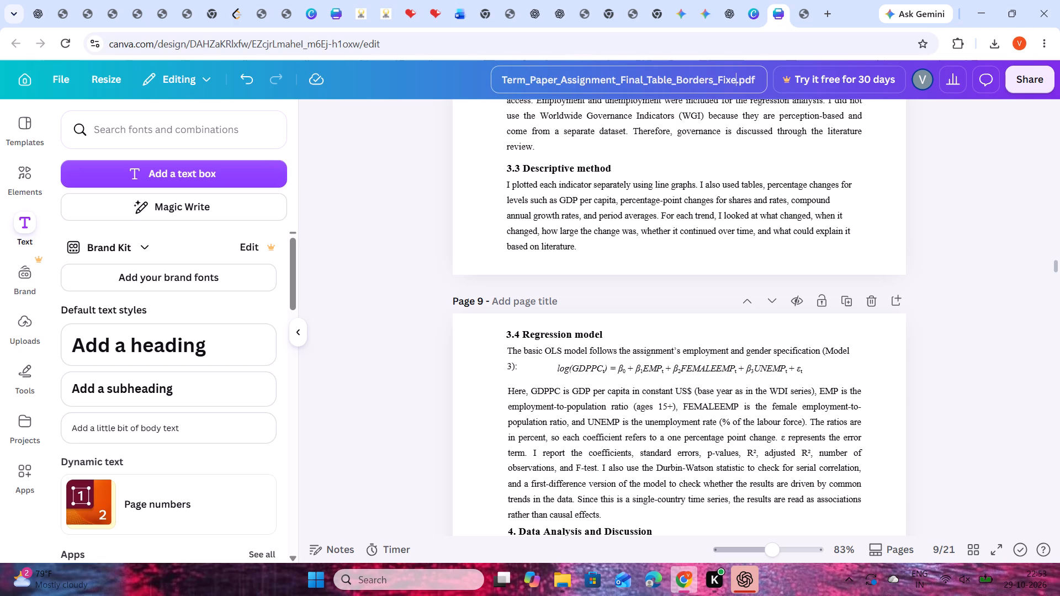
{"action": "key", "text": "BackSpace"}
{"action": "key", "text": "BackSpace"}
{"action": "key", "text": "BackSpace"}
{"action": "key", "text": "BackSpace"}
{"action": "key", "text": "BackSpace"}
{"action": "key", "text": "BackSpace"}
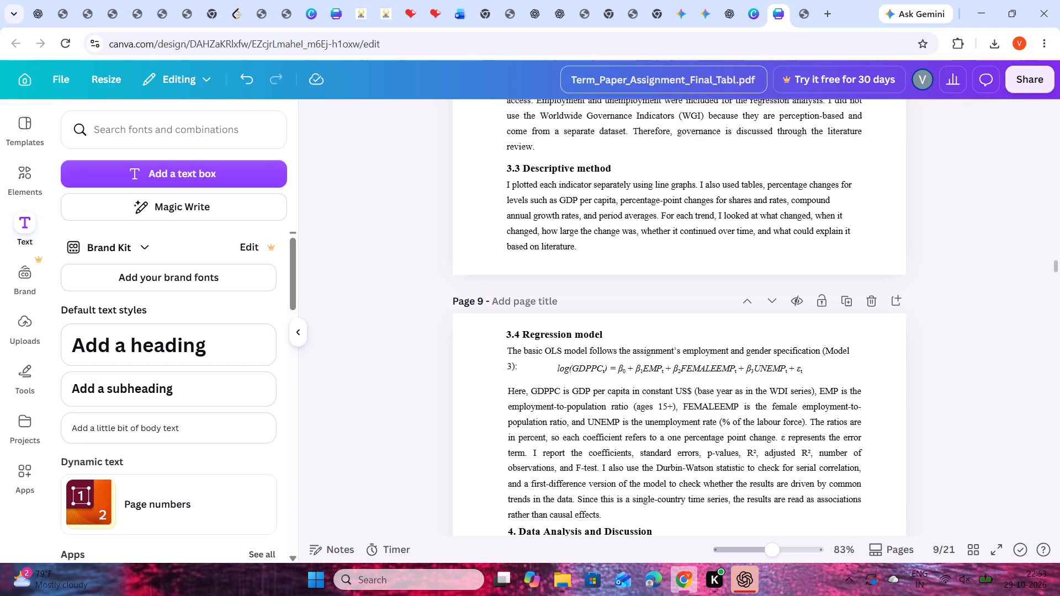
{"action": "key", "text": "BackSpace"}
{"action": "key", "text": "BackSpace"}
{"action": "key", "text": "BackSpace"}
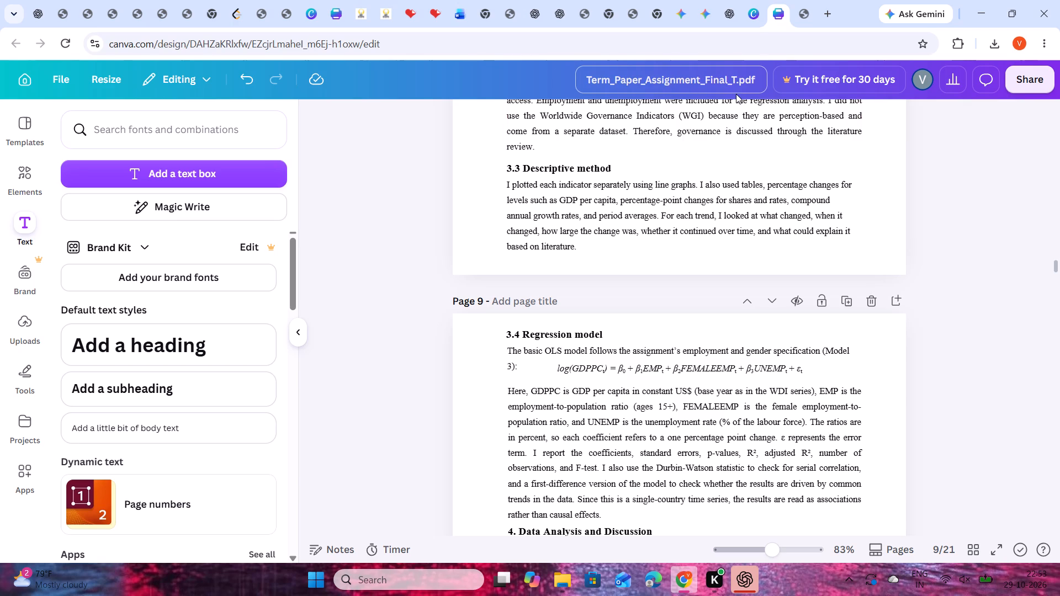
Remove the "_Final_T" ending before .pdf so the design title reads "Term_Paper_Assignment.pdf".
{"action": "key", "text": "BackSpace"}
{"action": "key", "text": "BackSpace"}
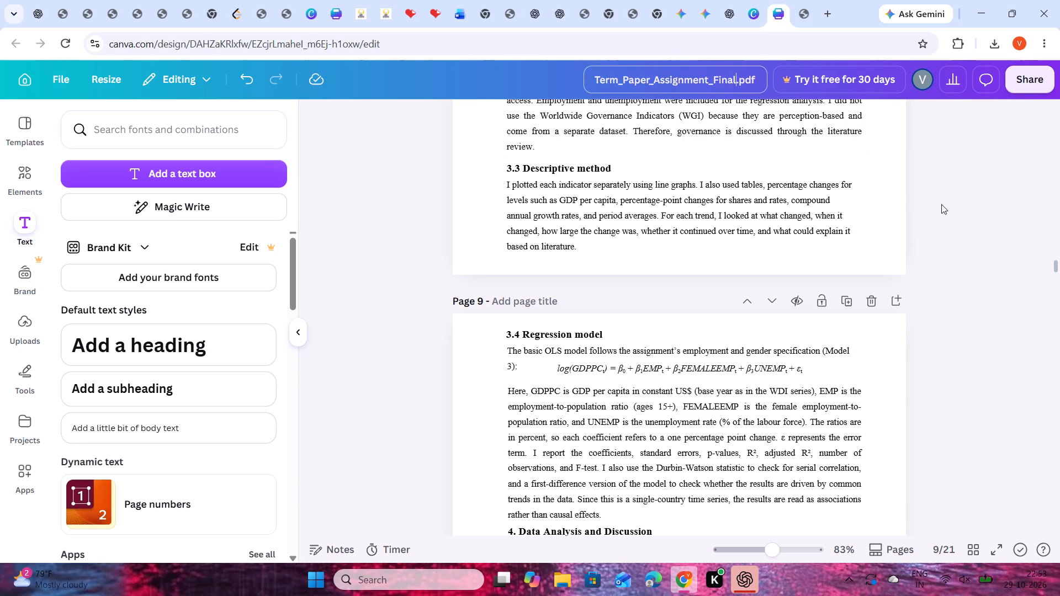
{"action": "key", "text": "BackSpace"}
{"action": "key", "text": "BackSpace"}
{"action": "key", "text": "BackSpace"}
{"action": "key", "text": "BackSpace"}
{"action": "key", "text": "BackSpace"}
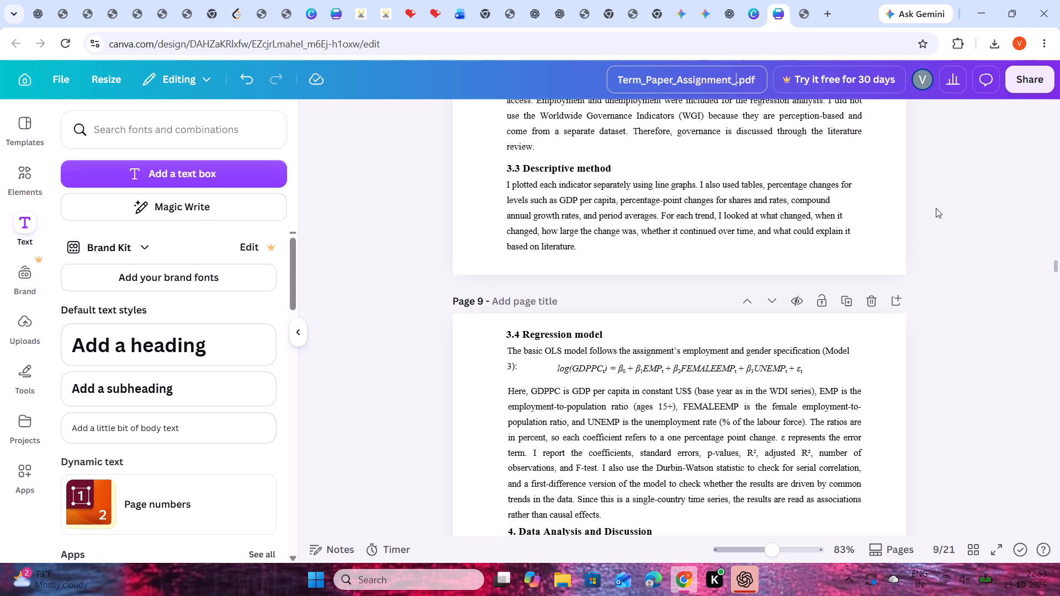
{"action": "key", "text": "BackSpace"}
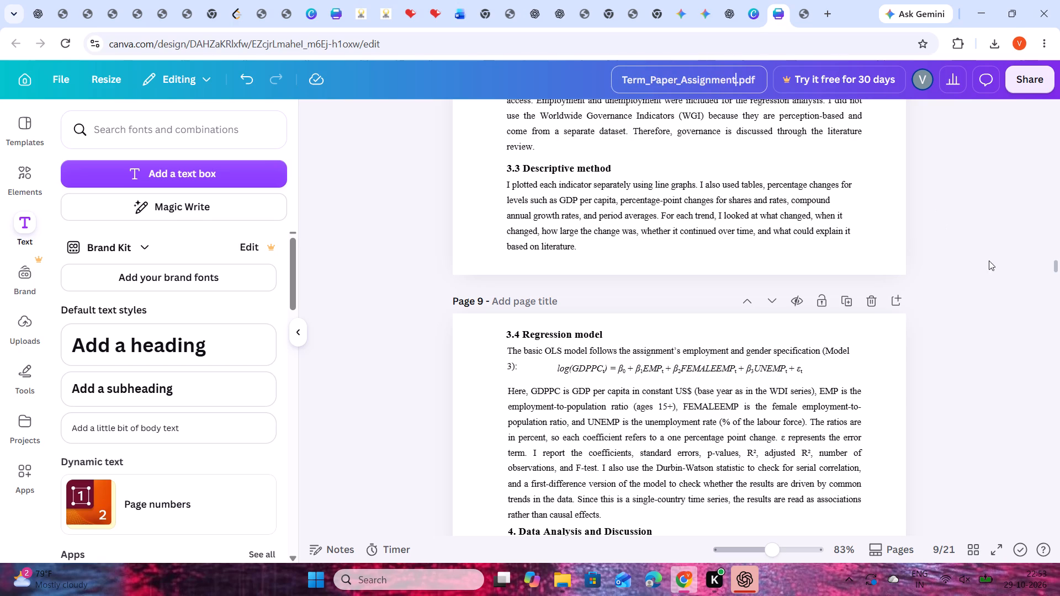
{"action": "key", "text": "Return"}
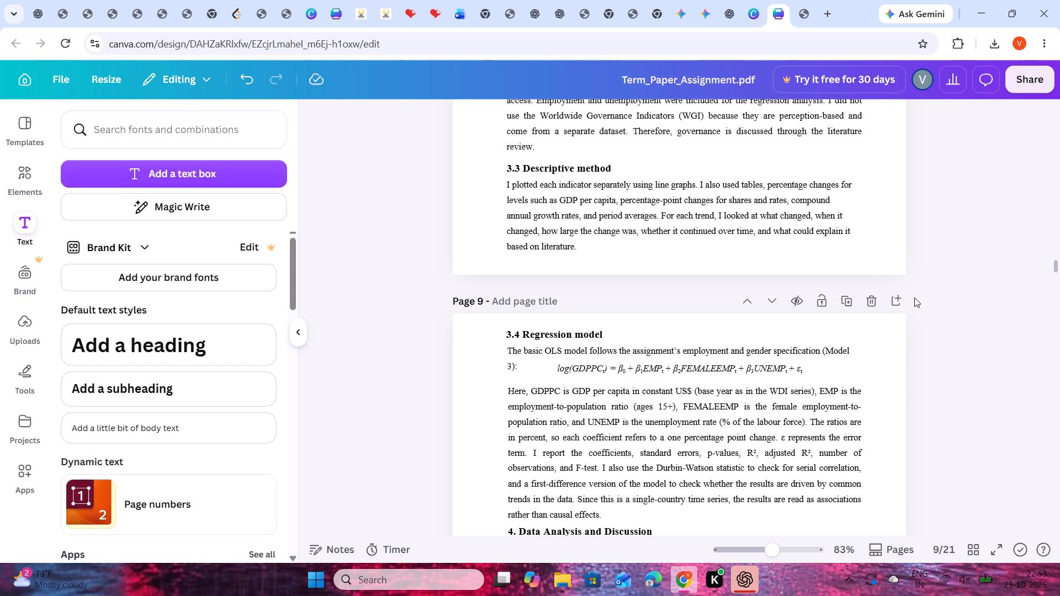
Download all pages of the design as a PDF with the Digital preset.
{"action": "scroll", "coordinate": [932, 301], "scroll_direction": "up", "scroll_amount": 2}
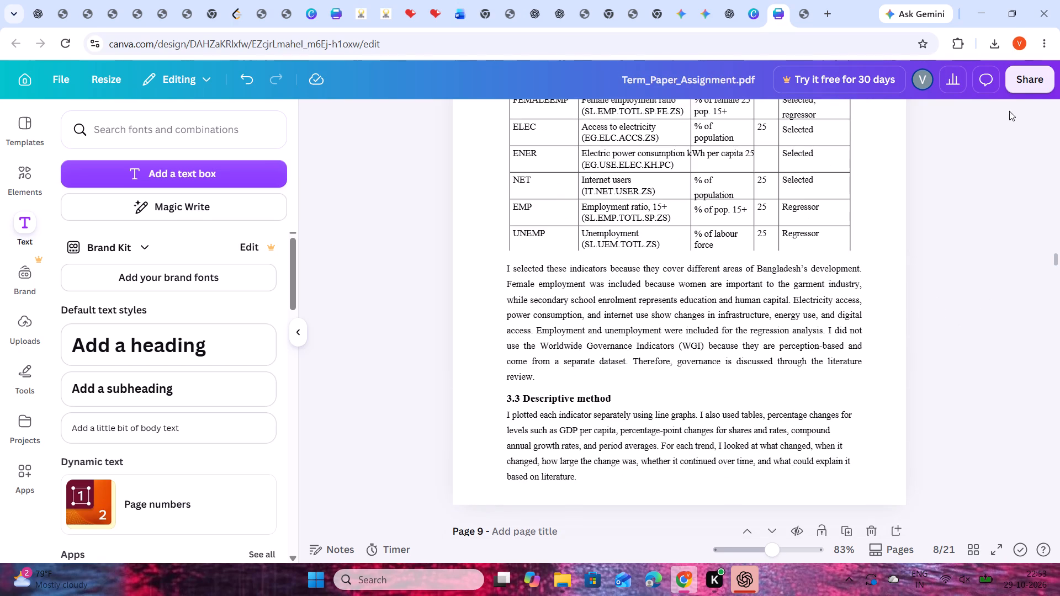
{"action": "left_click", "coordinate": [1020, 78]}
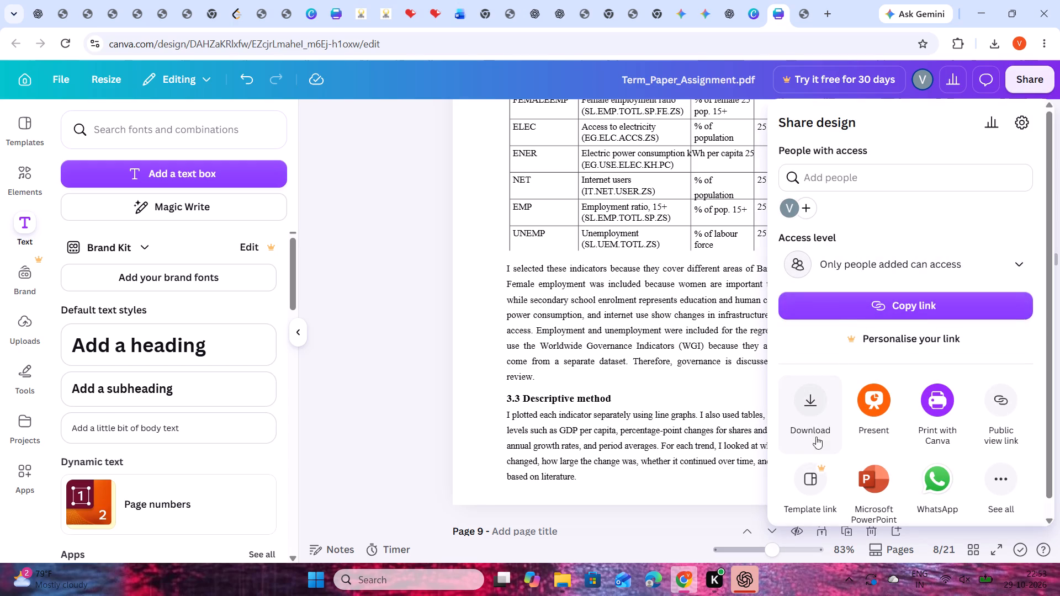
{"action": "left_click", "coordinate": [809, 402]}
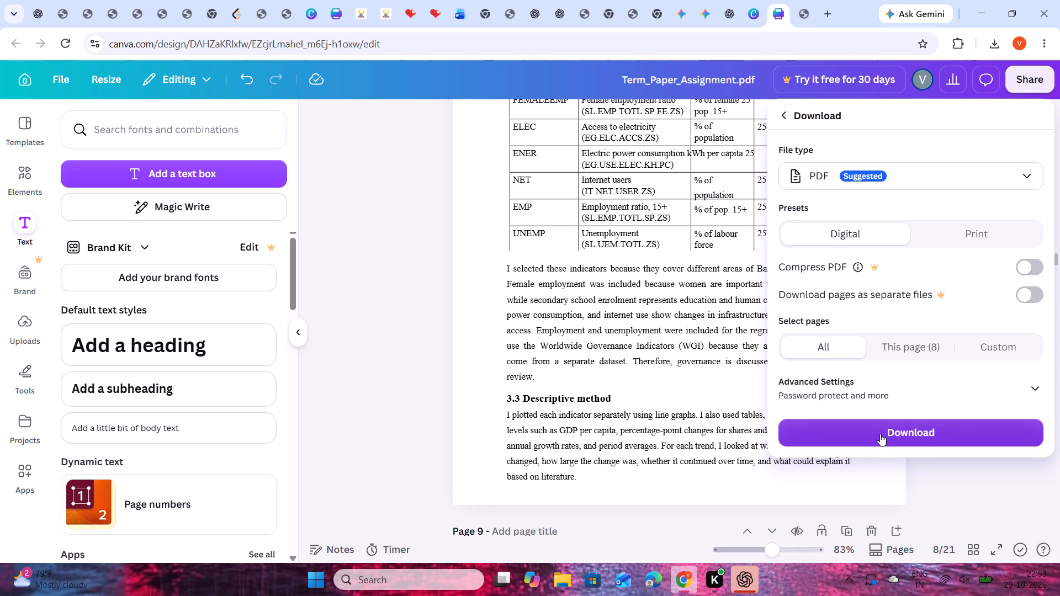
{"action": "left_click", "coordinate": [880, 434]}
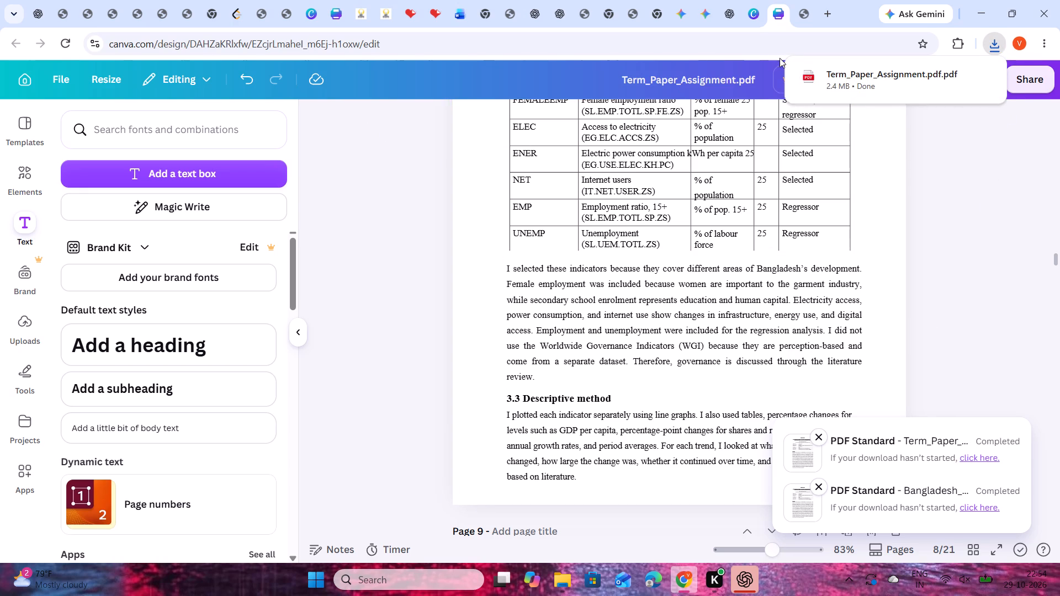
Open a new blank browser tab.
{"action": "left_click", "coordinate": [828, 10]}
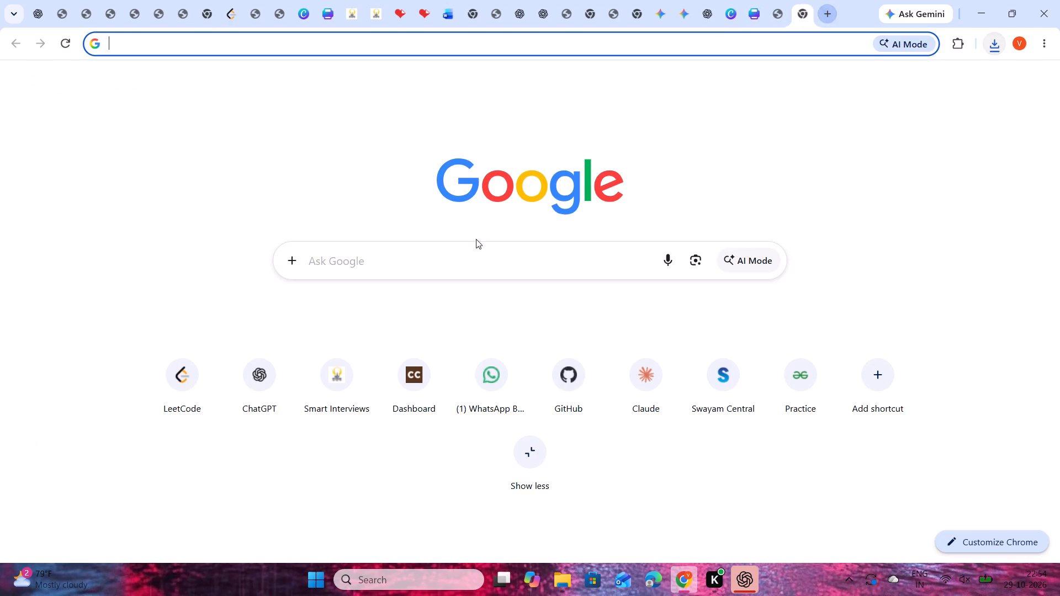
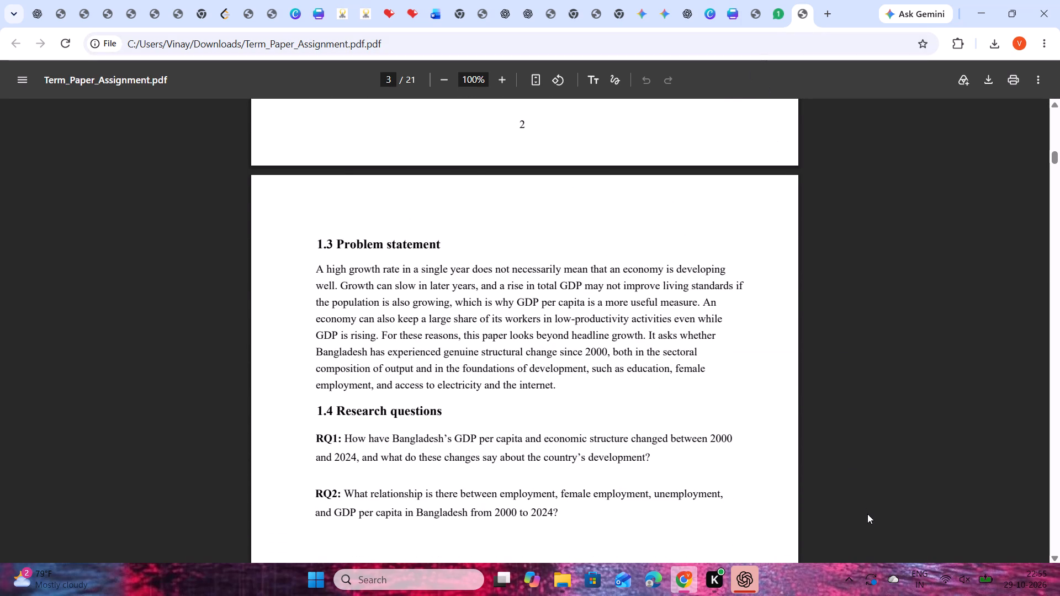
Check the page 3 layout of the downloaded term paper PDF, from 1.3 Problem statement through 1.4 Research questions.
{"action": "scroll", "coordinate": [861, 505], "scroll_direction": "down", "scroll_amount": 1}
{"action": "left_click", "coordinate": [434, 81]}
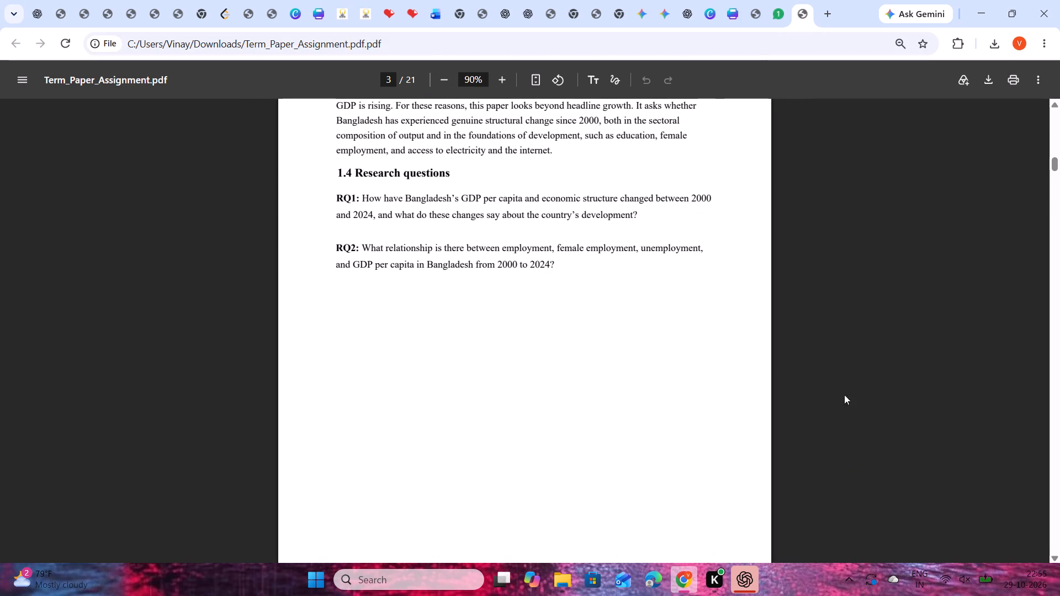
Review the layout of the exported Term_Paper_Assignment PDF from 1.4 Research questions through 2.5 Research gap.
{"action": "scroll", "coordinate": [884, 401], "scroll_direction": "up", "scroll_amount": 2}
{"action": "scroll", "coordinate": [897, 389], "scroll_direction": "down", "scroll_amount": 6}
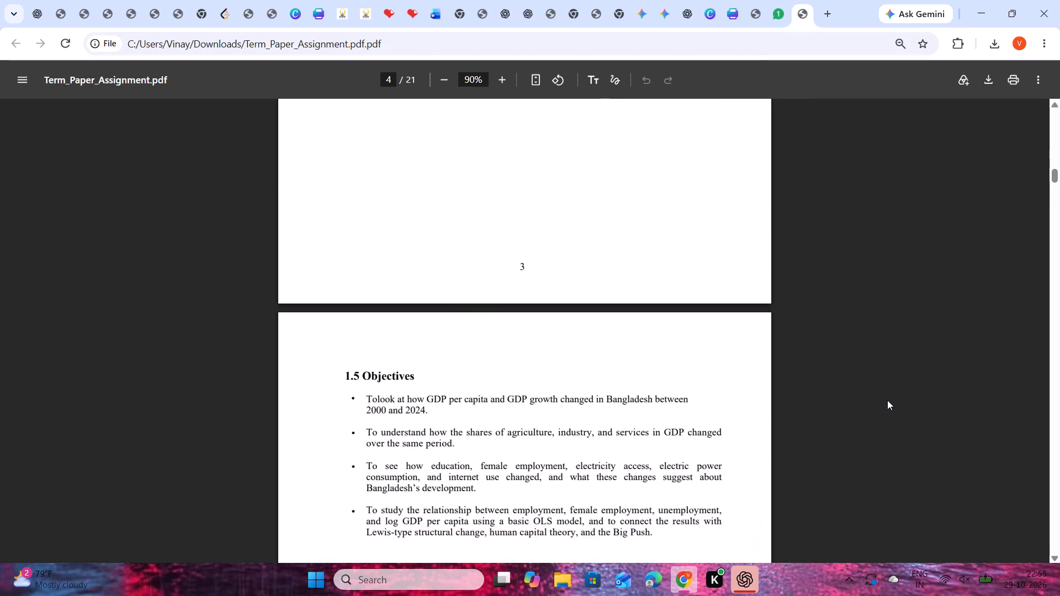
{"action": "scroll", "coordinate": [887, 400], "scroll_direction": "down", "scroll_amount": 3}
{"action": "scroll", "coordinate": [884, 402], "scroll_direction": "up", "scroll_amount": 2}
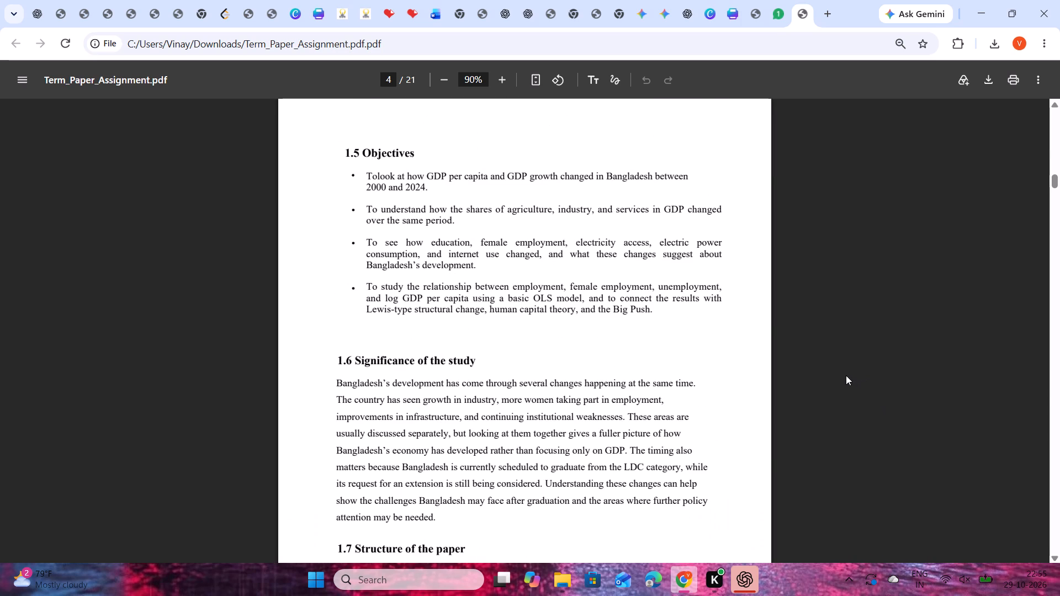
{"action": "scroll", "coordinate": [846, 374], "scroll_direction": "down", "scroll_amount": 2}
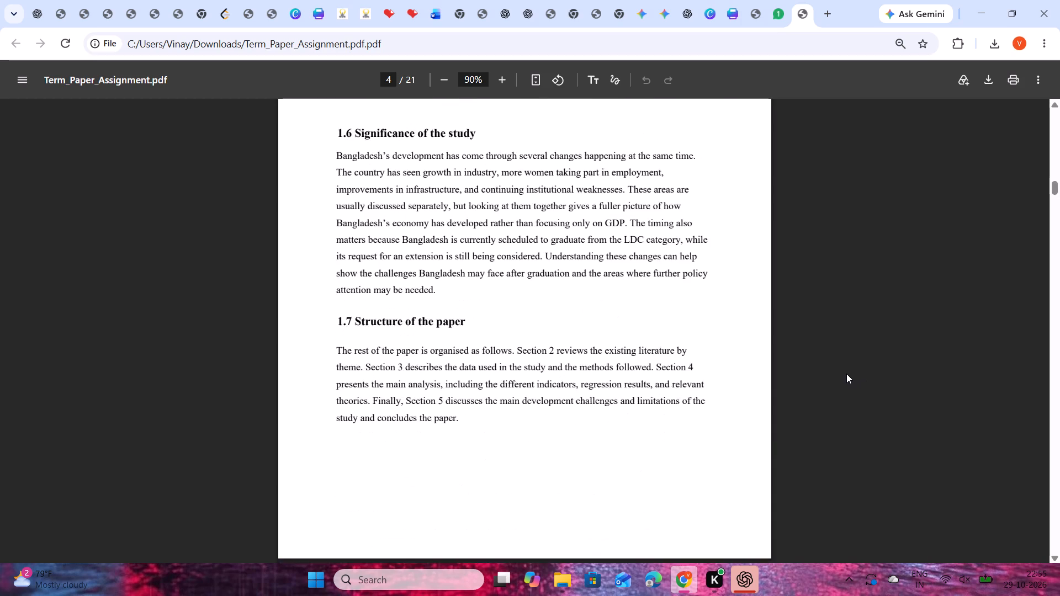
{"action": "scroll", "coordinate": [846, 374], "scroll_direction": "down", "scroll_amount": 5}
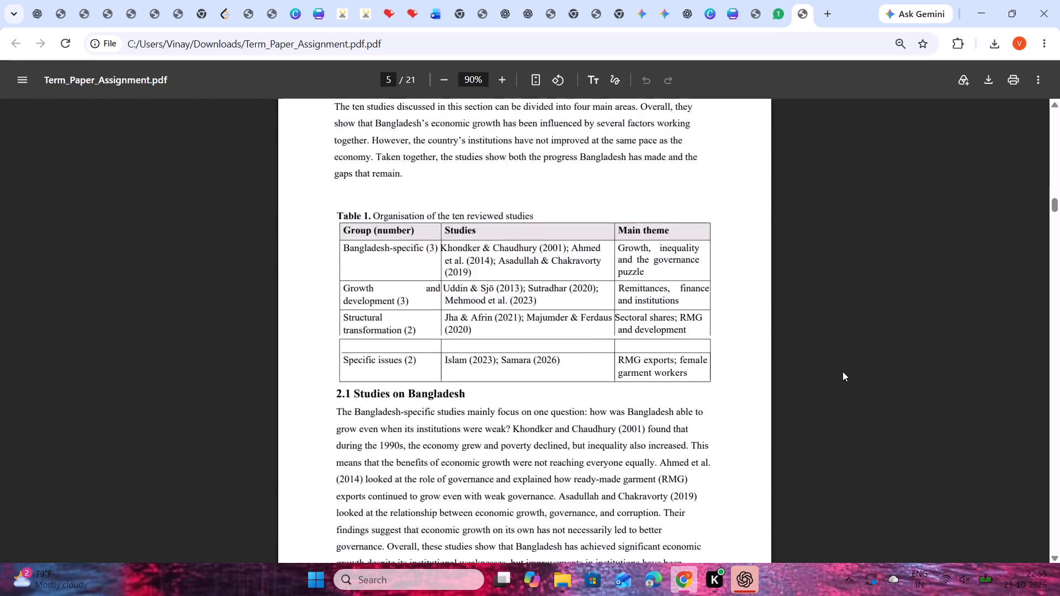
{"action": "scroll", "coordinate": [842, 371], "scroll_direction": "down", "scroll_amount": 5}
{"action": "scroll", "coordinate": [842, 371], "scroll_direction": "up", "scroll_amount": 1}
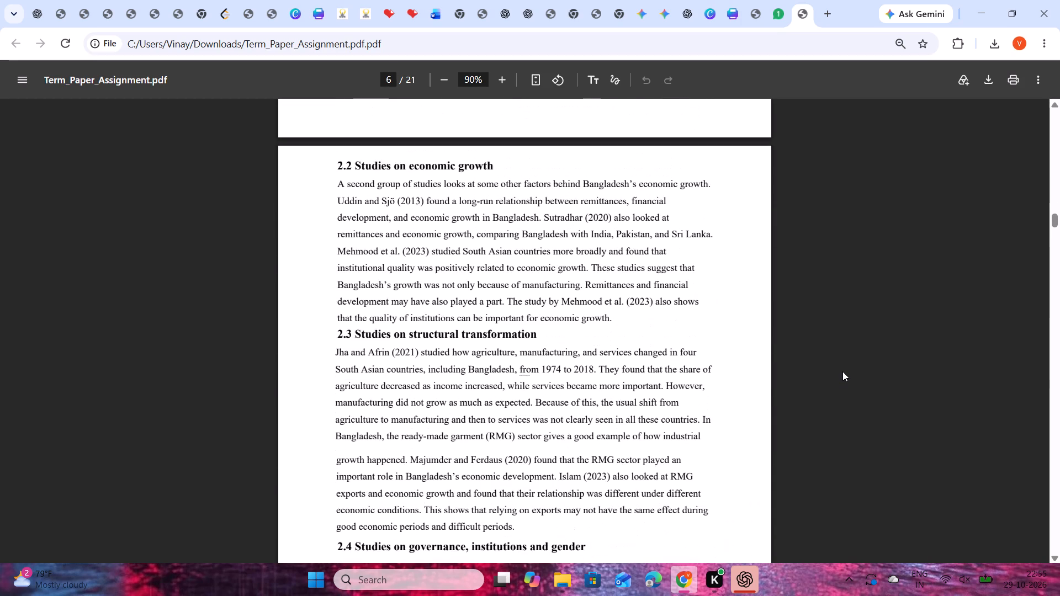
{"action": "scroll", "coordinate": [842, 371], "scroll_direction": "up", "scroll_amount": 1}
{"action": "scroll", "coordinate": [842, 371], "scroll_direction": "down", "scroll_amount": 2}
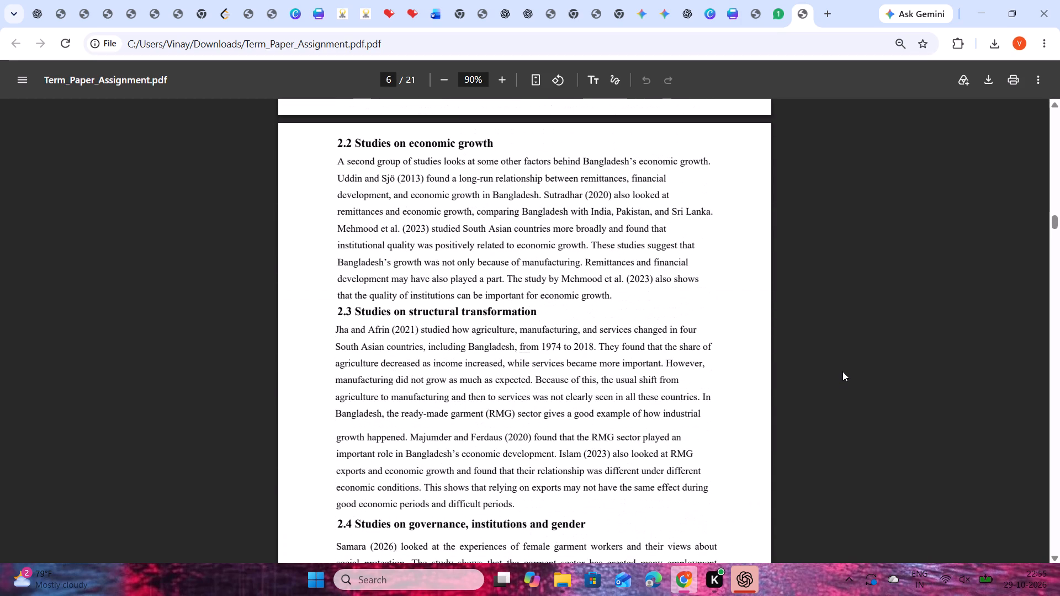
{"action": "scroll", "coordinate": [842, 371], "scroll_direction": "down", "scroll_amount": 1}
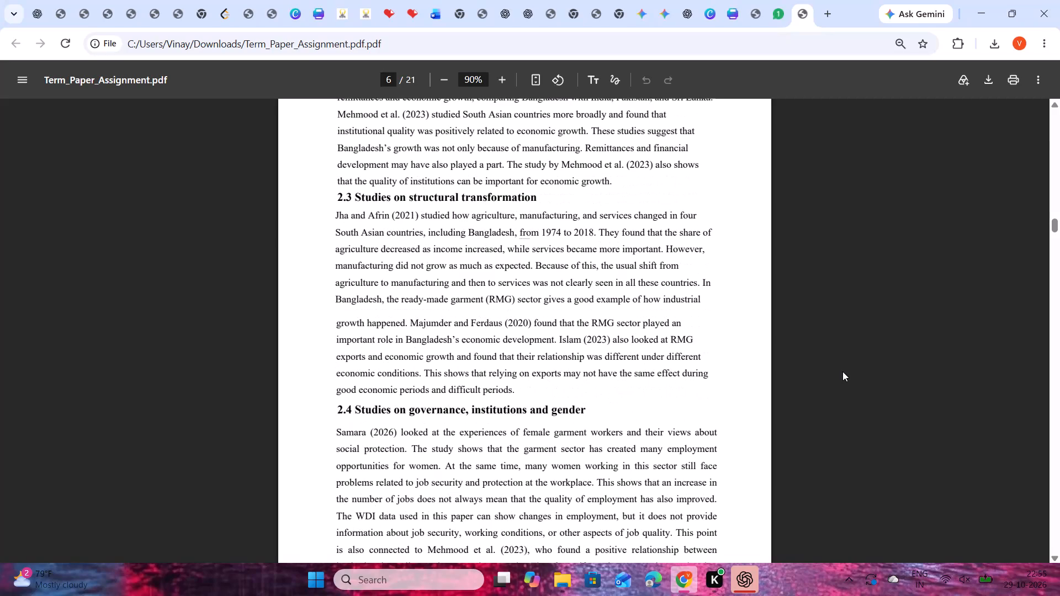
{"action": "scroll", "coordinate": [842, 371], "scroll_direction": "down", "scroll_amount": 2}
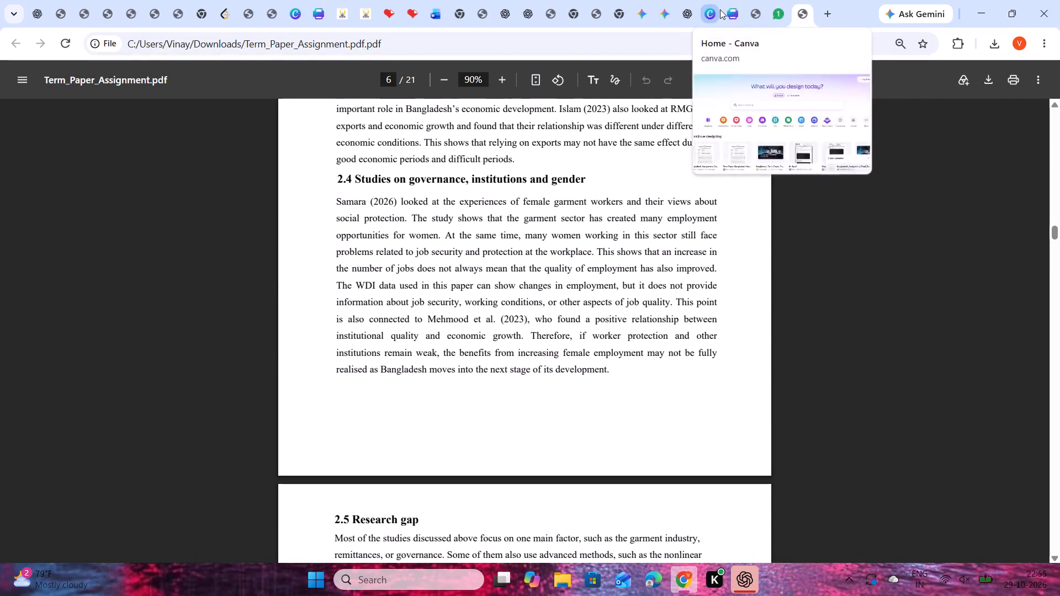
Return to the Canva design and move the section 2.4 paragraph and its heading on page 6 down, leaving a gap between them.
{"action": "left_click", "coordinate": [730, 13]}
{"action": "scroll", "coordinate": [937, 335], "scroll_direction": "down", "scroll_amount": 3}
{"action": "scroll", "coordinate": [934, 336], "scroll_direction": "up", "scroll_amount": 7}
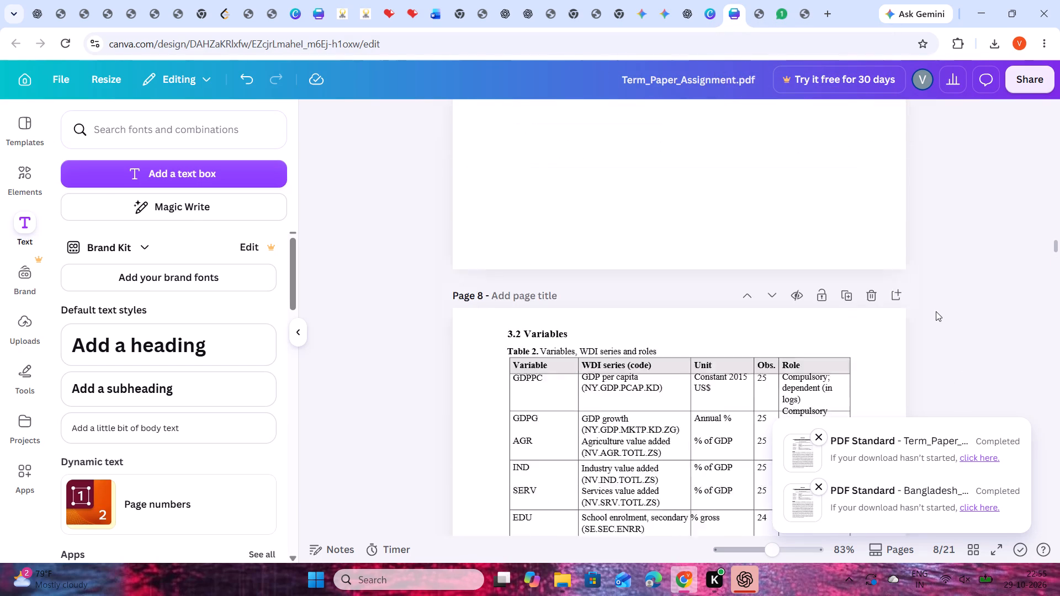
{"action": "scroll", "coordinate": [936, 311], "scroll_direction": "up", "scroll_amount": 13}
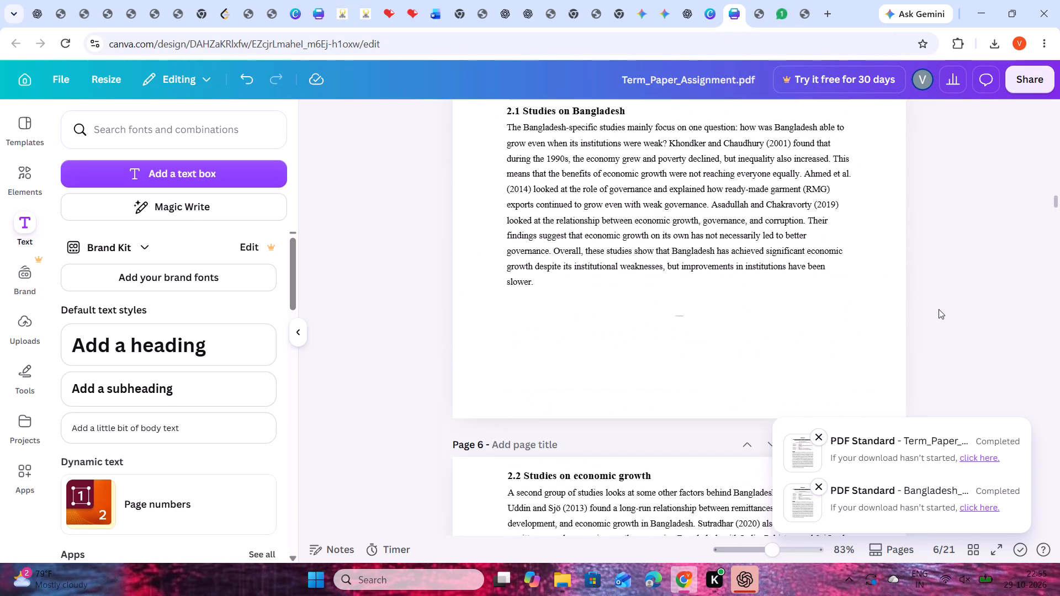
{"action": "scroll", "coordinate": [939, 309], "scroll_direction": "down", "scroll_amount": 5}
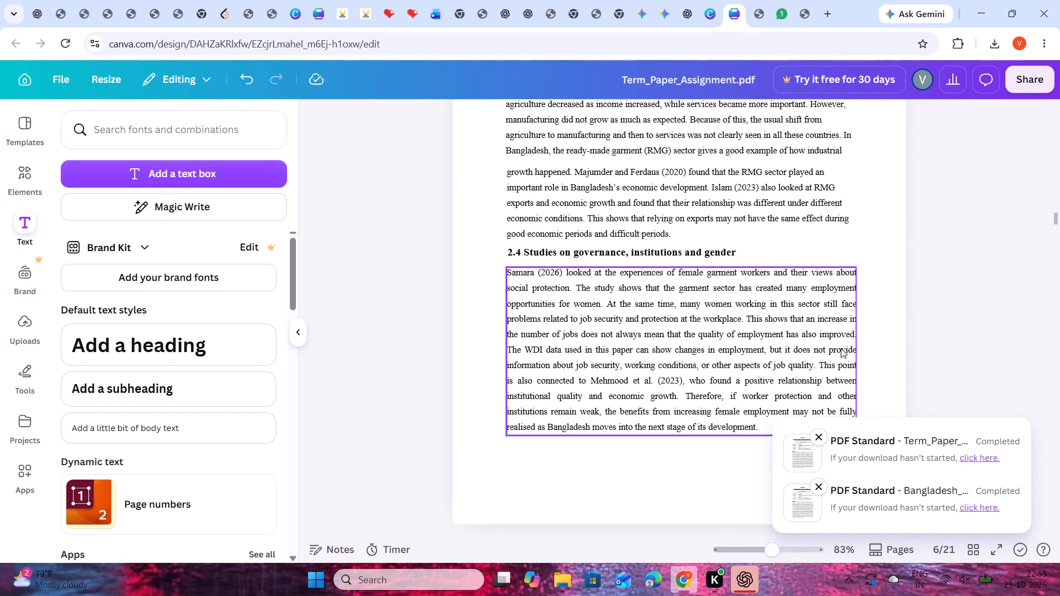
{"action": "scroll", "coordinate": [869, 346], "scroll_direction": "down", "scroll_amount": 1}
{"action": "left_click", "coordinate": [1004, 350]}
{"action": "left_click_drag", "start_coordinate": [721, 270], "coordinate": [717, 312]}
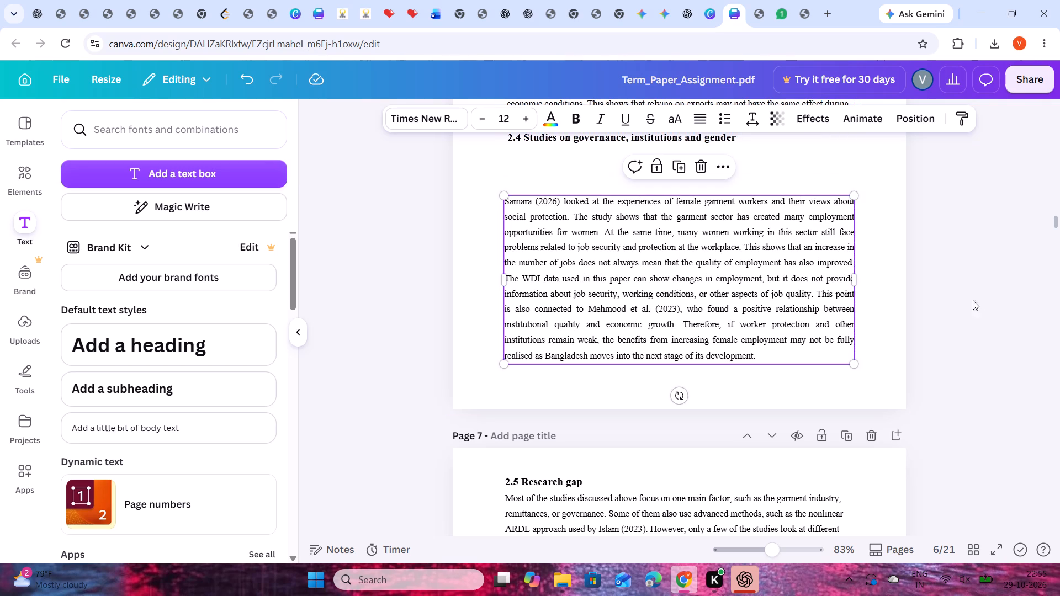
{"action": "left_click", "coordinate": [979, 298]}
{"action": "scroll", "coordinate": [979, 298], "scroll_direction": "up", "scroll_amount": 1}
{"action": "left_click_drag", "start_coordinate": [632, 254], "coordinate": [630, 292]}
{"action": "left_click", "coordinate": [934, 293]}
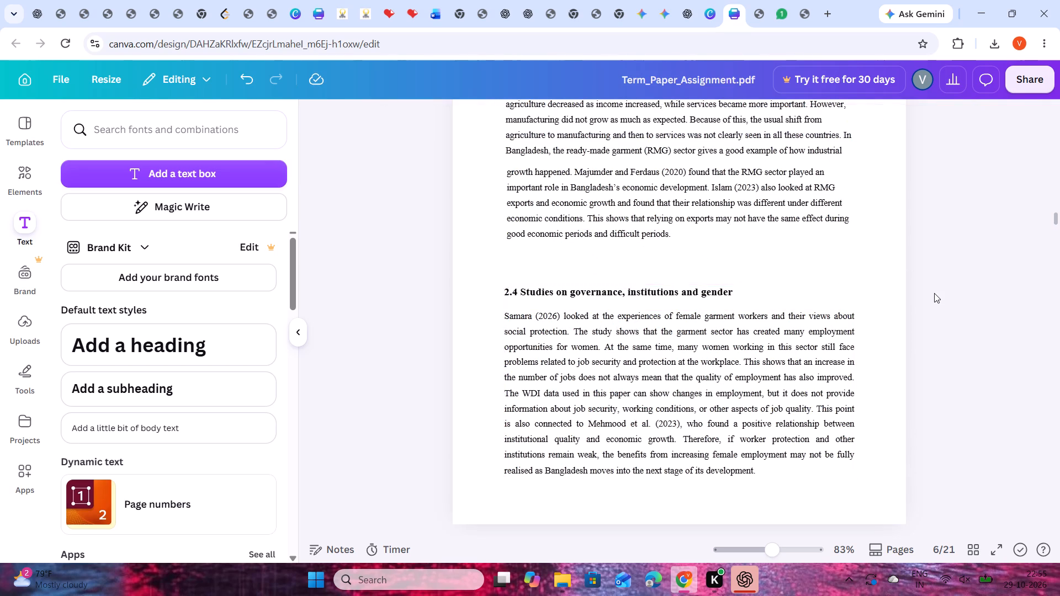
Move both section 2.3 text blocks and the "2.3 Studies on structural transformation" heading down, closer to section 2.4.
{"action": "scroll", "coordinate": [934, 293], "scroll_direction": "up", "scroll_amount": 1}
{"action": "left_click_drag", "start_coordinate": [688, 315], "coordinate": [686, 344]}
{"action": "left_click", "coordinate": [942, 322]}
{"action": "left_click_drag", "start_coordinate": [711, 246], "coordinate": [711, 274]}
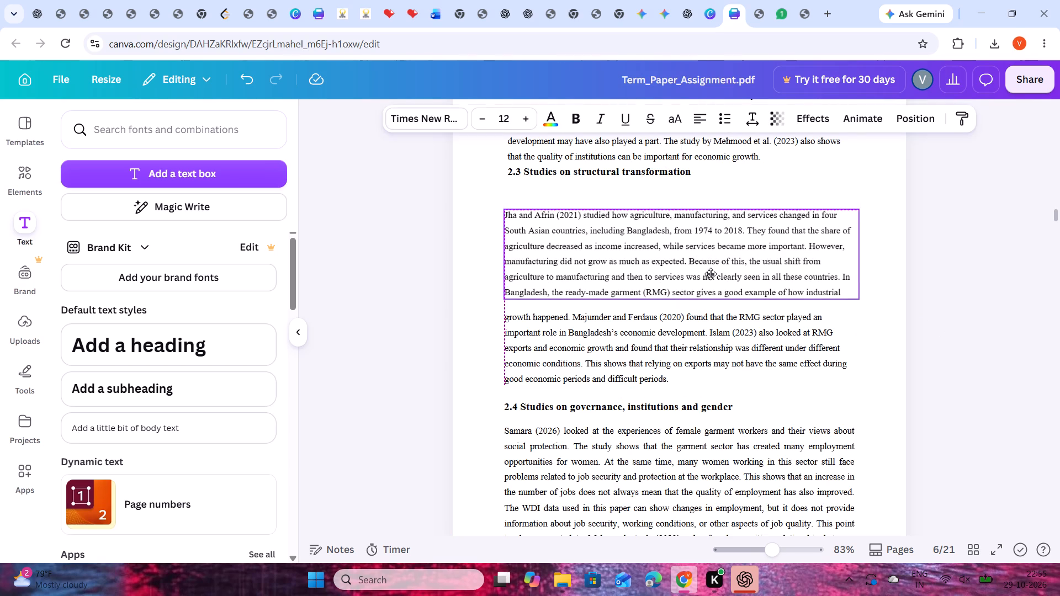
{"action": "left_click_drag", "start_coordinate": [711, 274], "coordinate": [711, 282]}
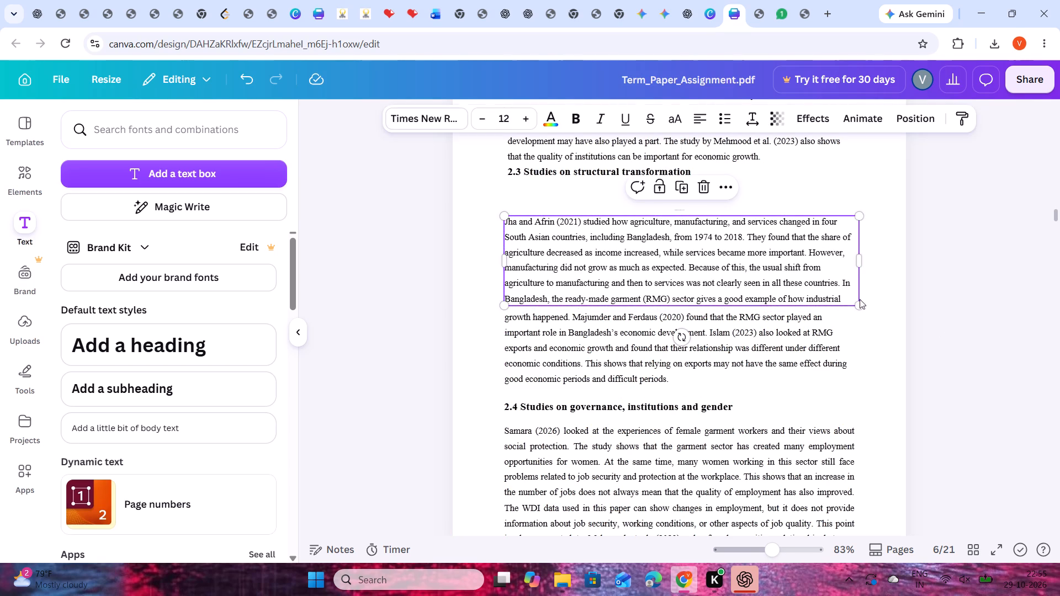
{"action": "left_click", "coordinate": [967, 297]}
{"action": "scroll", "coordinate": [923, 303], "scroll_direction": "up", "scroll_amount": 1}
{"action": "left_click_drag", "start_coordinate": [603, 286], "coordinate": [597, 323]}
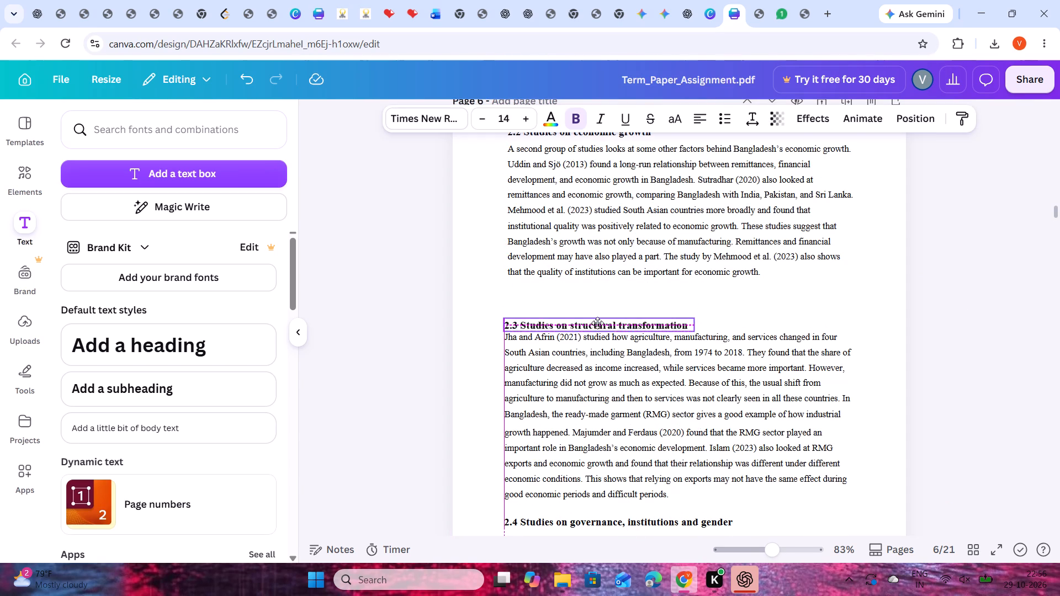
{"action": "left_click_drag", "start_coordinate": [597, 323], "coordinate": [598, 316]}
{"action": "left_click", "coordinate": [946, 321]}
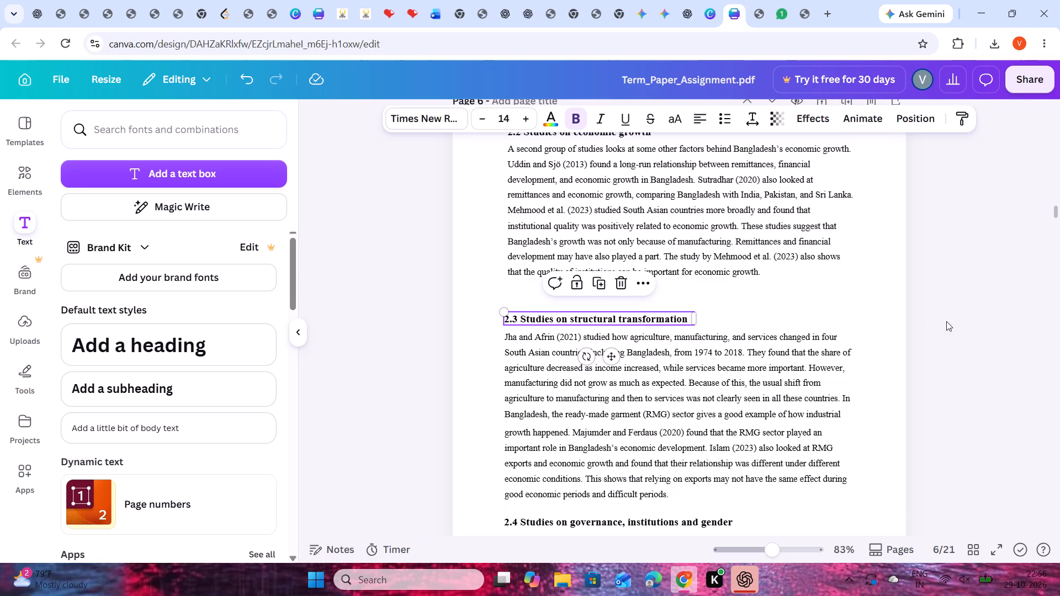
Move the section 2.2 paragraph and the "2.2 Studies on economic growth" heading down on page 6, spacing them evenly above section 2.3.
{"action": "left_click_drag", "start_coordinate": [692, 240], "coordinate": [689, 272]}
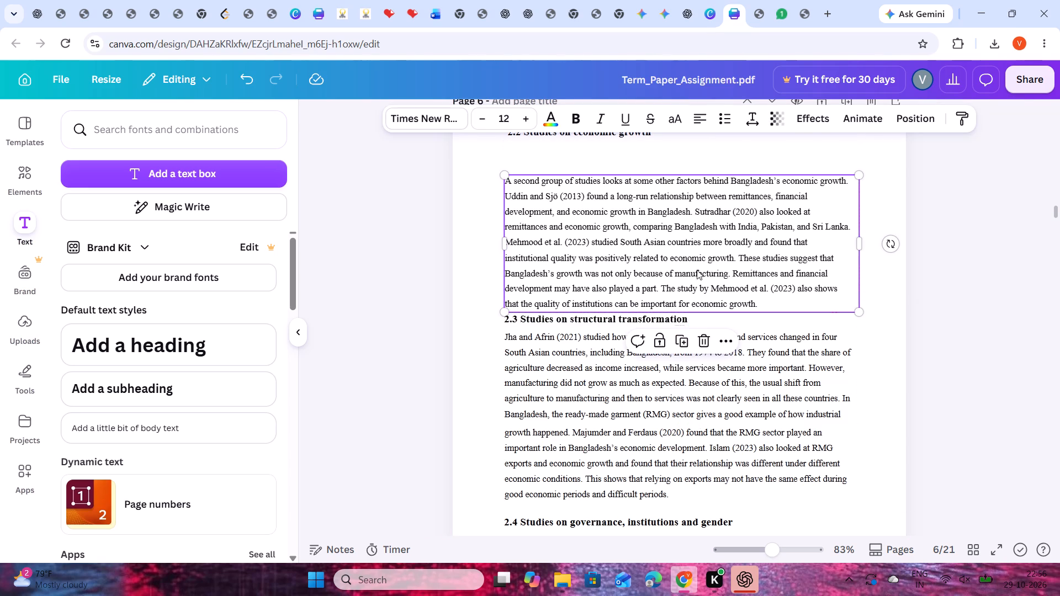
{"action": "left_click", "coordinate": [1036, 280]}
{"action": "left_click_drag", "start_coordinate": [751, 278], "coordinate": [748, 272]}
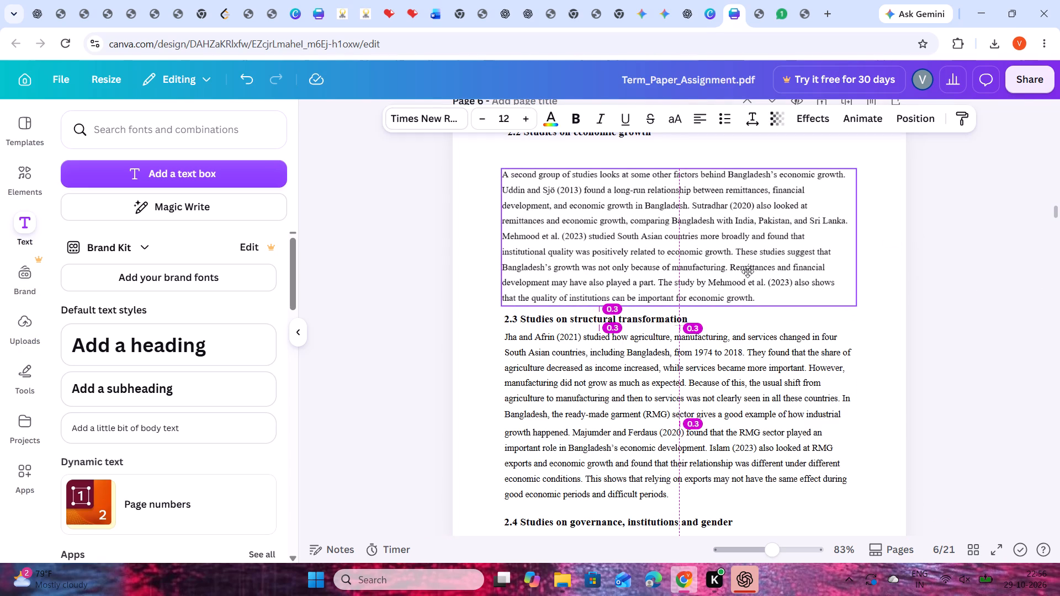
{"action": "left_click_drag", "start_coordinate": [748, 272], "coordinate": [754, 272]}
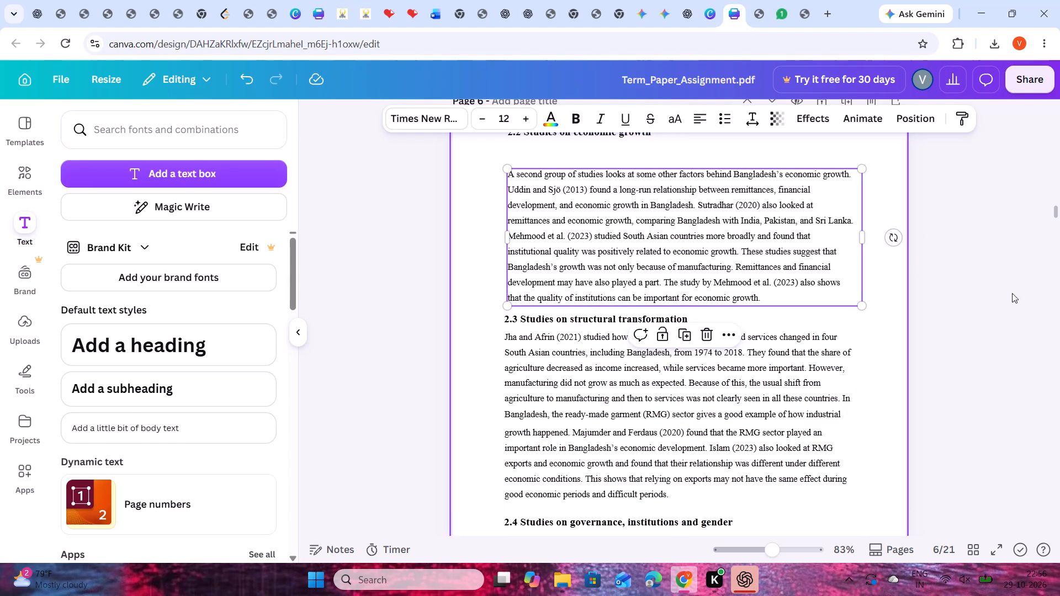
{"action": "left_click", "coordinate": [1018, 299]}
{"action": "left_click_drag", "start_coordinate": [596, 135], "coordinate": [600, 157]}
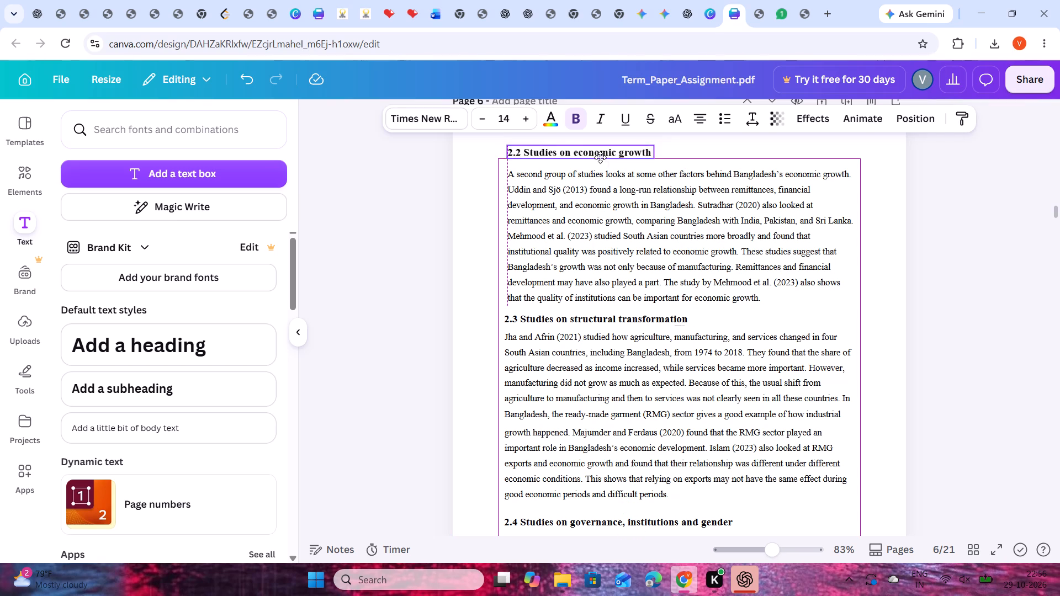
{"action": "left_click_drag", "start_coordinate": [600, 157], "coordinate": [600, 156]}
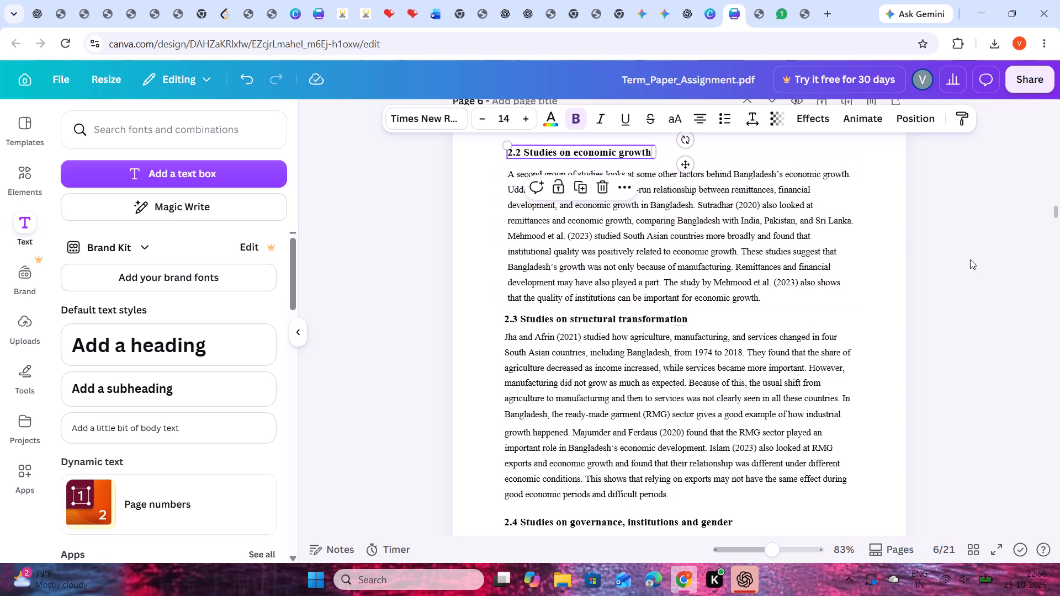
Shift the "2.3 Studies on structural transformation" heading slightly right so it lines up with the 2.2 heading.
{"action": "left_click", "coordinate": [609, 318]}
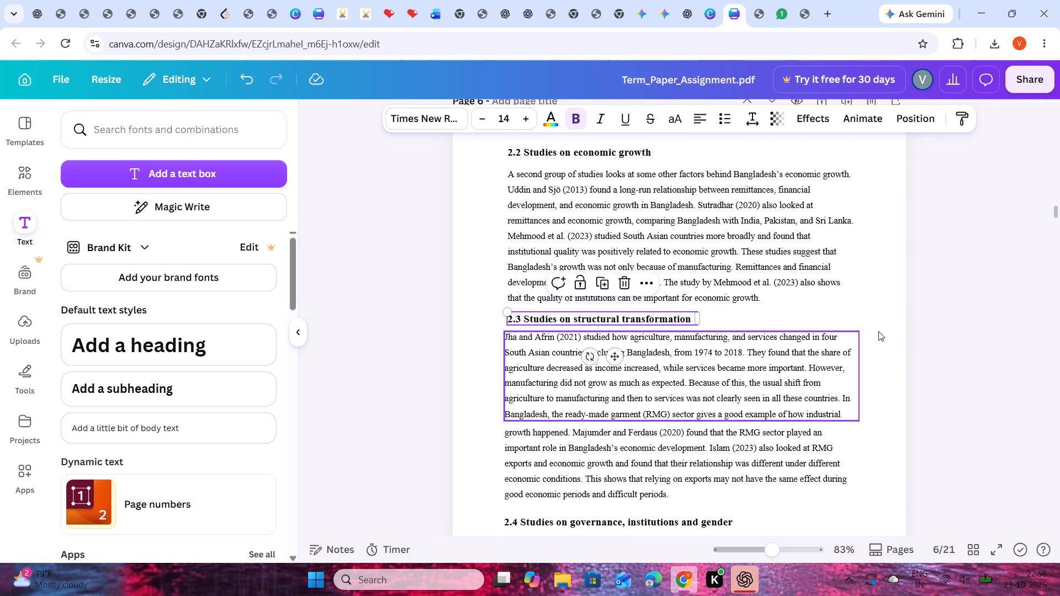
{"action": "left_click", "coordinate": [978, 320]}
{"action": "scroll", "coordinate": [957, 340], "scroll_direction": "down", "scroll_amount": 1}
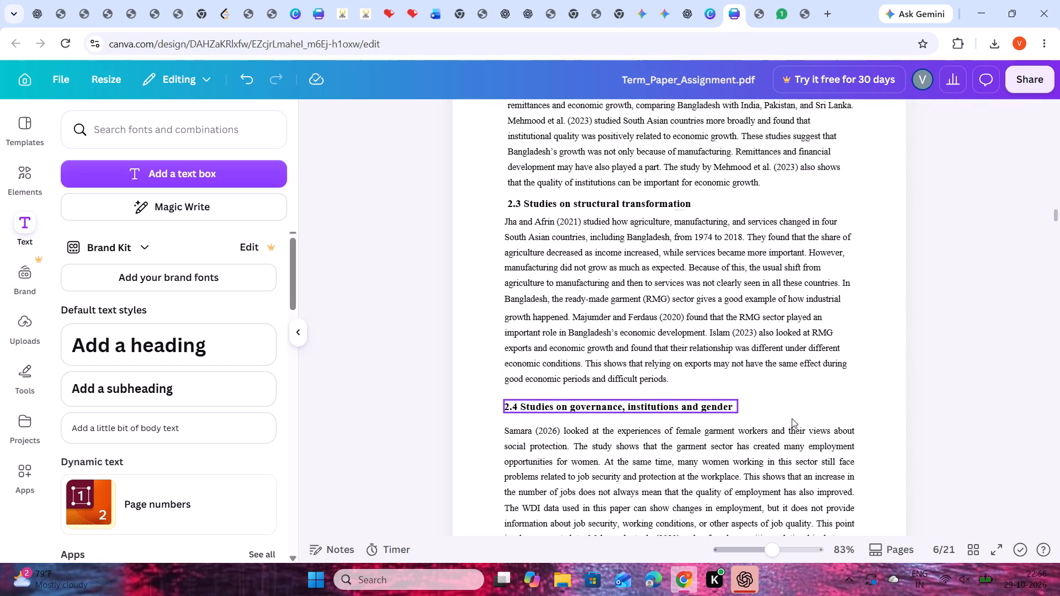
{"action": "scroll", "coordinate": [816, 417], "scroll_direction": "down", "scroll_amount": 1}
{"action": "scroll", "coordinate": [990, 385], "scroll_direction": "down", "scroll_amount": 1}
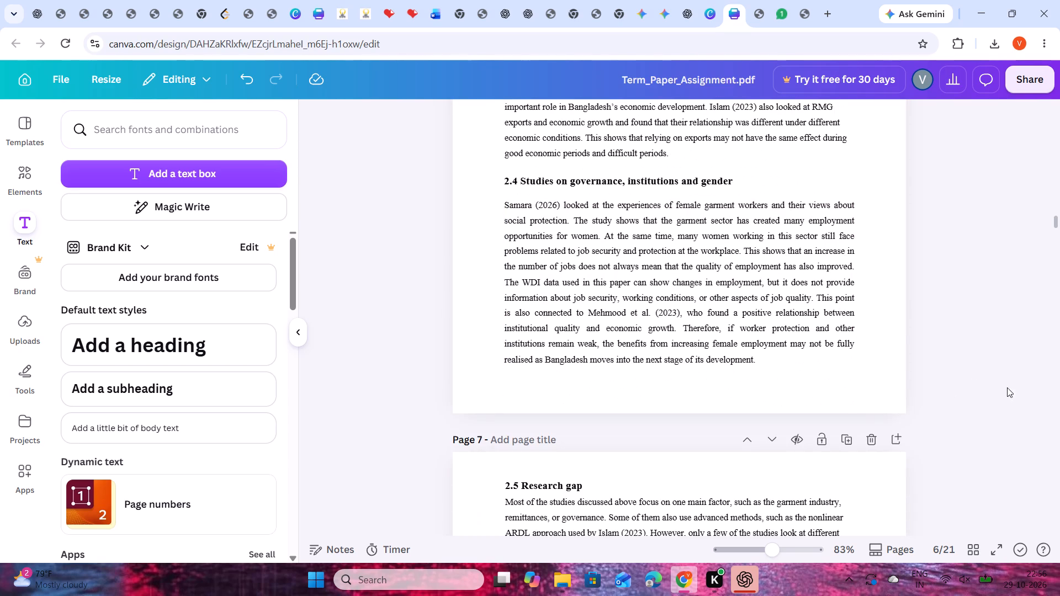
Examine the layout of pages 7 to 9, from section 2.5 Research gap through Table 3, for spacing and alignment problems.
{"action": "scroll", "coordinate": [1004, 391], "scroll_direction": "down", "scroll_amount": 3}
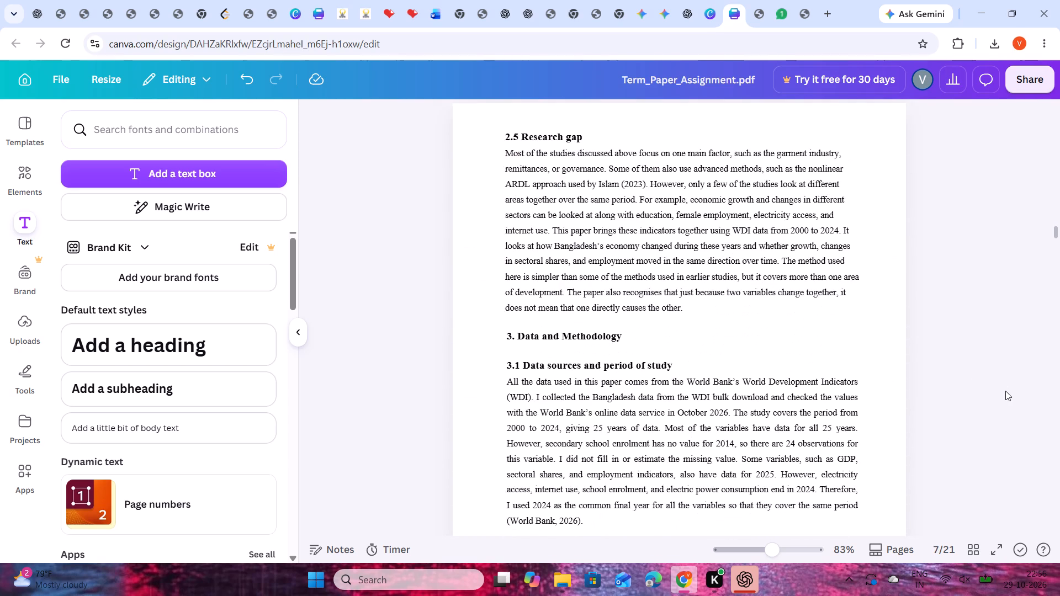
{"action": "scroll", "coordinate": [1003, 389], "scroll_direction": "down", "scroll_amount": 2}
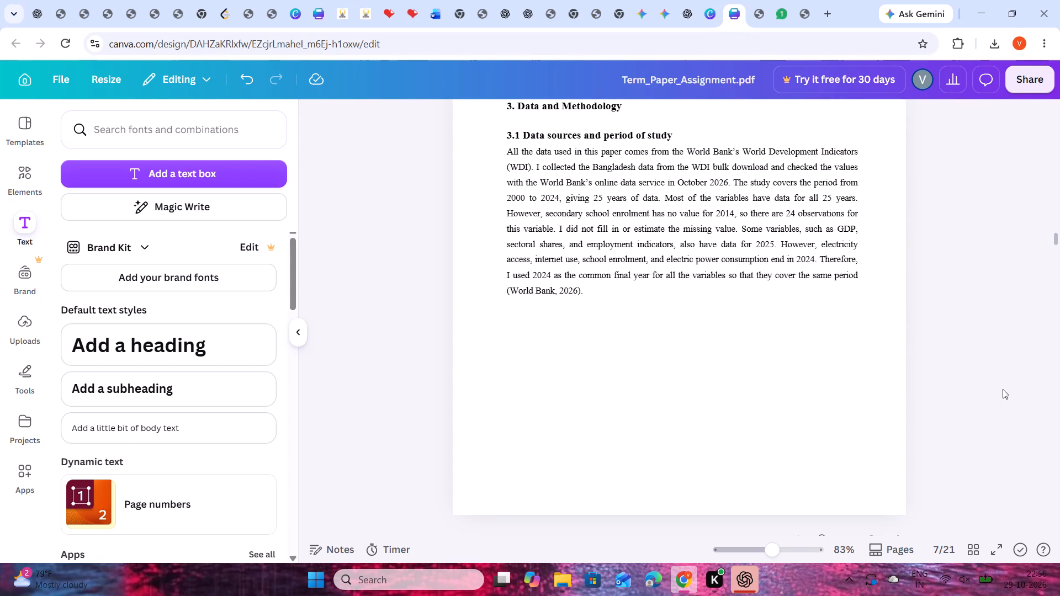
{"action": "scroll", "coordinate": [1003, 389], "scroll_direction": "down", "scroll_amount": 4}
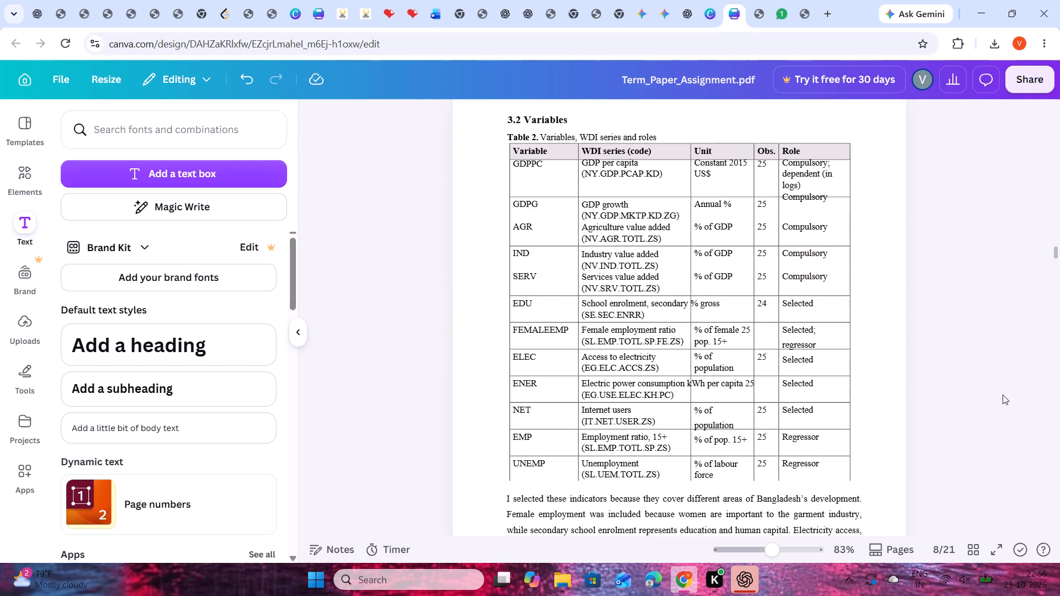
{"action": "scroll", "coordinate": [1003, 395], "scroll_direction": "up", "scroll_amount": 5}
{"action": "scroll", "coordinate": [1006, 379], "scroll_direction": "down", "scroll_amount": 8}
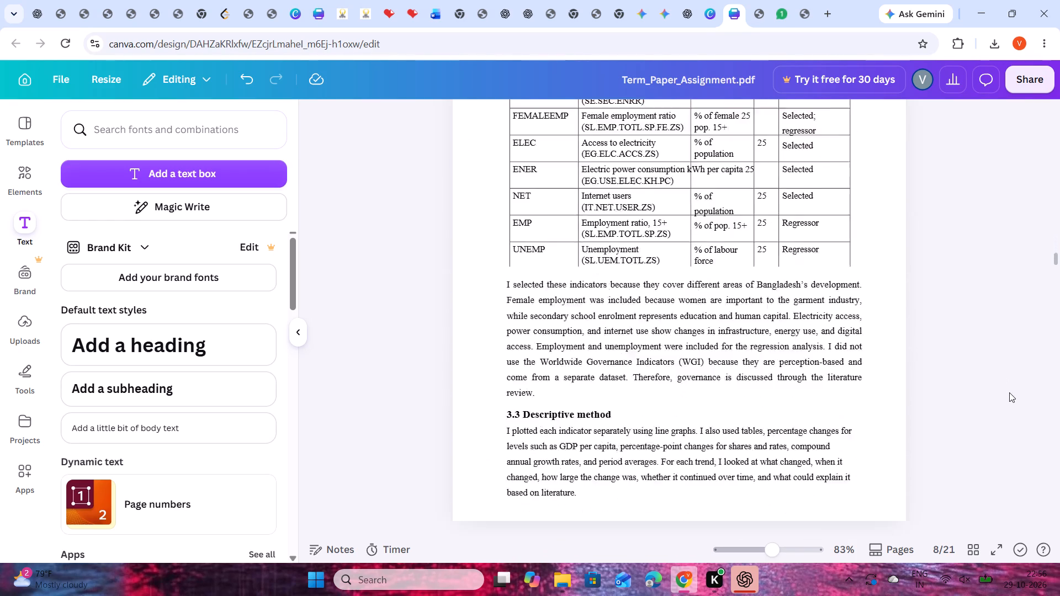
{"action": "scroll", "coordinate": [1009, 387], "scroll_direction": "down", "scroll_amount": 2}
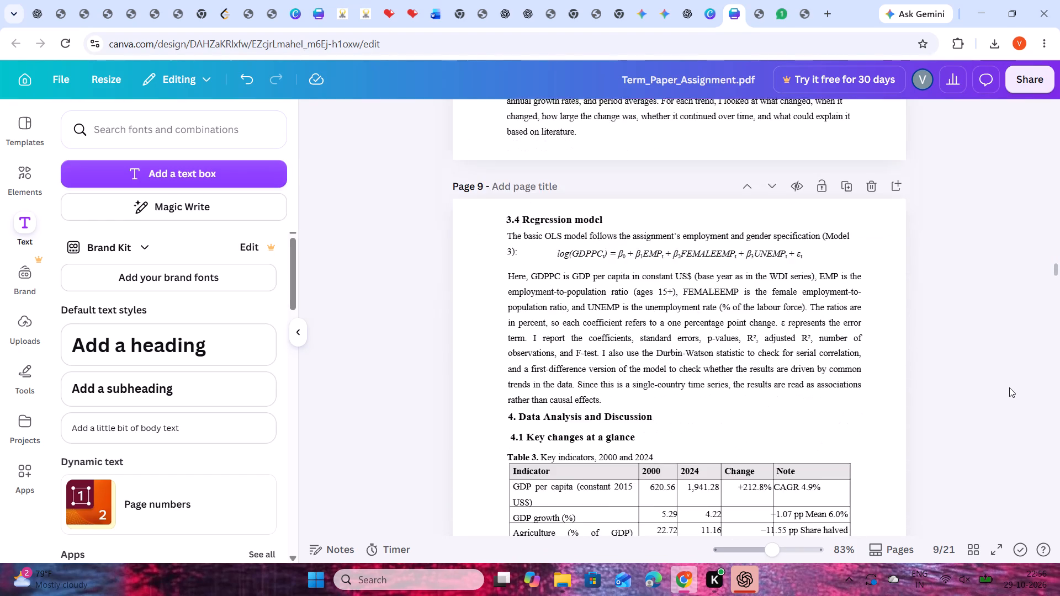
{"action": "scroll", "coordinate": [1010, 392], "scroll_direction": "down", "scroll_amount": 2}
{"action": "scroll", "coordinate": [1010, 392], "scroll_direction": "up", "scroll_amount": 2}
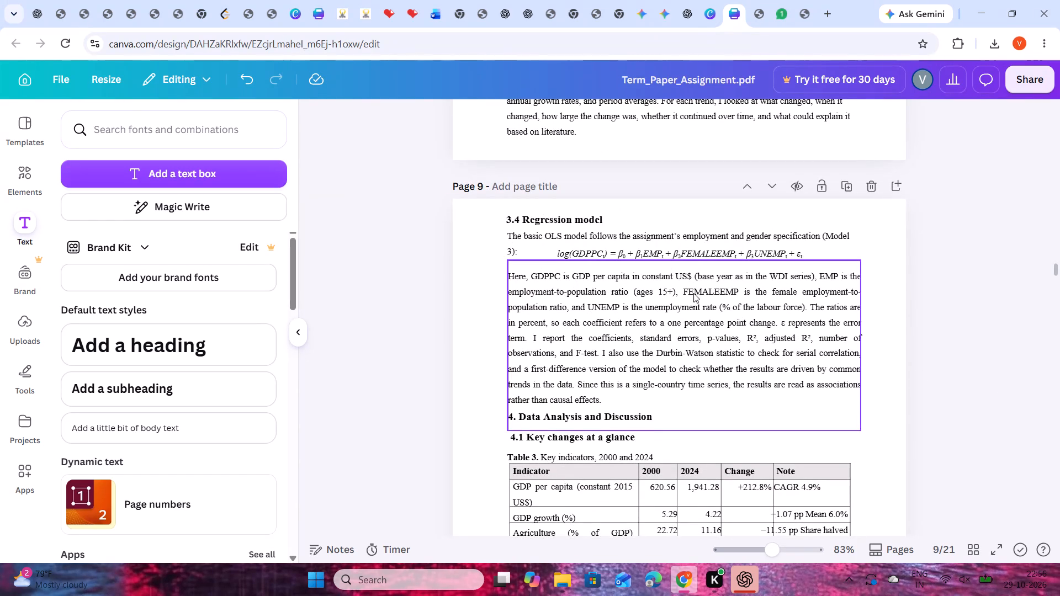
{"action": "scroll", "coordinate": [994, 391], "scroll_direction": "down", "scroll_amount": 3}
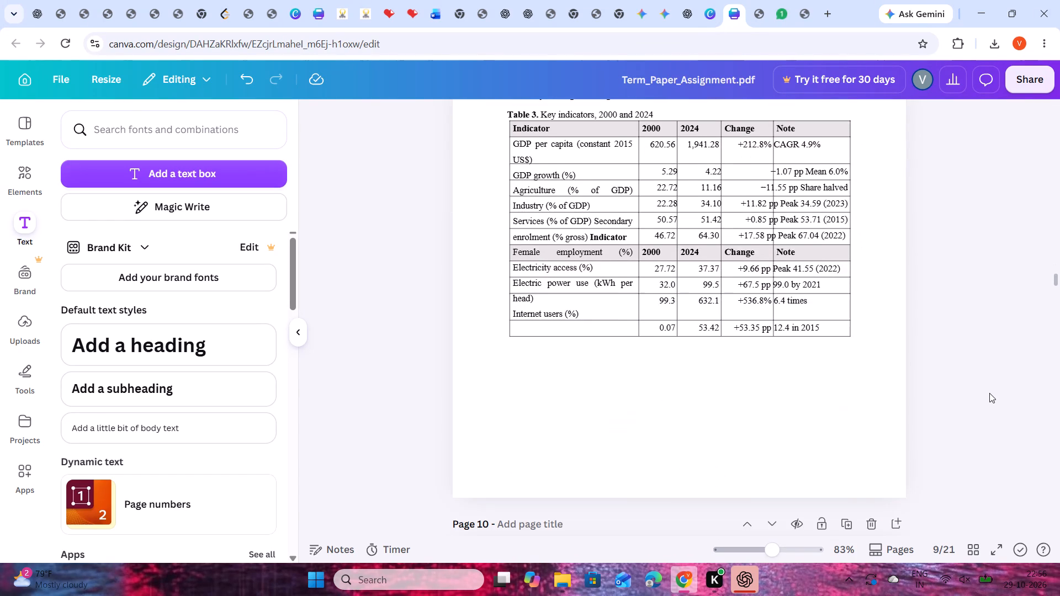
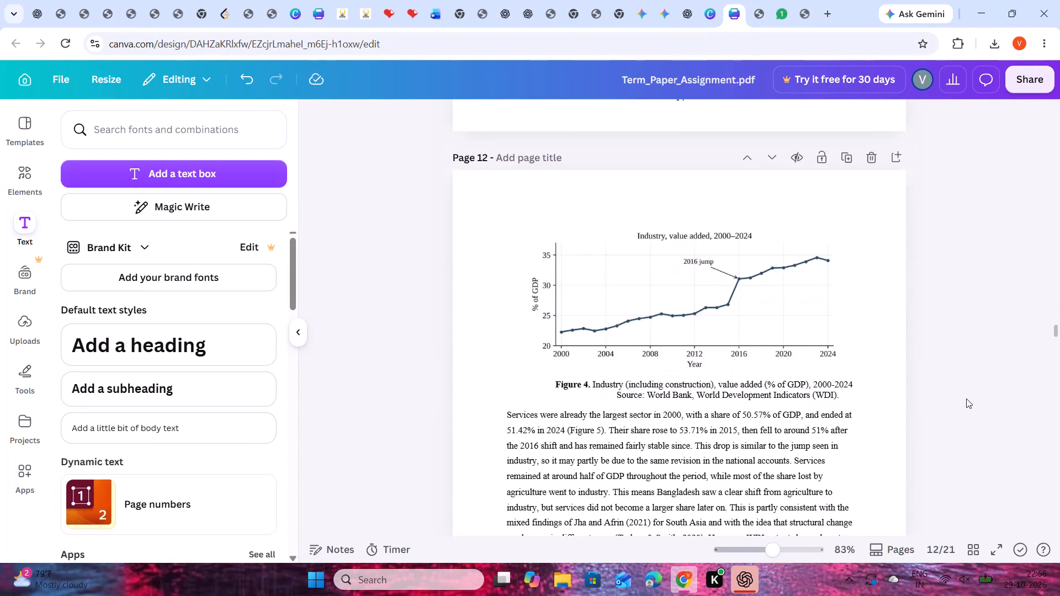
Check the layout of pages 11 to 13, examining the spacing around the paragraphs, charts and figure captions.
{"action": "scroll", "coordinate": [970, 401], "scroll_direction": "down", "scroll_amount": 5}
{"action": "scroll", "coordinate": [973, 400], "scroll_direction": "up", "scroll_amount": 5}
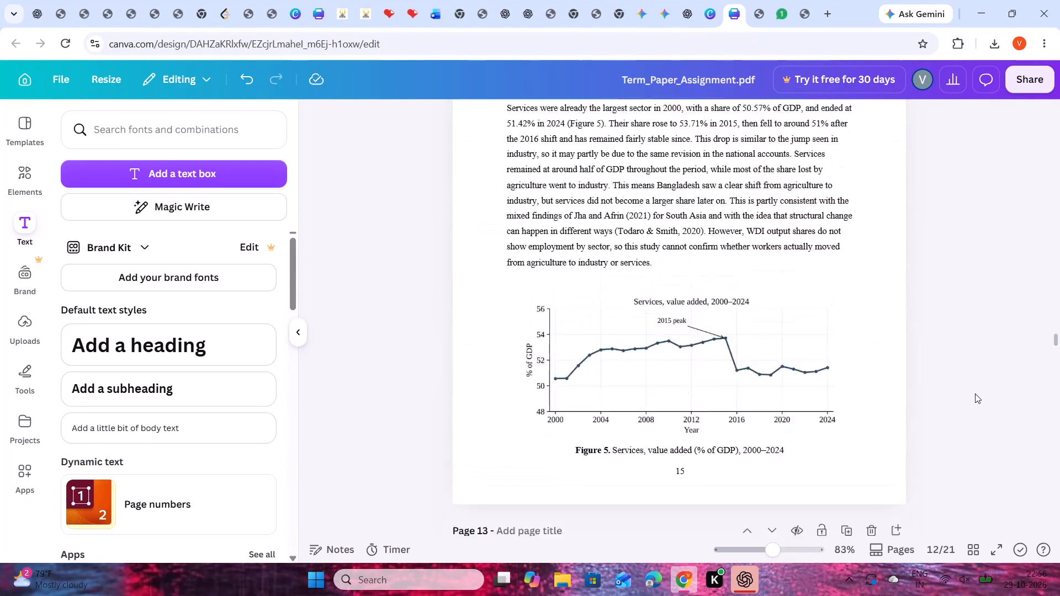
{"action": "scroll", "coordinate": [975, 393], "scroll_direction": "up", "scroll_amount": 7}
{"action": "scroll", "coordinate": [975, 393], "scroll_direction": "down", "scroll_amount": 2}
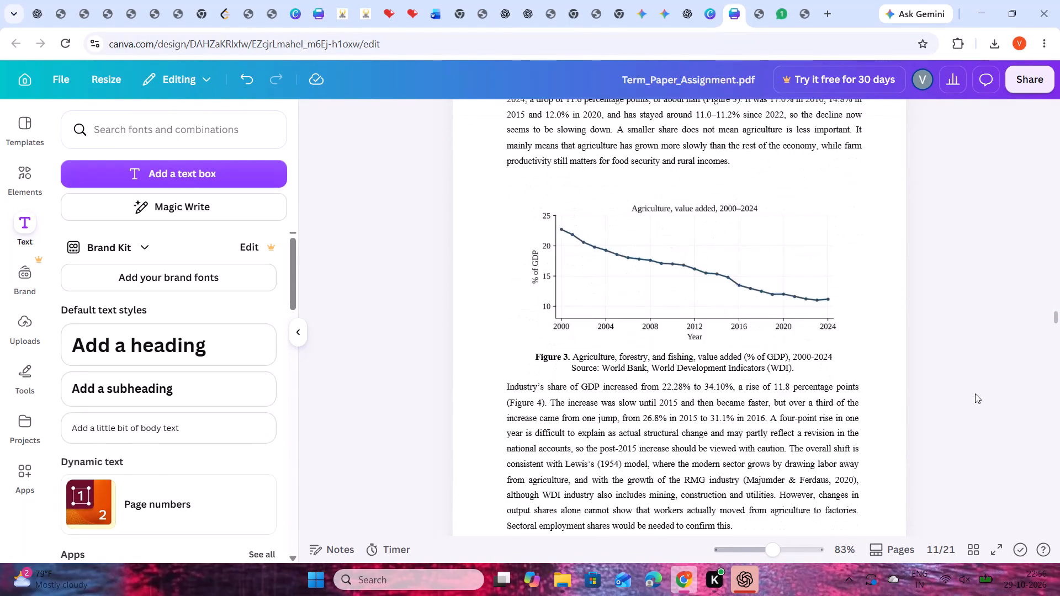
{"action": "scroll", "coordinate": [975, 393], "scroll_direction": "down", "scroll_amount": 10}
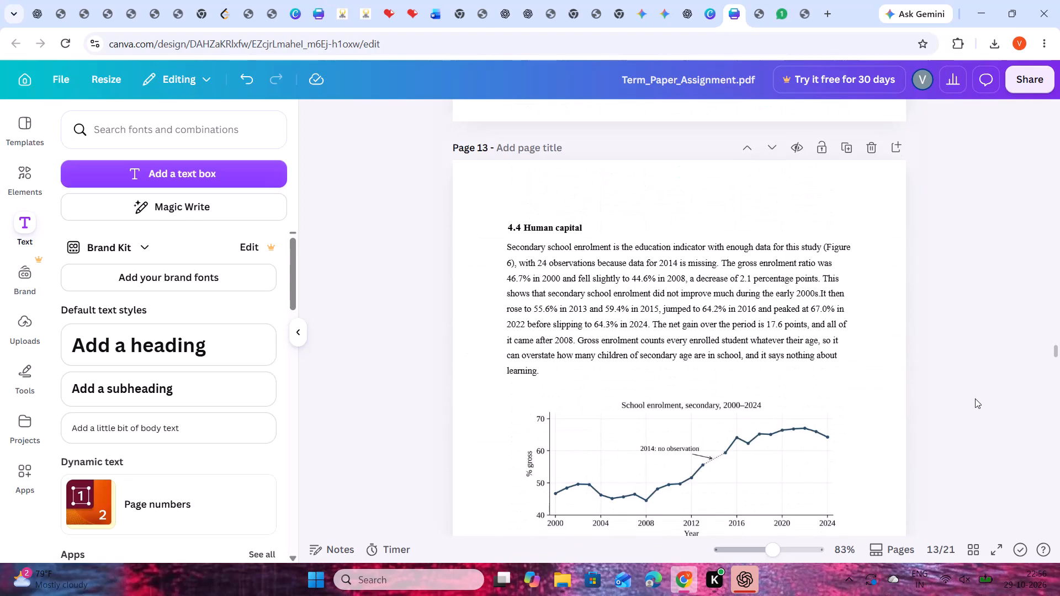
{"action": "scroll", "coordinate": [975, 398], "scroll_direction": "down", "scroll_amount": 3}
Select the "Human capital" text of the section 4.4 heading on page 13.
{"action": "scroll", "coordinate": [975, 400], "scroll_direction": "up", "scroll_amount": 3}
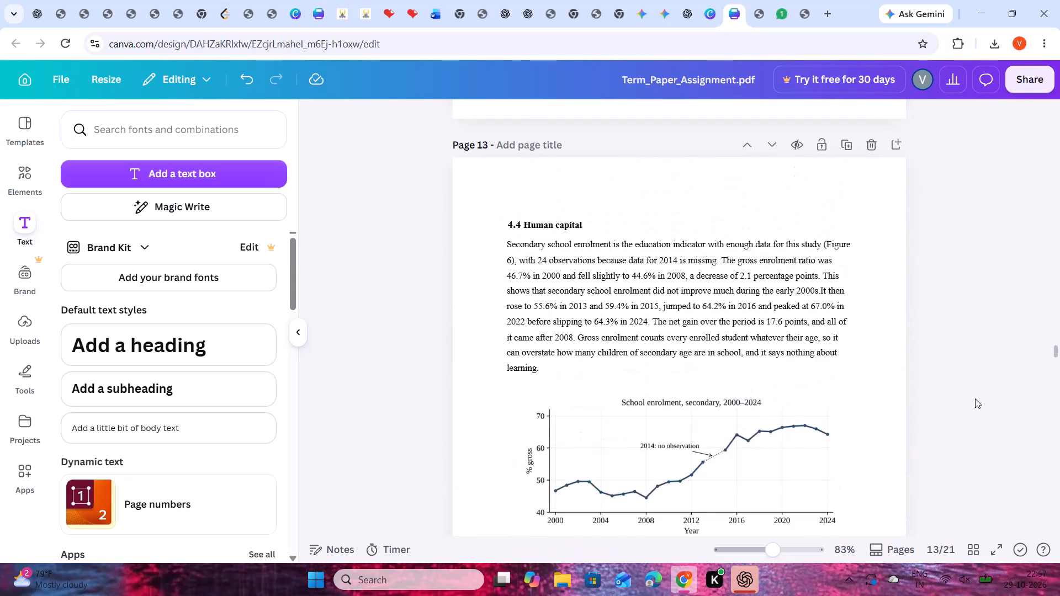
{"action": "scroll", "coordinate": [975, 398], "scroll_direction": "up", "scroll_amount": 1}
{"action": "left_click", "coordinate": [567, 343]}
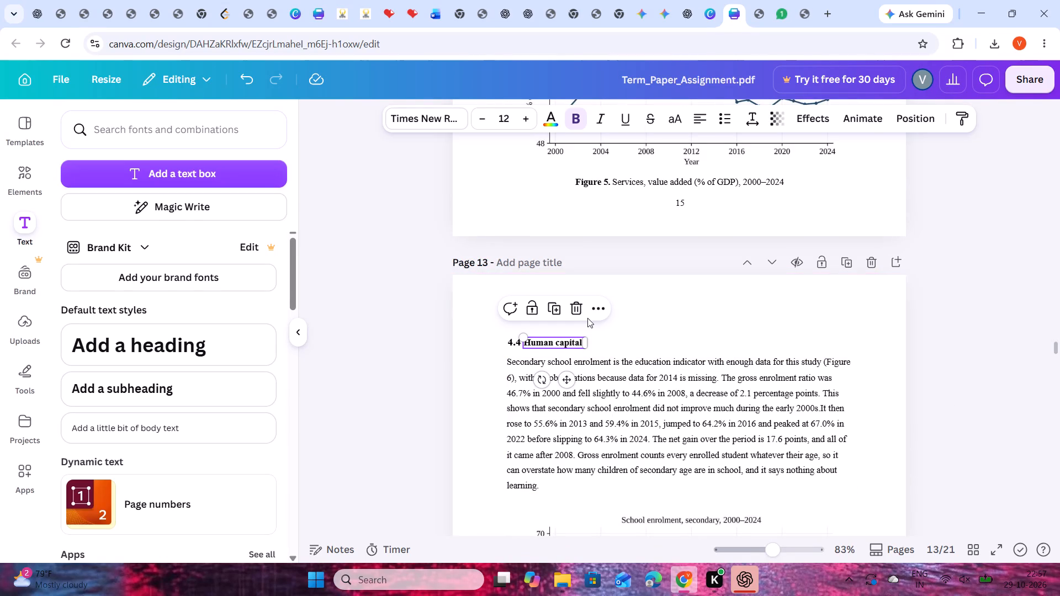
Increase the font size of the "Human capital" heading on page 13 to 14.
{"action": "double_click", "coordinate": [531, 115]}
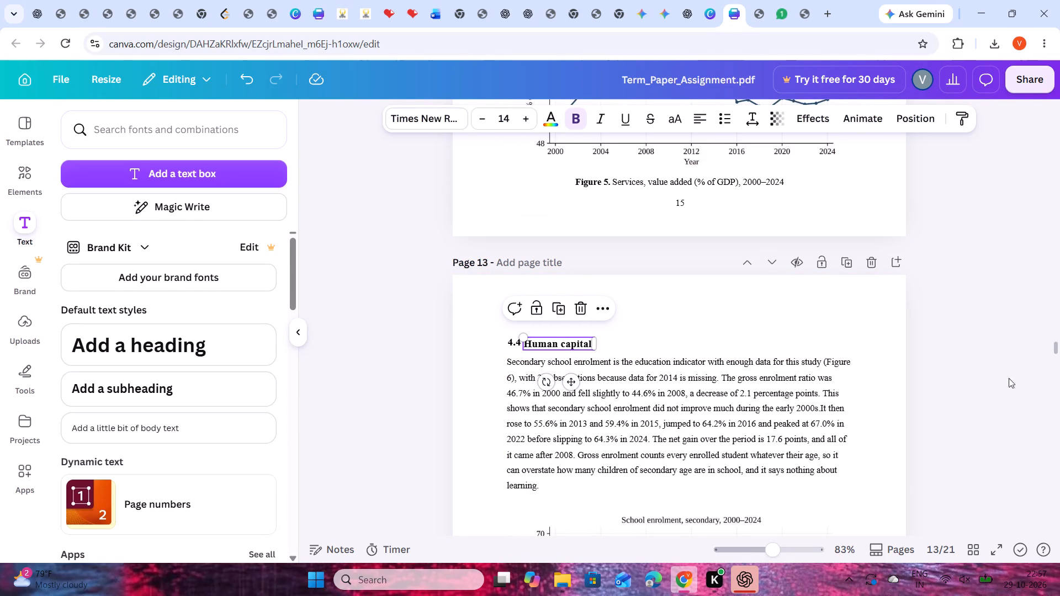
{"action": "left_click", "coordinate": [994, 372]}
Check the font size of the "4.2 Economic growth experience" heading on page 10.
{"action": "scroll", "coordinate": [957, 374], "scroll_direction": "up", "scroll_amount": 6}
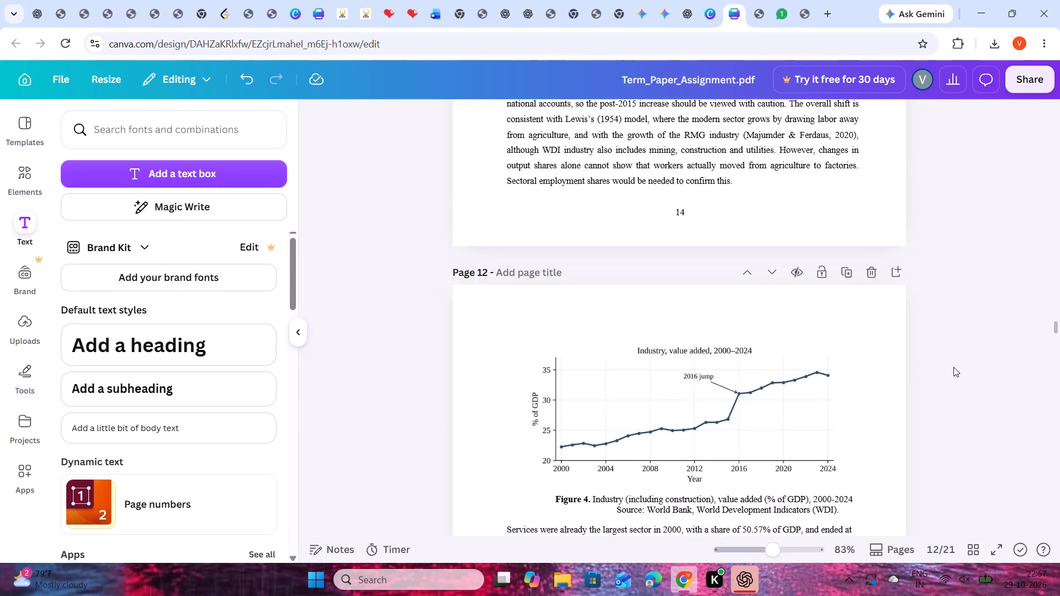
{"action": "scroll", "coordinate": [953, 364], "scroll_direction": "up", "scroll_amount": 11}
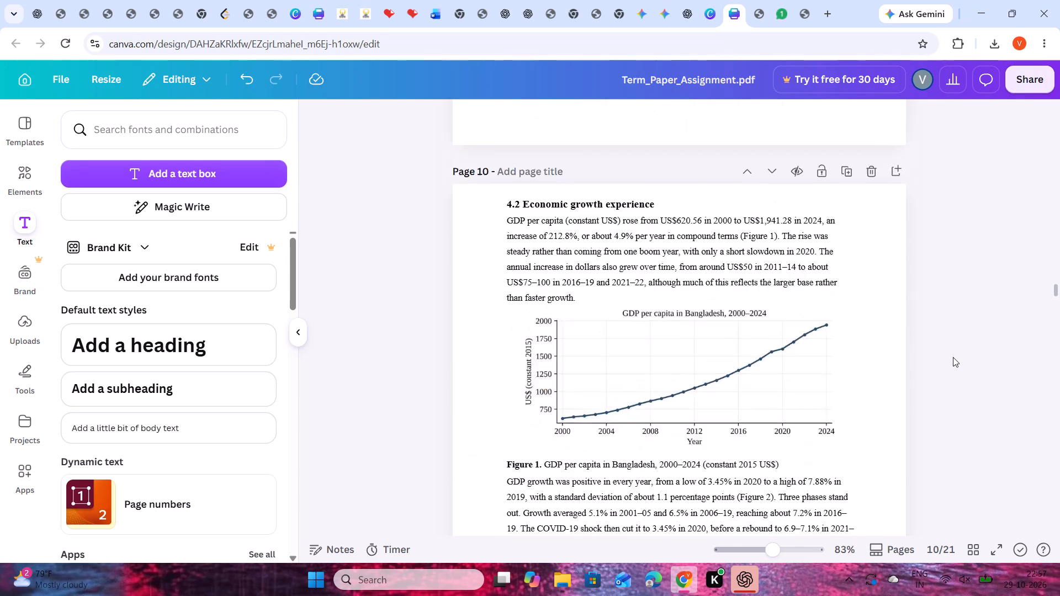
{"action": "scroll", "coordinate": [953, 357], "scroll_direction": "up", "scroll_amount": 4}
{"action": "scroll", "coordinate": [953, 362], "scroll_direction": "down", "scroll_amount": 5}
{"action": "scroll", "coordinate": [884, 342], "scroll_direction": "up", "scroll_amount": 2}
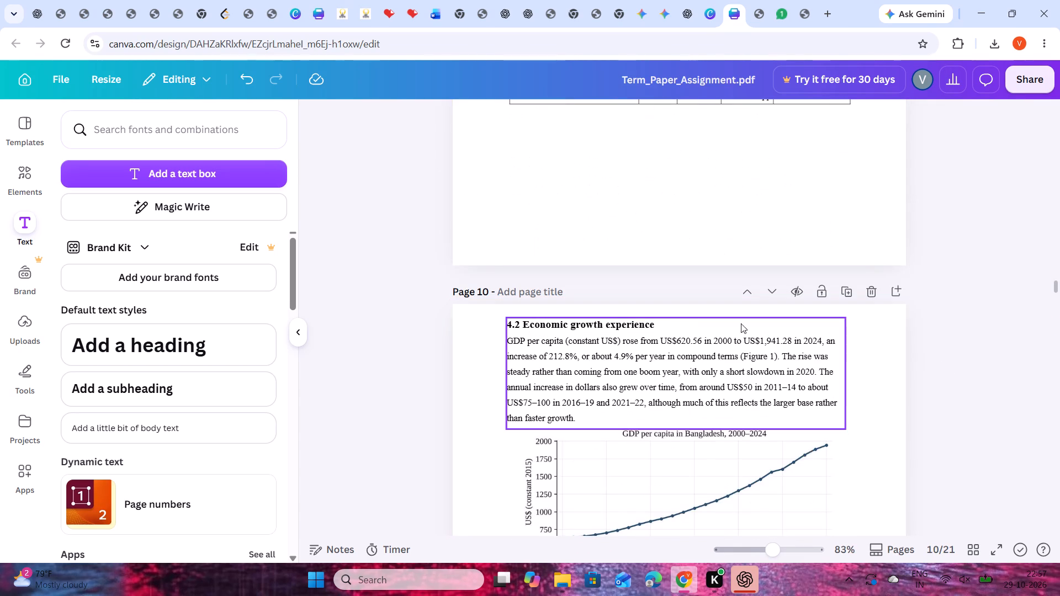
{"action": "left_click", "coordinate": [602, 330]}
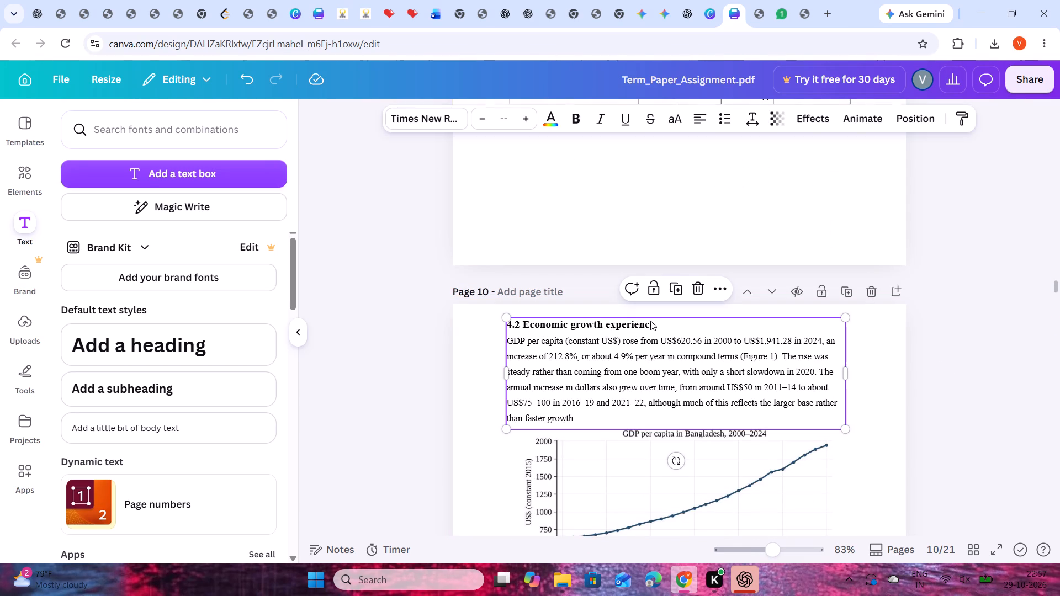
{"action": "left_click", "coordinate": [657, 321]}
{"action": "left_click", "coordinate": [657, 321]}
{"action": "left_click", "coordinate": [655, 321]}
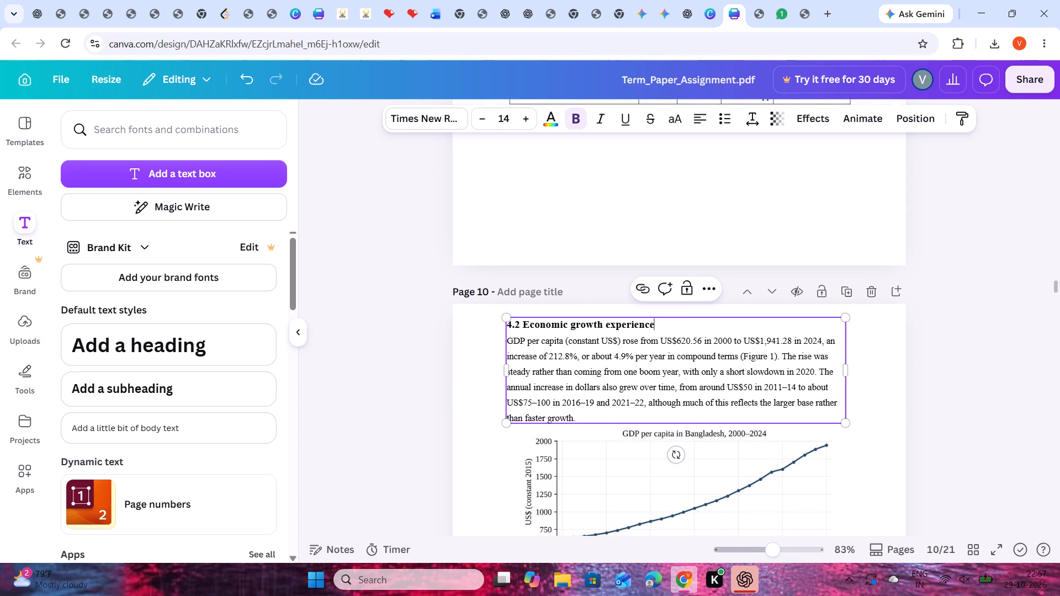
{"action": "left_click", "coordinate": [952, 365]}
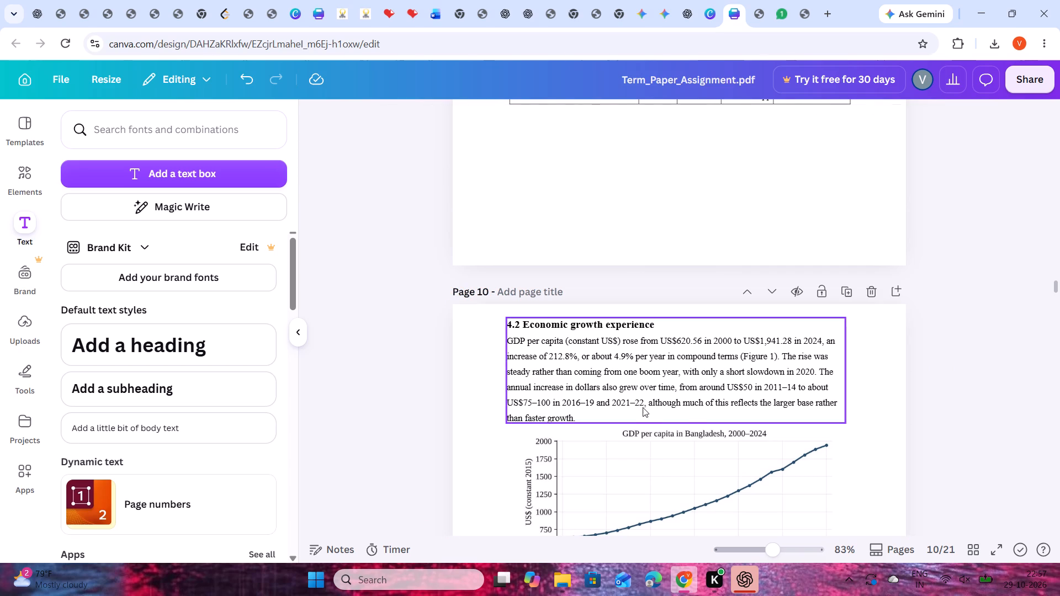
Insert a line break after the Figure 2 caption on page 10 so "GDP per capita growth" starts a new line.
{"action": "scroll", "coordinate": [985, 414], "scroll_direction": "down", "scroll_amount": 2}
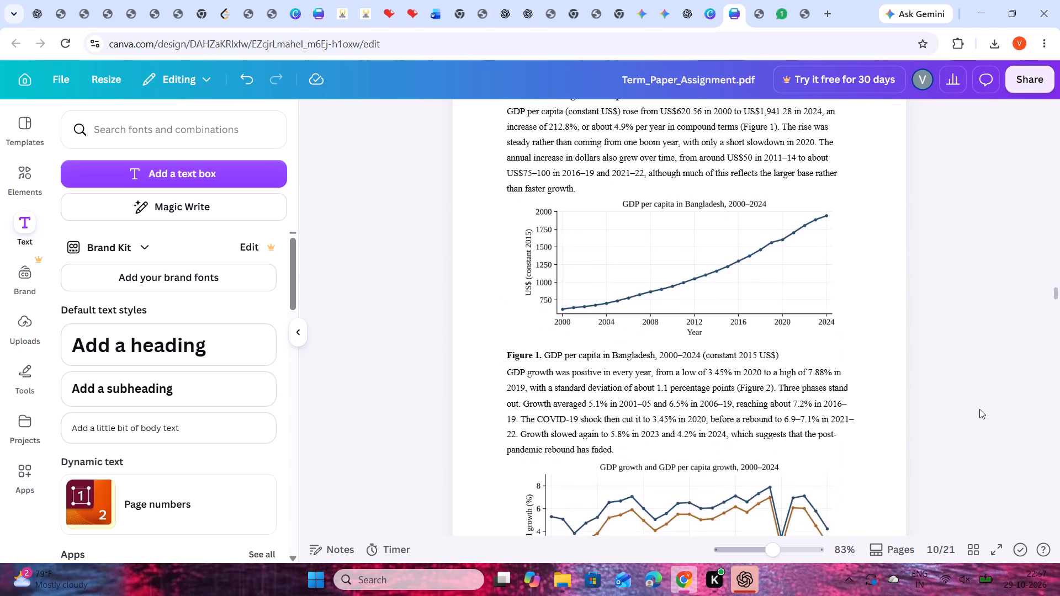
{"action": "scroll", "coordinate": [979, 409], "scroll_direction": "down", "scroll_amount": 4}
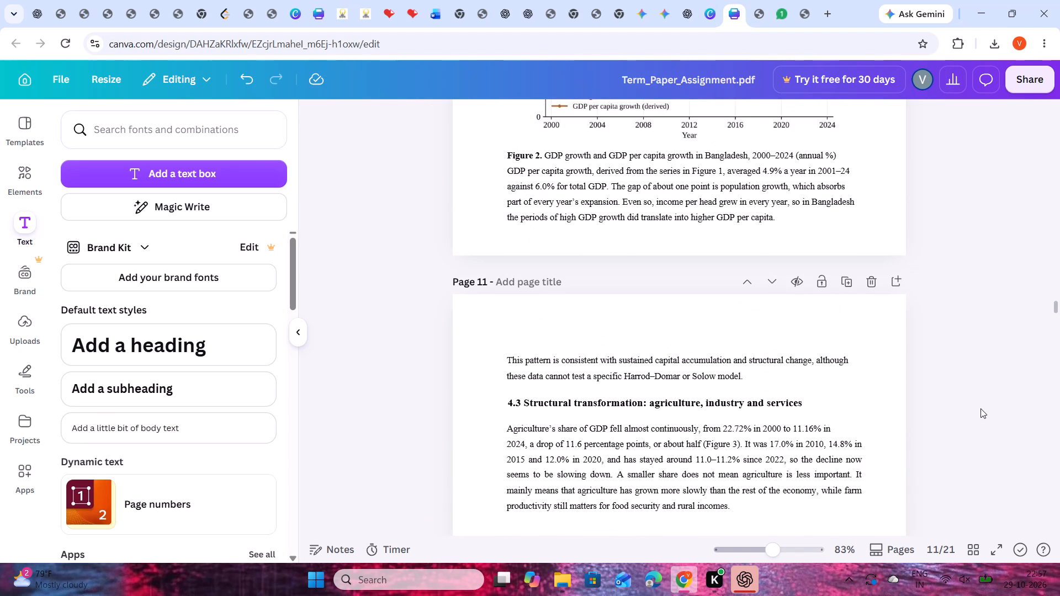
{"action": "scroll", "coordinate": [981, 408], "scroll_direction": "down", "scroll_amount": 2}
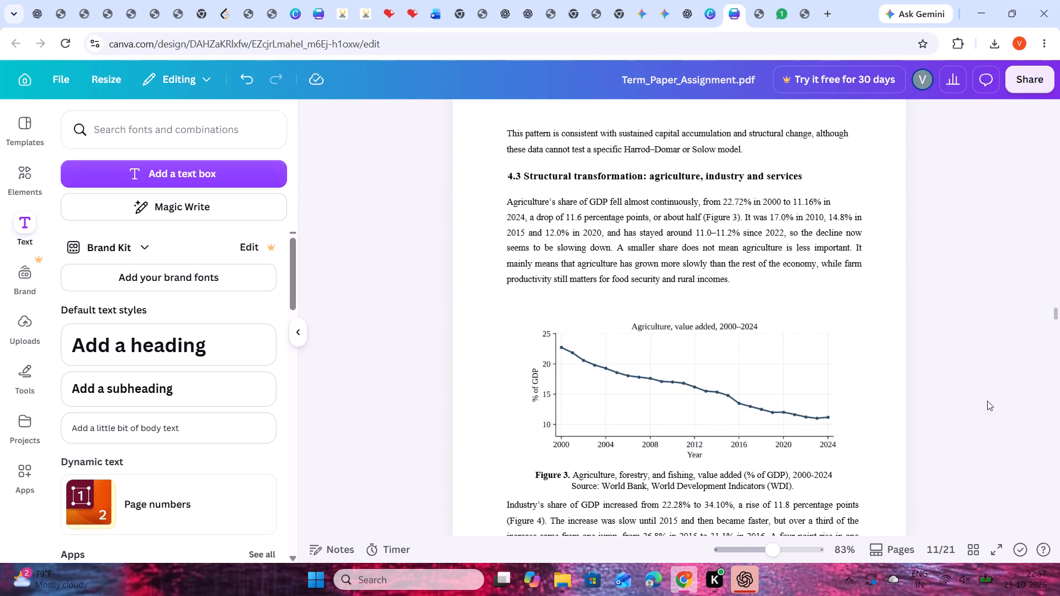
{"action": "scroll", "coordinate": [987, 401], "scroll_direction": "up", "scroll_amount": 2}
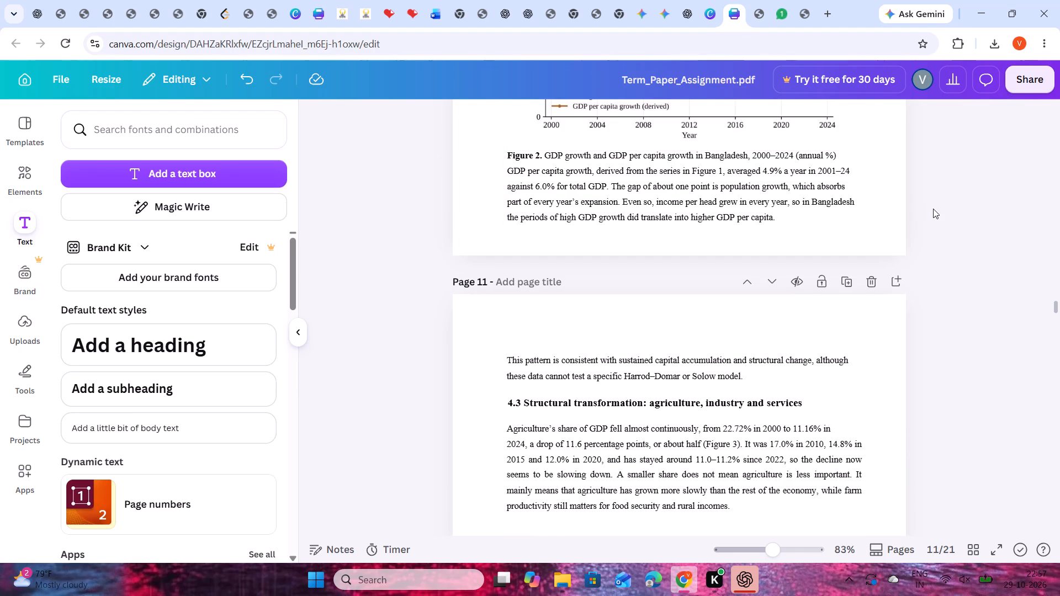
{"action": "scroll", "coordinate": [934, 209], "scroll_direction": "up", "scroll_amount": 2}
{"action": "double_click", "coordinate": [838, 382]}
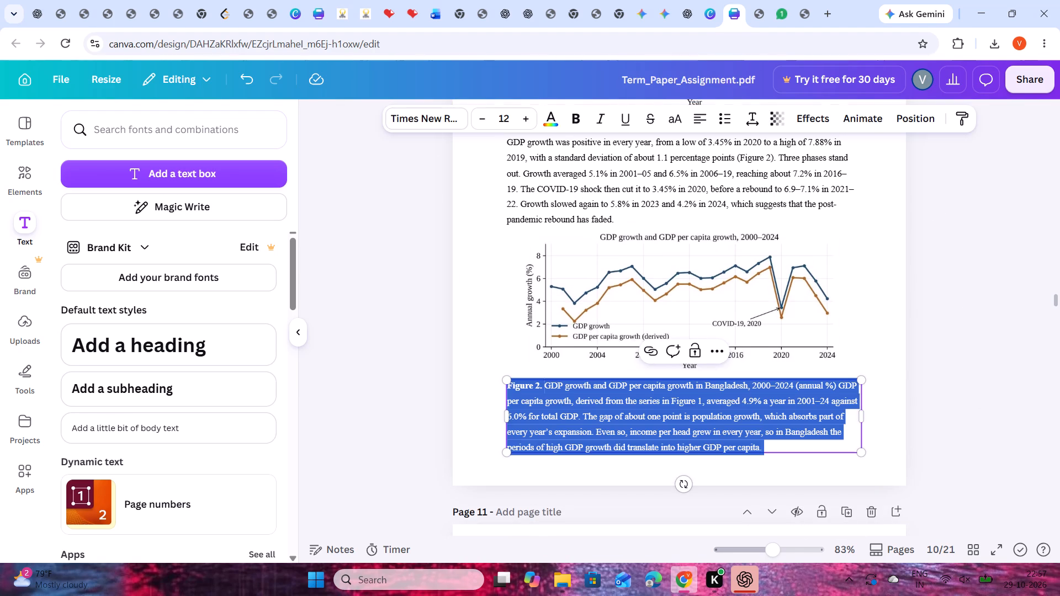
{"action": "left_click", "coordinate": [945, 396]}
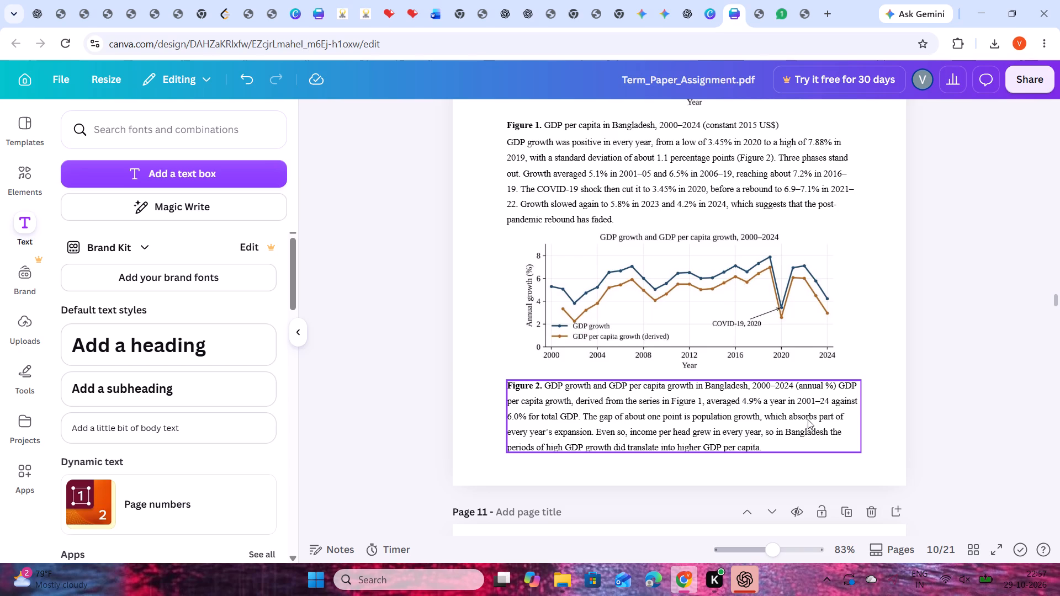
{"action": "double_click", "coordinate": [839, 384]}
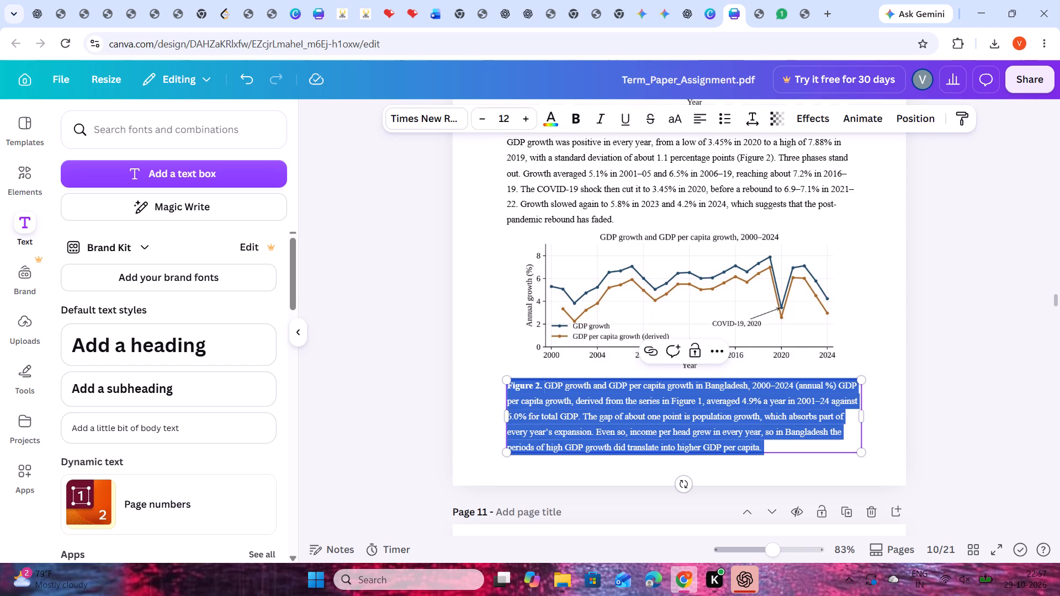
{"action": "left_click", "coordinate": [842, 383]}
{"action": "left_click", "coordinate": [839, 389]}
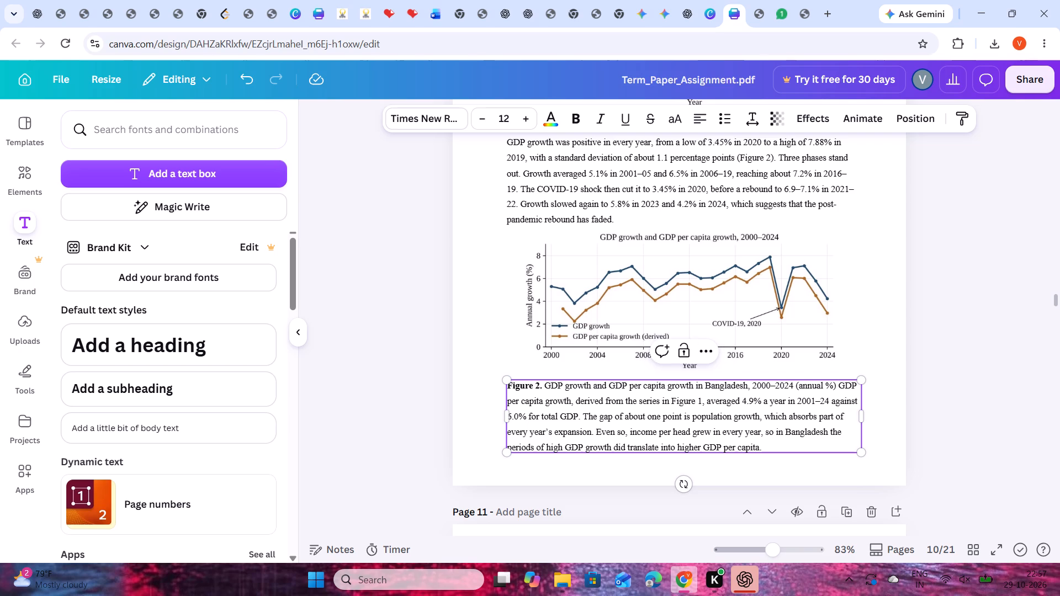
{"action": "key", "text": "Return"}
{"action": "left_click", "coordinate": [940, 389]}
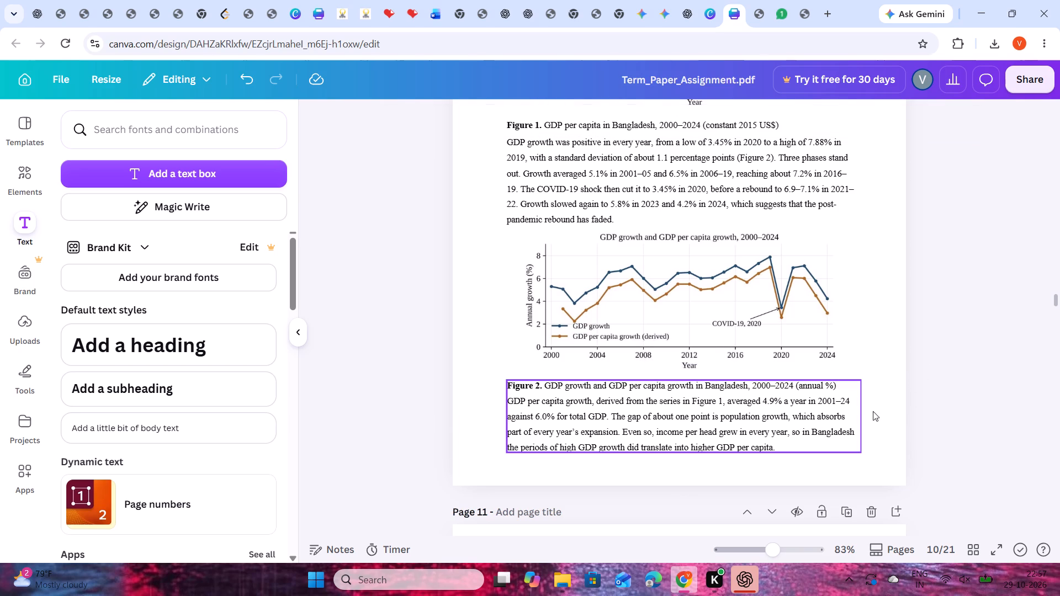
Add a blank line between the Figure 2 caption and the "GDP per capita growth" paragraph below it.
{"action": "left_click", "coordinate": [839, 382]}
{"action": "left_click", "coordinate": [840, 383]}
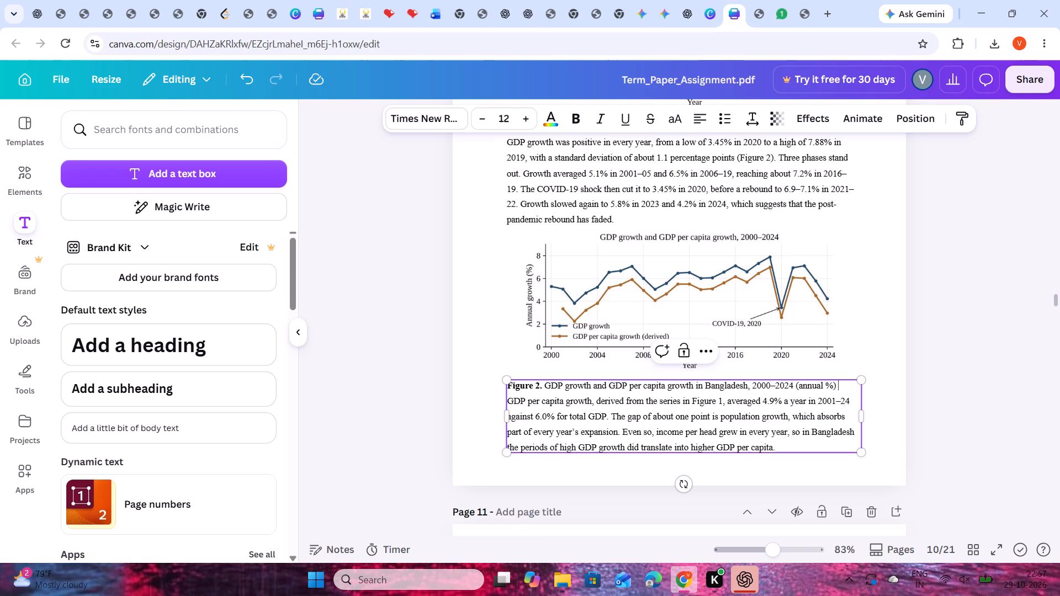
{"action": "key", "text": "Return"}
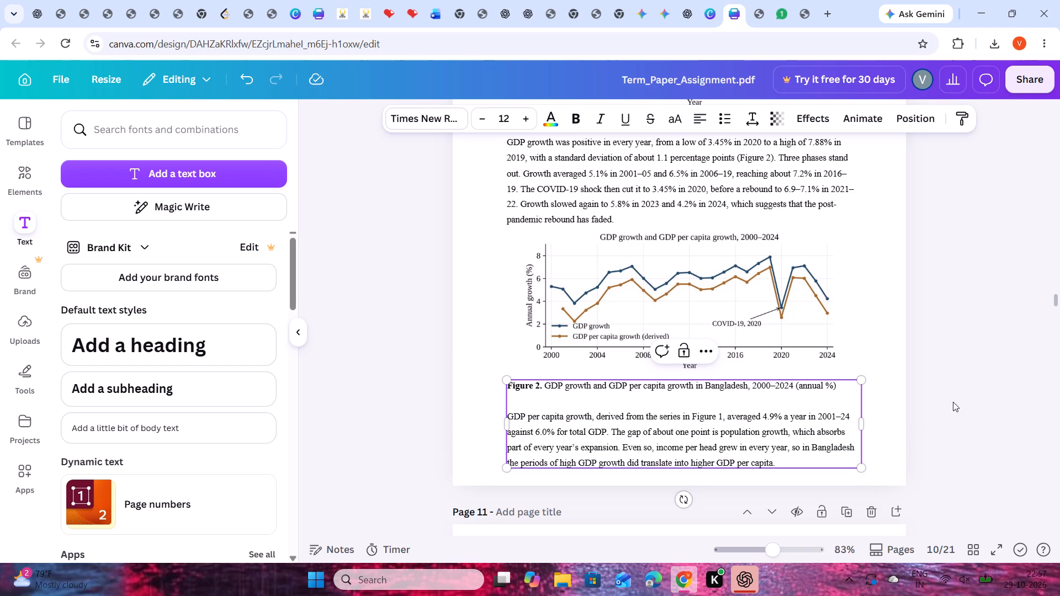
{"action": "left_click", "coordinate": [953, 398]}
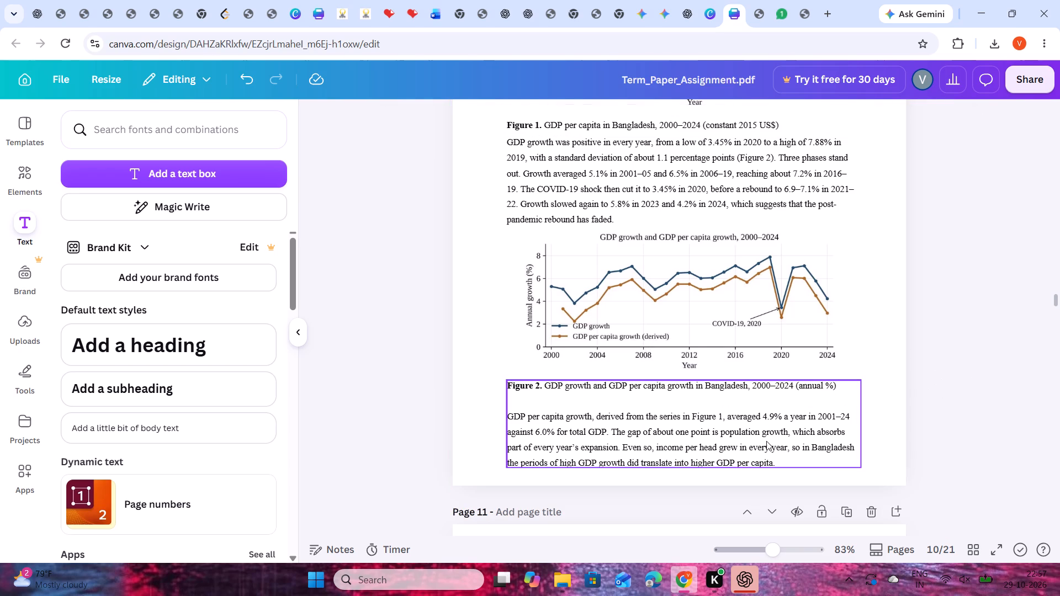
Move the Figure 2 caption and paragraph text box up against the chart and slightly to the left.
{"action": "left_click_drag", "start_coordinate": [722, 449], "coordinate": [723, 439]}
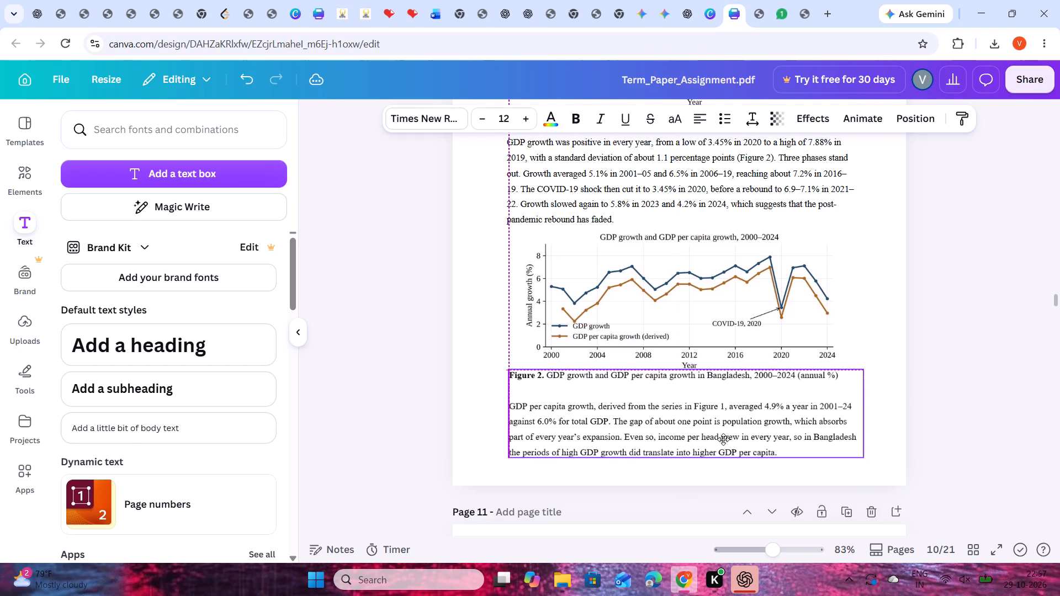
{"action": "left_click_drag", "start_coordinate": [723, 439], "coordinate": [712, 440]}
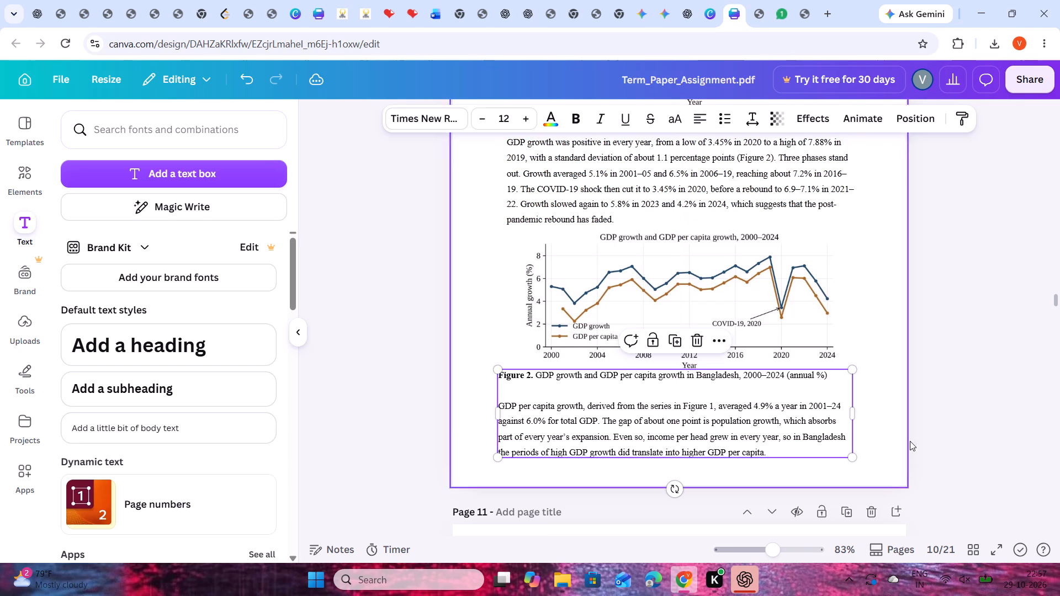
{"action": "left_click", "coordinate": [1042, 391]}
Move the "This pattern is consistent" paragraph at the start of page 11 slightly higher.
{"action": "scroll", "coordinate": [1015, 431], "scroll_direction": "down", "scroll_amount": 2}
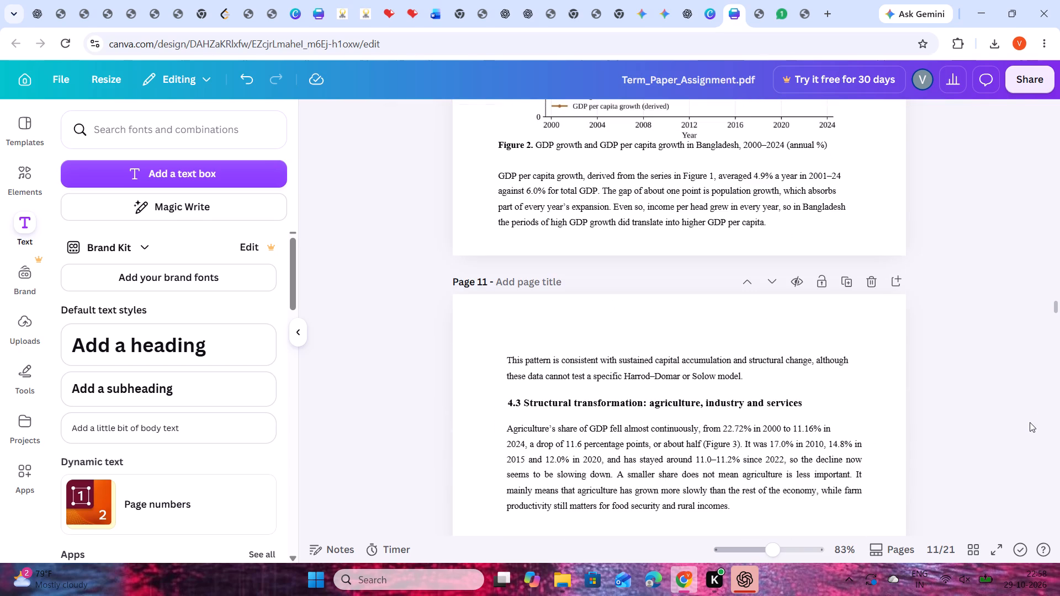
{"action": "left_click_drag", "start_coordinate": [719, 374], "coordinate": [717, 361]}
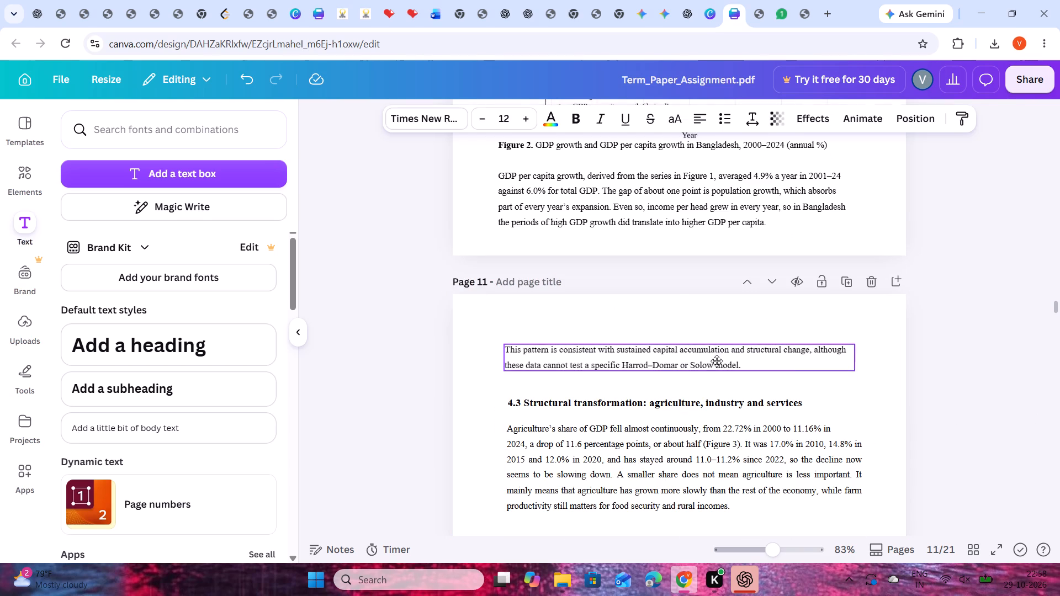
{"action": "left_click_drag", "start_coordinate": [717, 361], "coordinate": [717, 350]}
{"action": "left_click", "coordinate": [967, 358]}
Move the 4.3 Structural transformation heading up beneath the opening paragraph, aligned with that paragraph's left edge.
{"action": "scroll", "coordinate": [966, 358], "scroll_direction": "down", "scroll_amount": 2}
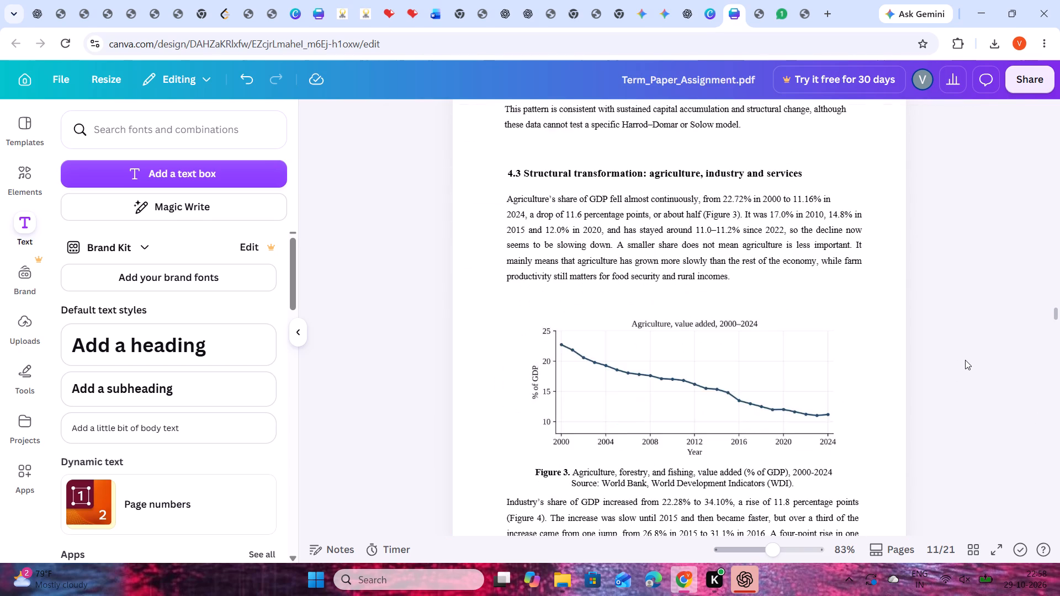
{"action": "scroll", "coordinate": [964, 359], "scroll_direction": "down", "scroll_amount": 2}
{"action": "scroll", "coordinate": [964, 359], "scroll_direction": "up", "scroll_amount": 3}
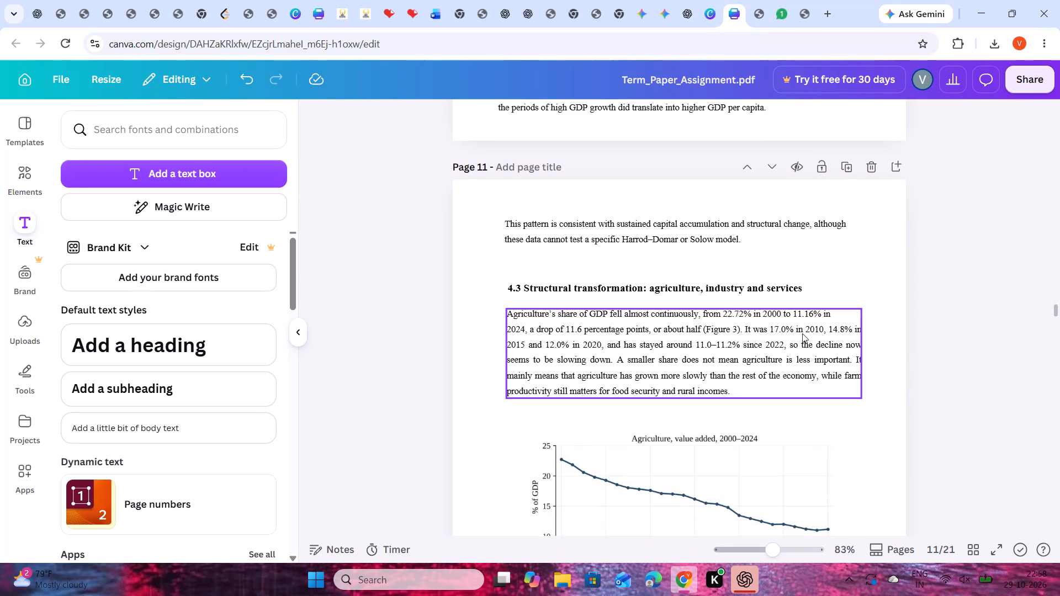
{"action": "left_click_drag", "start_coordinate": [701, 288], "coordinate": [699, 273]}
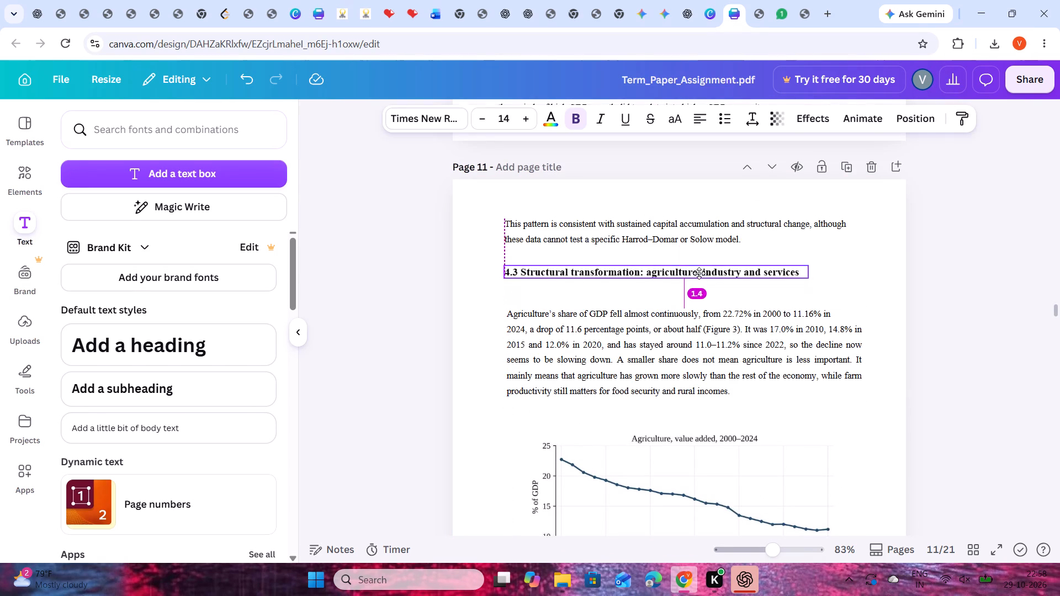
{"action": "left_click_drag", "start_coordinate": [699, 273], "coordinate": [699, 272]}
{"action": "left_click", "coordinate": [940, 312]}
Move the "Agriculture's share of GDP" paragraph up closer to the 4.3 heading, aligned with the heading's left edge.
{"action": "left_click_drag", "start_coordinate": [761, 363], "coordinate": [759, 345]}
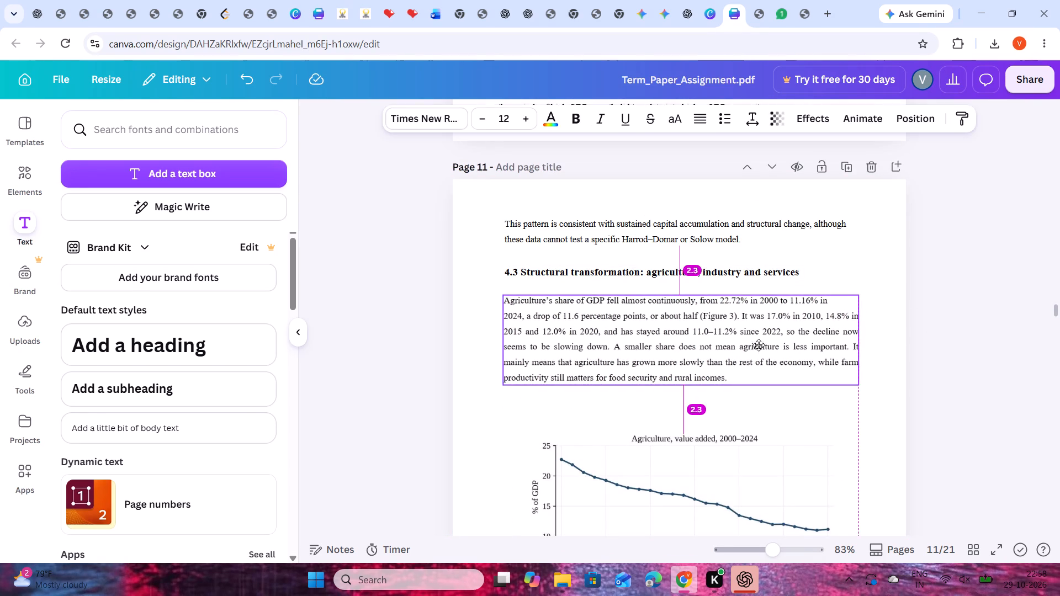
{"action": "left_click_drag", "start_coordinate": [759, 345], "coordinate": [760, 343]}
{"action": "left_click", "coordinate": [934, 337]}
Move the "Agriculture, value added" chart on page 11 up closer to the paragraph above it.
{"action": "scroll", "coordinate": [941, 345], "scroll_direction": "down", "scroll_amount": 1}
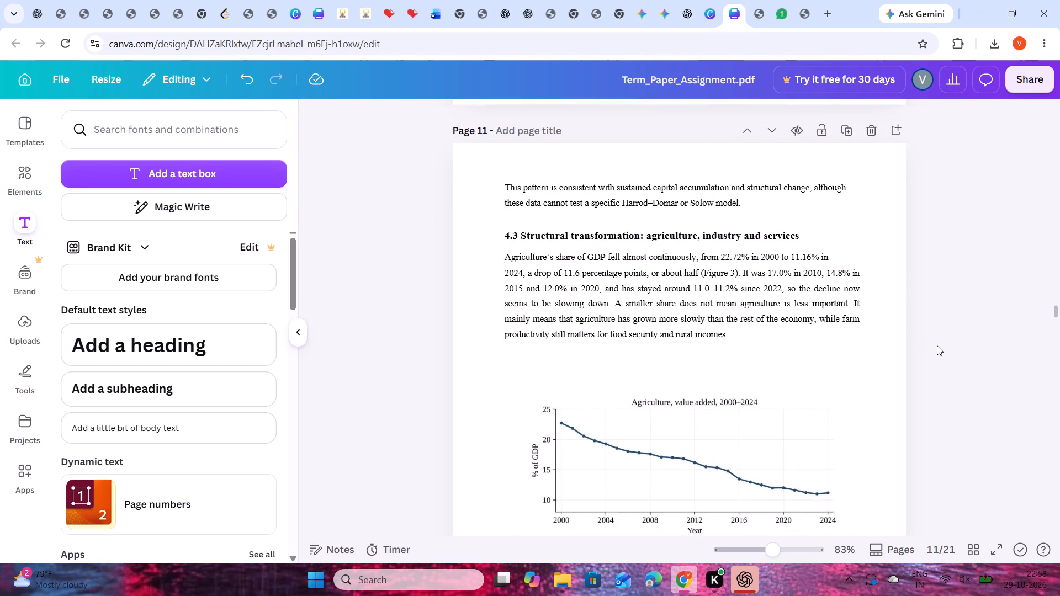
{"action": "left_click_drag", "start_coordinate": [715, 338], "coordinate": [717, 311]}
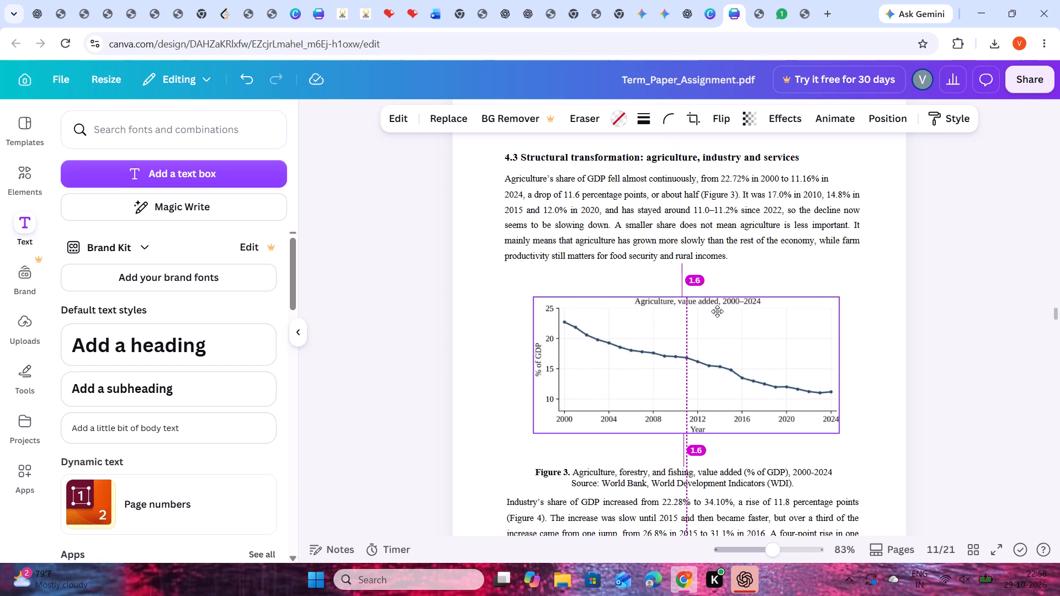
{"action": "left_click_drag", "start_coordinate": [717, 311], "coordinate": [713, 309]}
{"action": "left_click", "coordinate": [931, 338]}
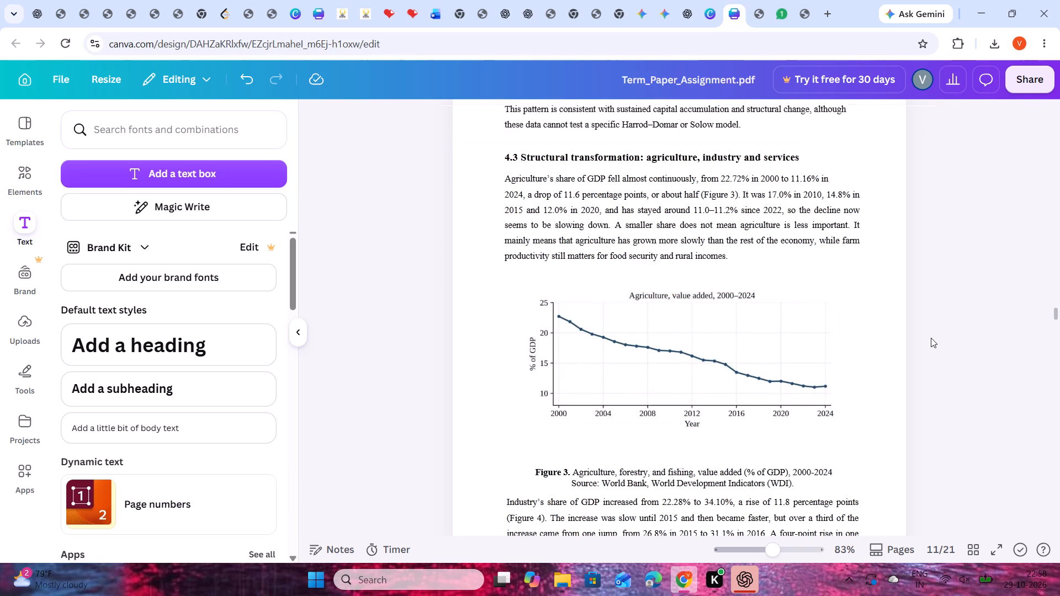
Move the Figure 3 caption and source line up to sit just below the agriculture chart.
{"action": "scroll", "coordinate": [931, 338], "scroll_direction": "down", "scroll_amount": 1}
{"action": "left_click_drag", "start_coordinate": [713, 365], "coordinate": [709, 339]}
{"action": "left_click", "coordinate": [905, 348]}
{"action": "left_click", "coordinate": [944, 346]}
Move the "Industry's share of GDP" paragraph on page 11 up to just below the Figure 3 caption.
{"action": "scroll", "coordinate": [961, 347], "scroll_direction": "down", "scroll_amount": 1}
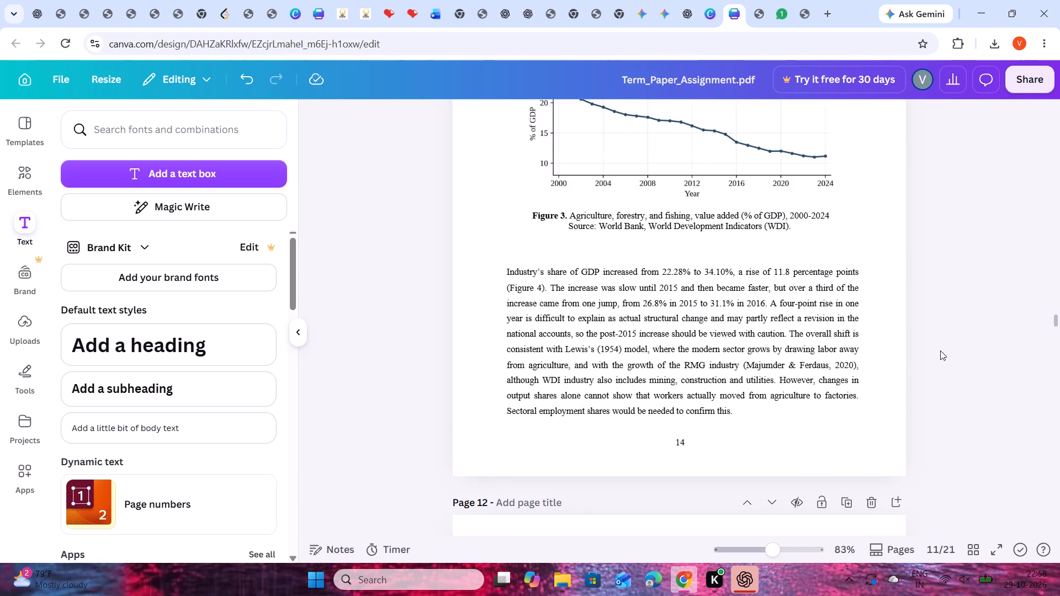
{"action": "left_click_drag", "start_coordinate": [739, 364], "coordinate": [741, 336]}
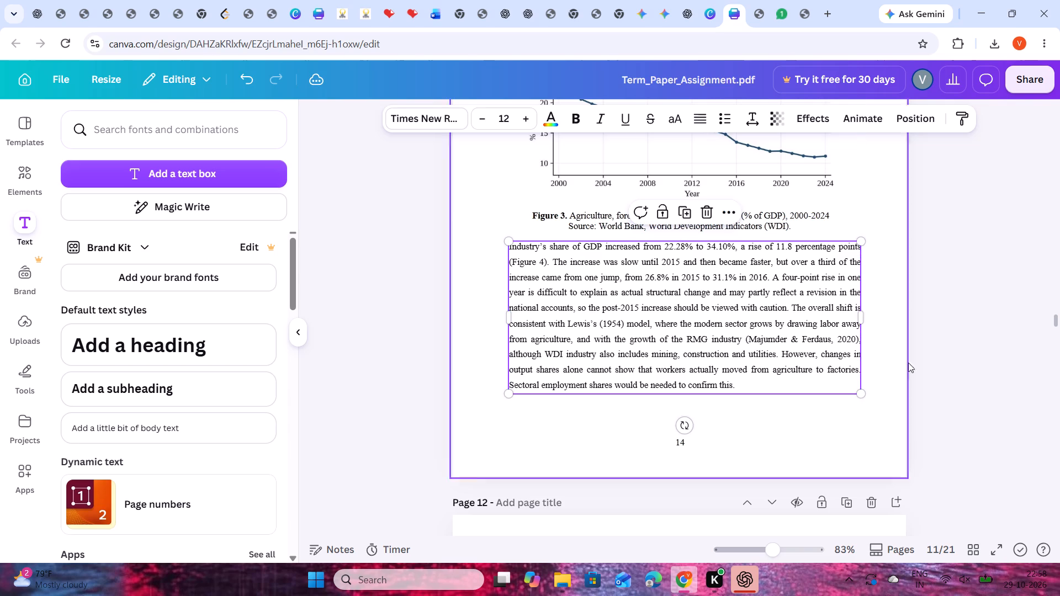
{"action": "left_click", "coordinate": [939, 354]}
Review the layout of page 12 and the start of section 4.4 on page 13.
{"action": "scroll", "coordinate": [995, 400], "scroll_direction": "down", "scroll_amount": 4}
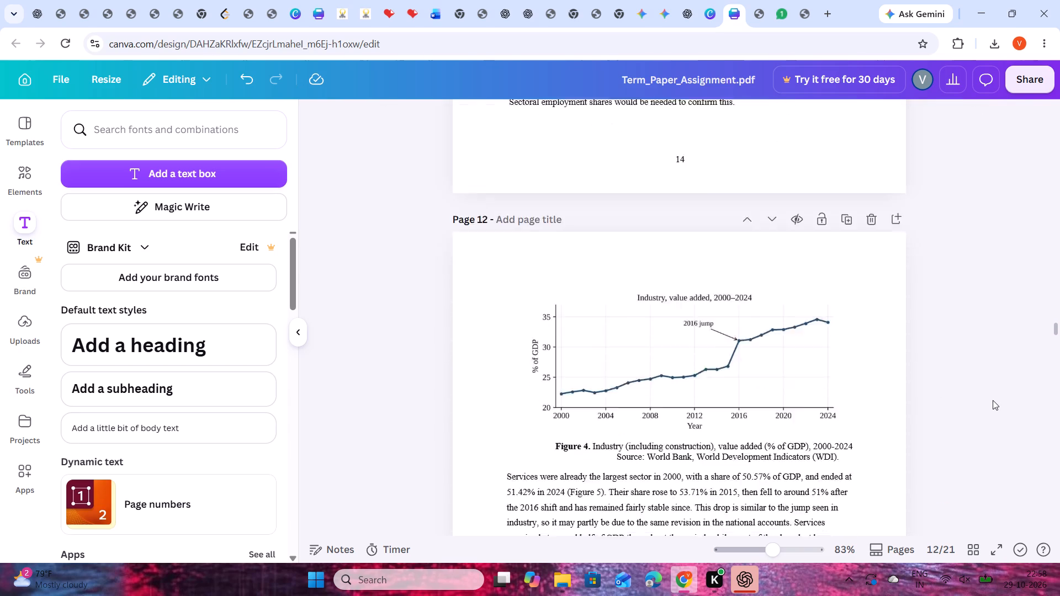
{"action": "scroll", "coordinate": [993, 400], "scroll_direction": "down", "scroll_amount": 2}
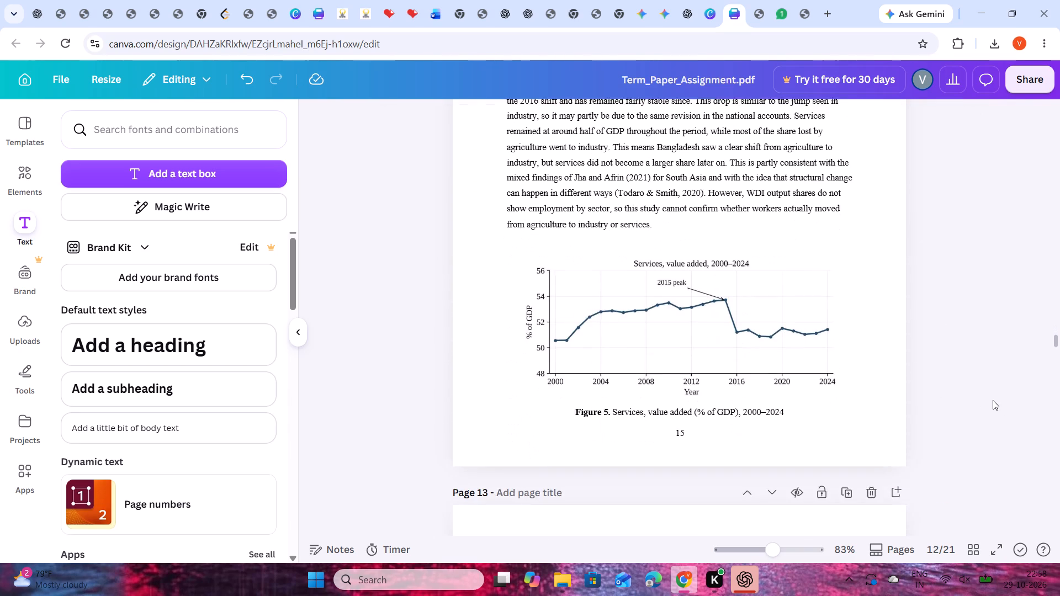
{"action": "scroll", "coordinate": [993, 400], "scroll_direction": "down", "scroll_amount": 4}
{"action": "scroll", "coordinate": [993, 400], "scroll_direction": "up", "scroll_amount": 2}
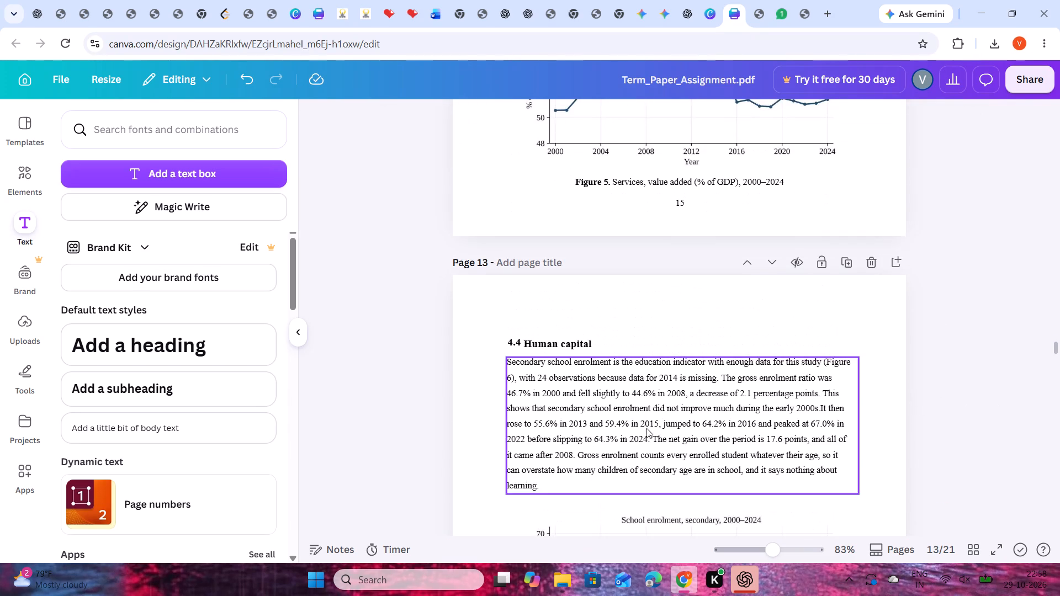
Move the "4.4" number and the "Human capital" title up nearer the top of page 13, aligned on one line.
{"action": "left_click", "coordinate": [559, 345]}
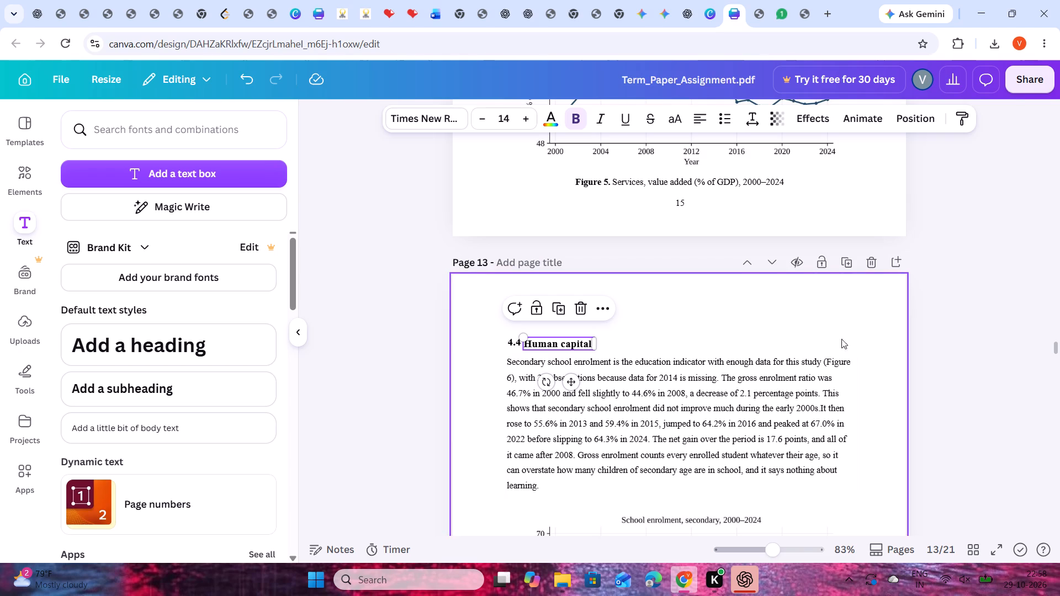
{"action": "left_click", "coordinate": [983, 340]}
{"action": "left_click", "coordinate": [512, 347]}
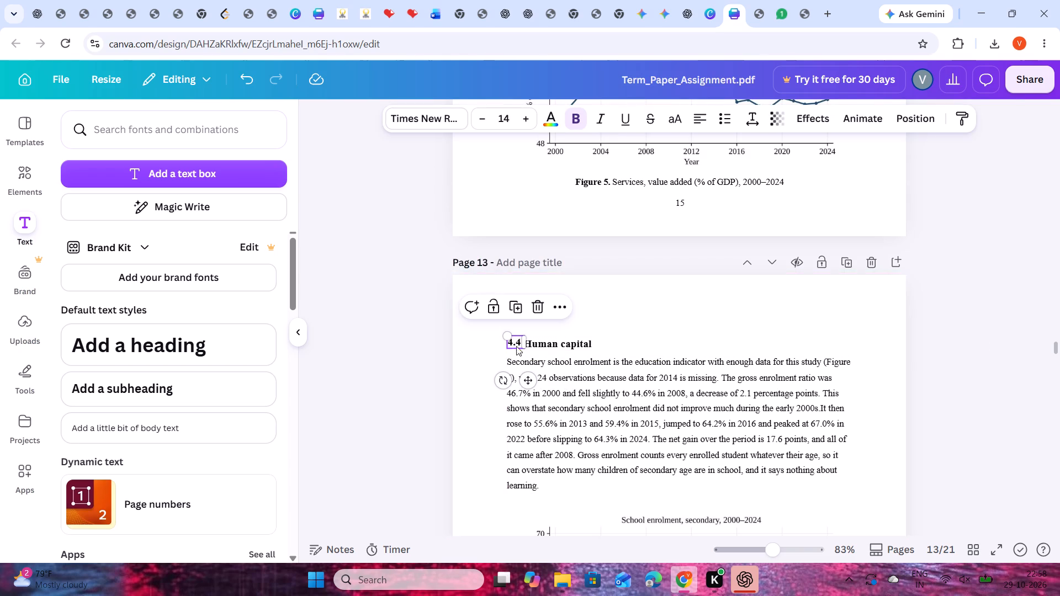
{"action": "left_click", "coordinate": [959, 326]}
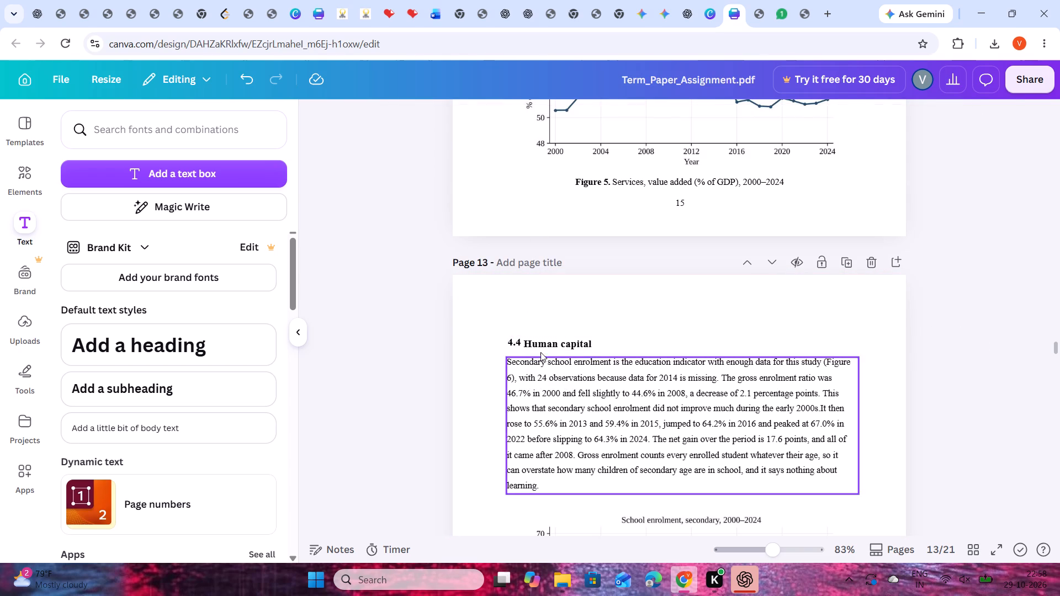
{"action": "left_click", "coordinate": [510, 347]}
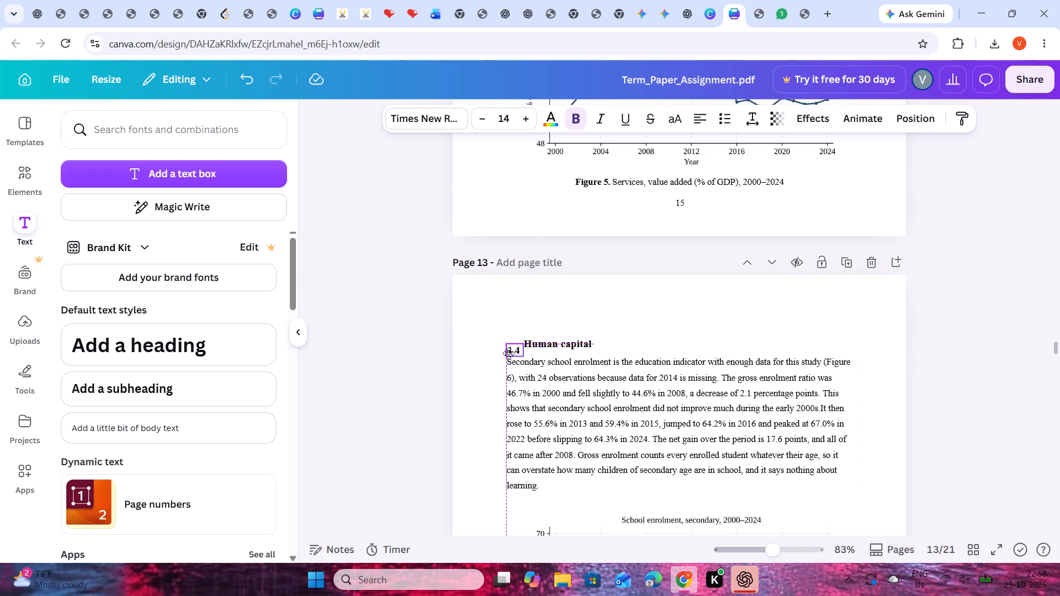
{"action": "left_click", "coordinate": [961, 338]}
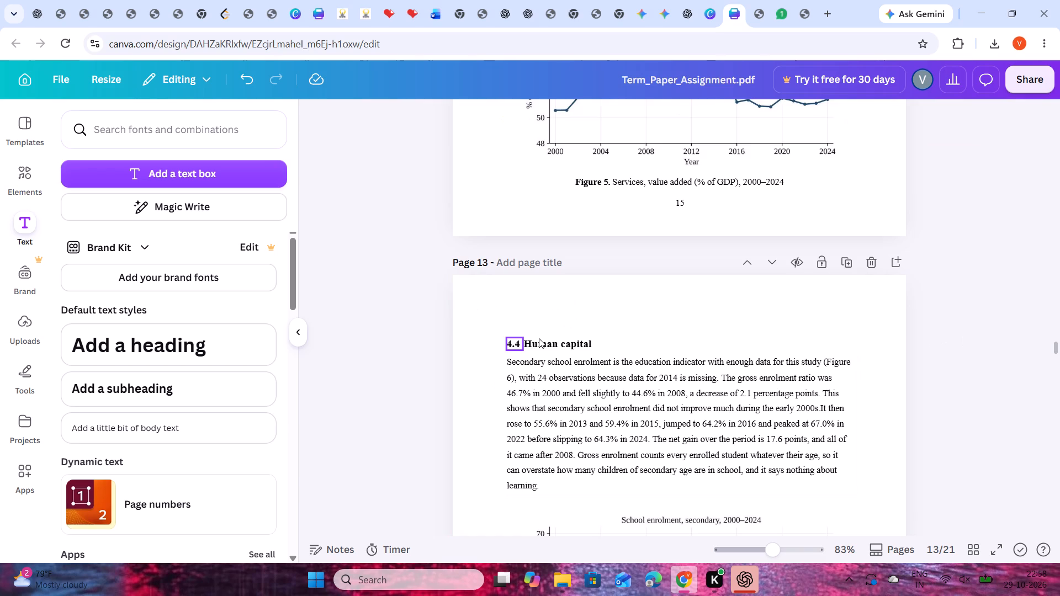
{"action": "left_click_drag", "start_coordinate": [540, 342], "coordinate": [545, 315]}
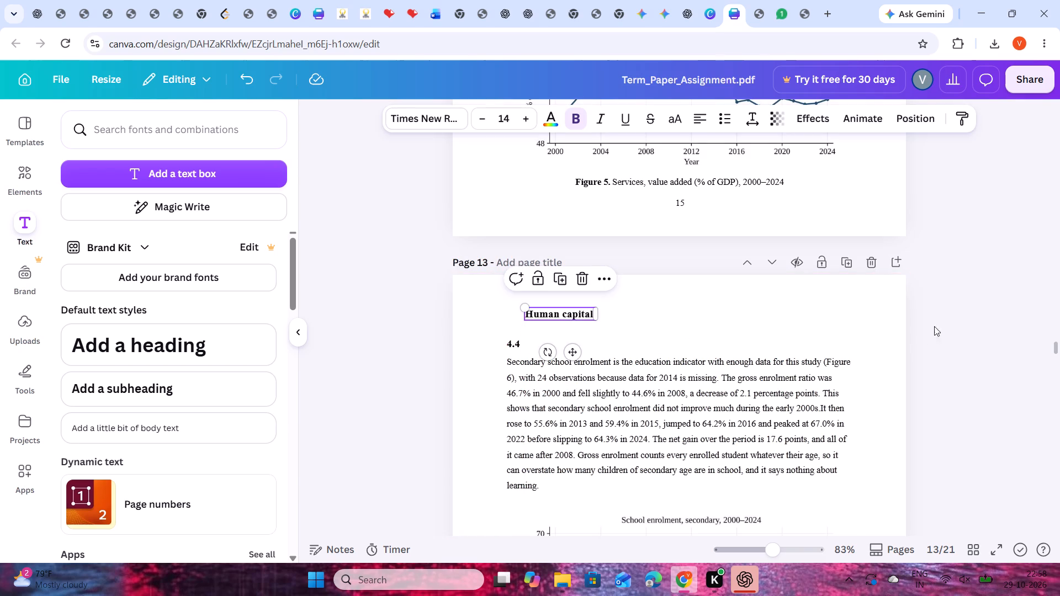
{"action": "left_click", "coordinate": [950, 325]}
{"action": "left_click_drag", "start_coordinate": [510, 346], "coordinate": [512, 322]}
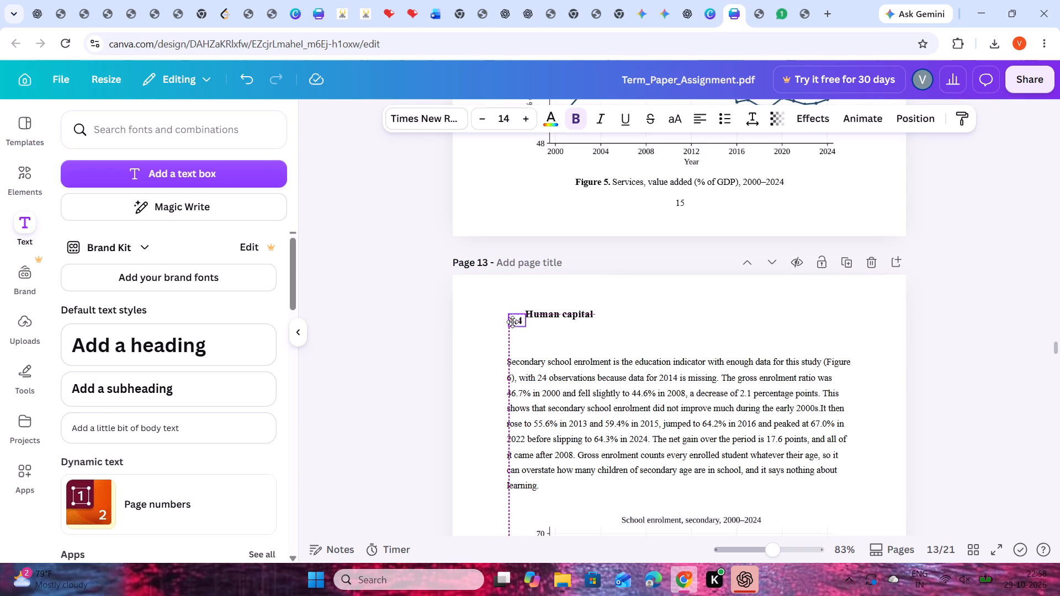
{"action": "left_click_drag", "start_coordinate": [512, 322], "coordinate": [512, 317]}
{"action": "left_click", "coordinate": [972, 347]}
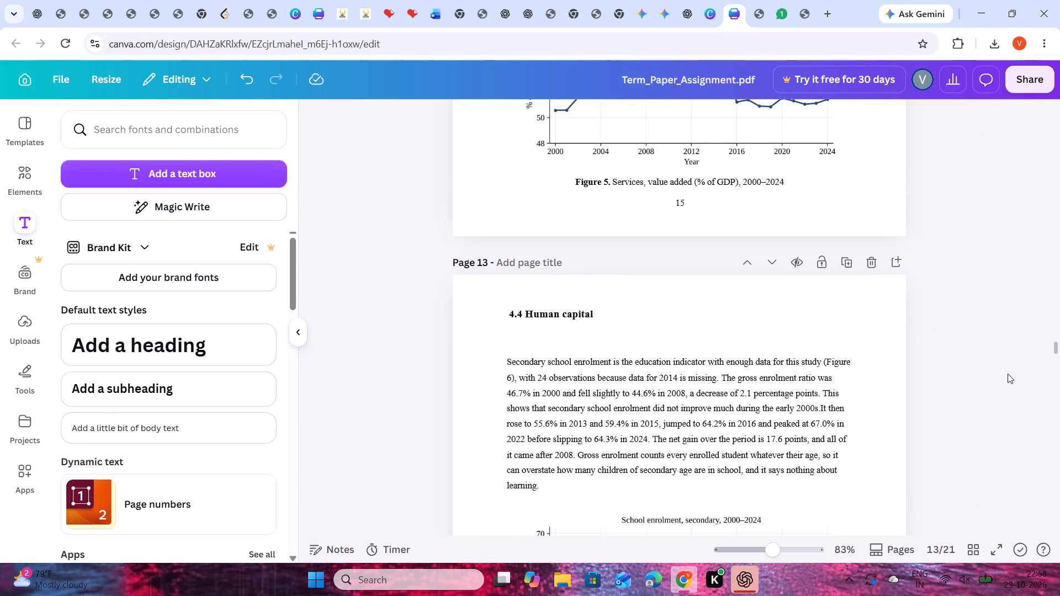
Move the secondary school enrolment paragraph on page 13 up to just below the 4.4 heading.
{"action": "left_click_drag", "start_coordinate": [738, 440], "coordinate": [738, 413]}
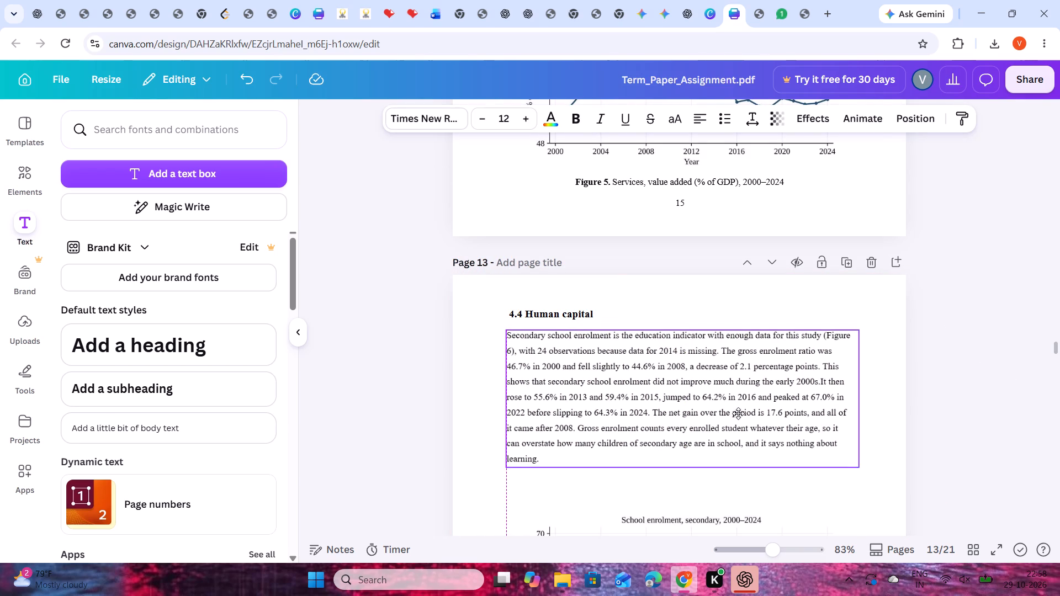
{"action": "left_click_drag", "start_coordinate": [738, 413], "coordinate": [734, 412]}
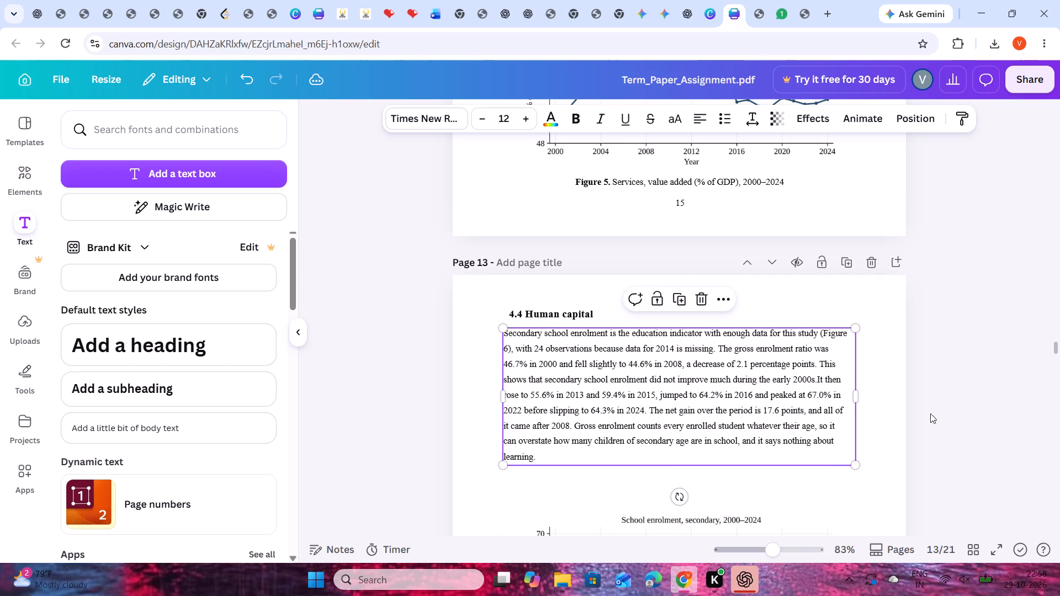
{"action": "left_click", "coordinate": [983, 394]}
Move the "School enrolment, secondary" chart on page 13 up closer to the paragraph above it.
{"action": "scroll", "coordinate": [989, 392], "scroll_direction": "down", "scroll_amount": 2}
{"action": "left_click_drag", "start_coordinate": [739, 377], "coordinate": [739, 376]}
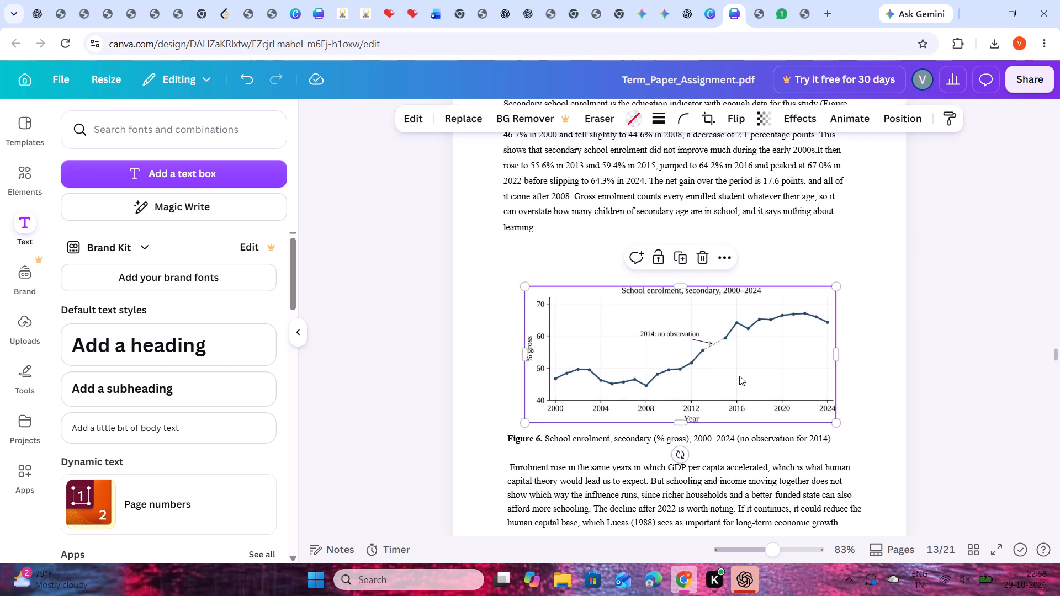
{"action": "left_click_drag", "start_coordinate": [739, 376], "coordinate": [733, 353]}
{"action": "left_click", "coordinate": [944, 339]}
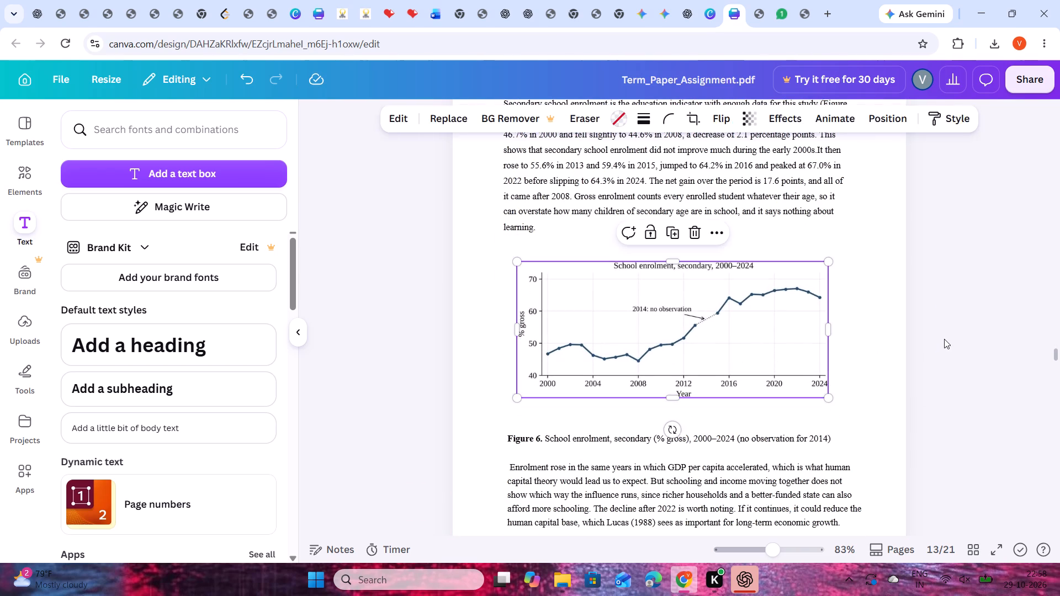
Move the Figure 6 caption and its following paragraph up closer to the school enrolment chart.
{"action": "scroll", "coordinate": [948, 338], "scroll_direction": "down", "scroll_amount": 1}
{"action": "left_click_drag", "start_coordinate": [723, 371], "coordinate": [723, 363]}
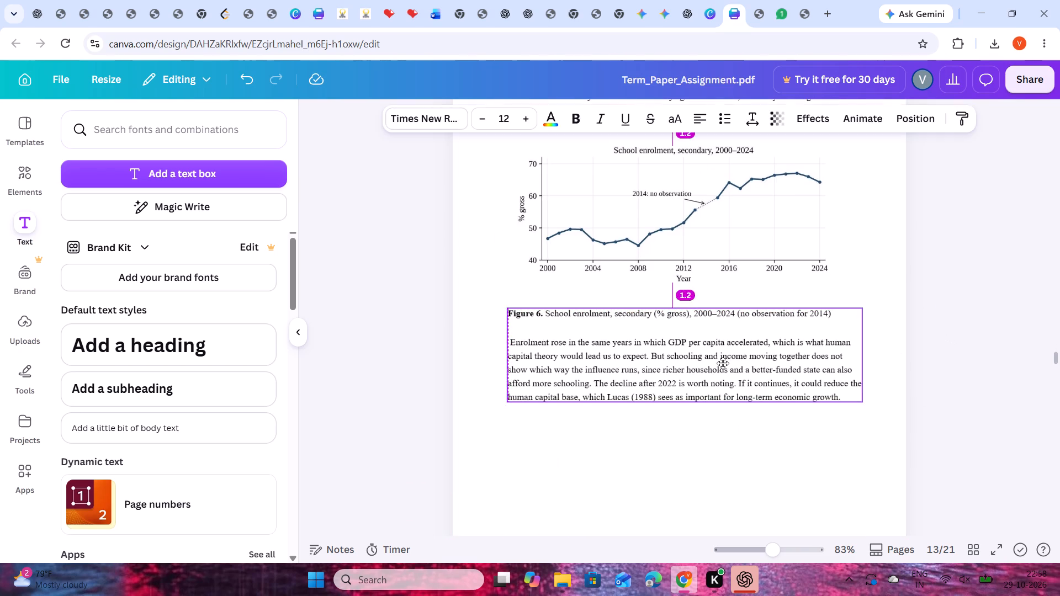
{"action": "left_click_drag", "start_coordinate": [723, 363], "coordinate": [722, 352]}
{"action": "left_click", "coordinate": [961, 359]}
Review the layout from the end of page 13 through page 14 and into page 15.
{"action": "scroll", "coordinate": [961, 359], "scroll_direction": "down", "scroll_amount": 2}
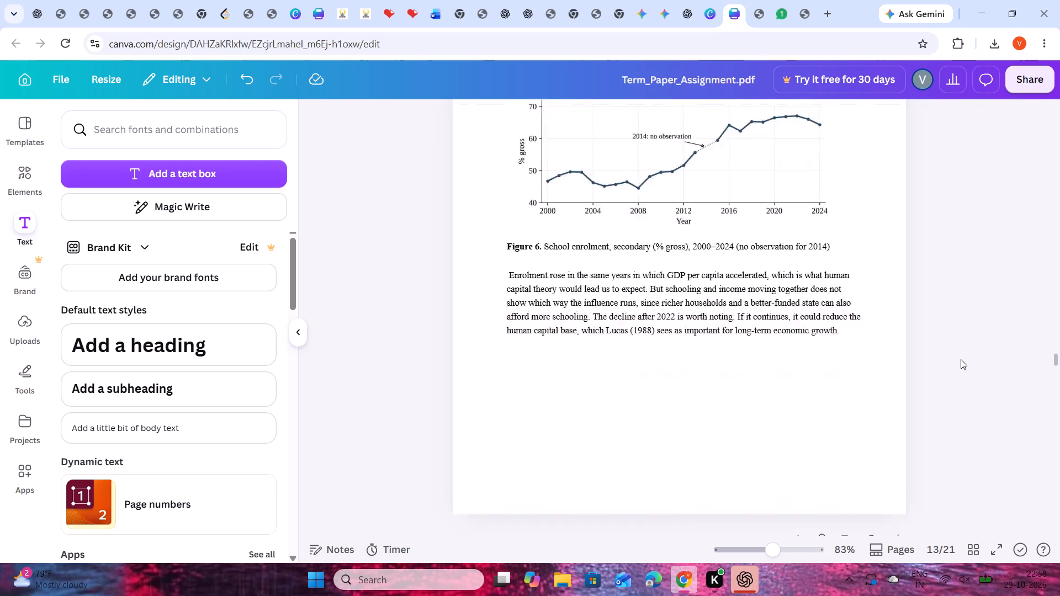
{"action": "scroll", "coordinate": [961, 359], "scroll_direction": "down", "scroll_amount": 4}
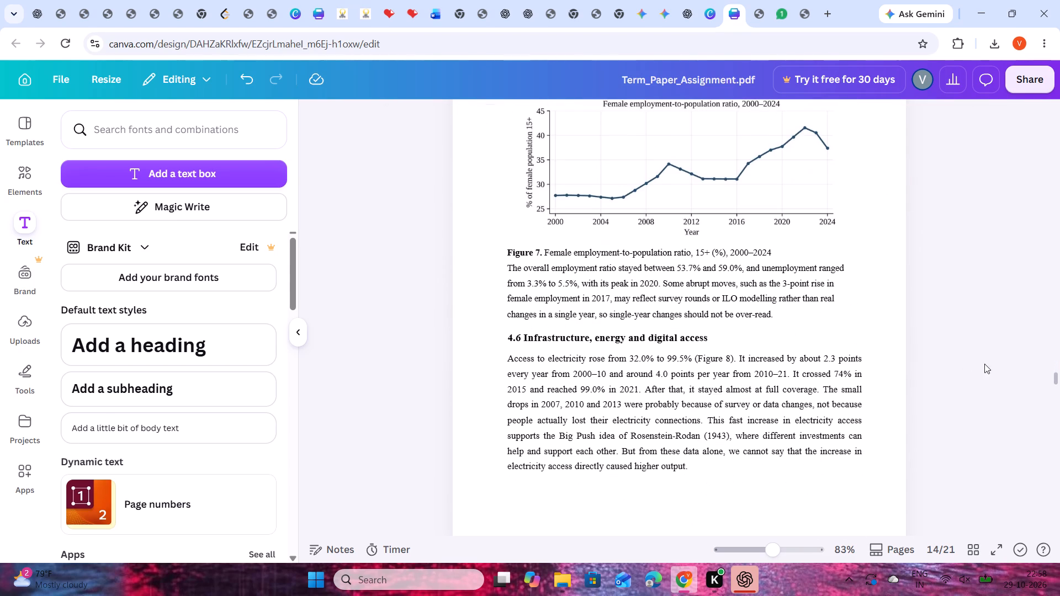
{"action": "scroll", "coordinate": [984, 374], "scroll_direction": "up", "scroll_amount": 2}
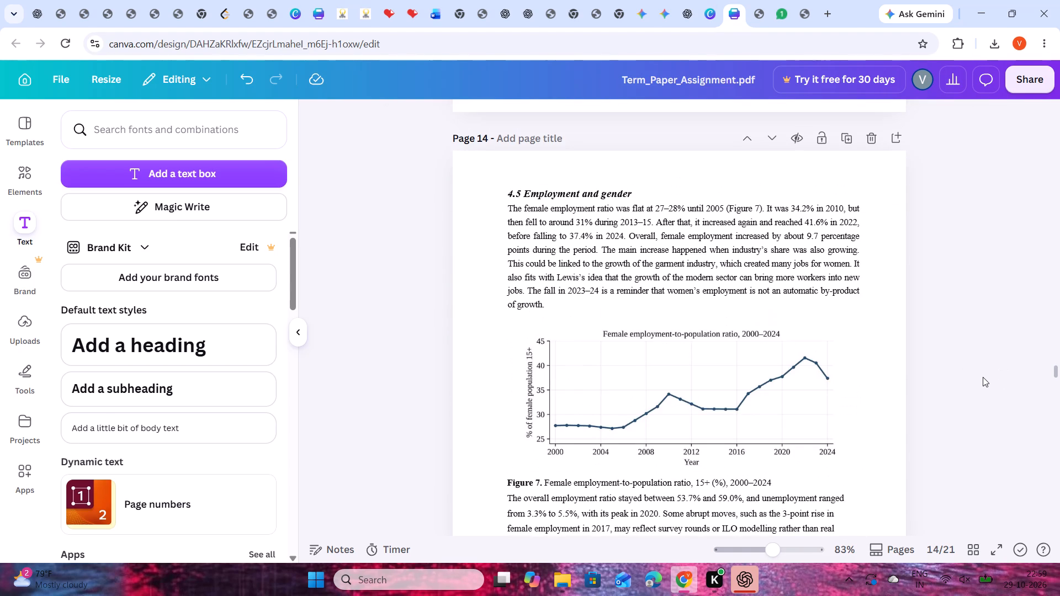
{"action": "scroll", "coordinate": [983, 377], "scroll_direction": "up", "scroll_amount": 3}
{"action": "scroll", "coordinate": [983, 377], "scroll_direction": "down", "scroll_amount": 4}
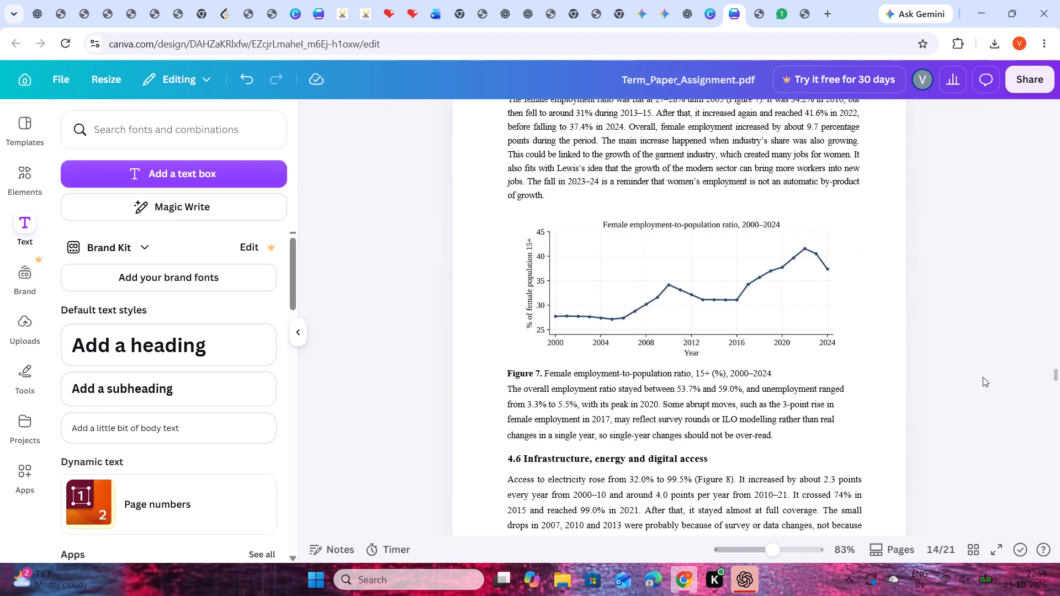
{"action": "scroll", "coordinate": [983, 377], "scroll_direction": "down", "scroll_amount": 6}
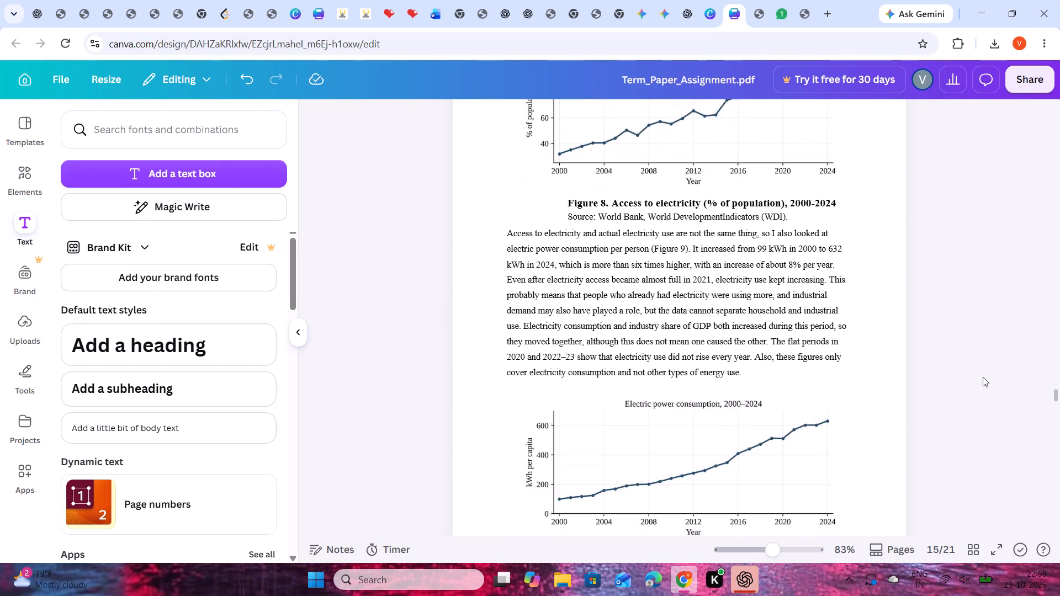
Move the Figure 8 caption and source line on page 15 up to sit just below the electricity access chart.
{"action": "left_click_drag", "start_coordinate": [744, 208], "coordinate": [743, 205]}
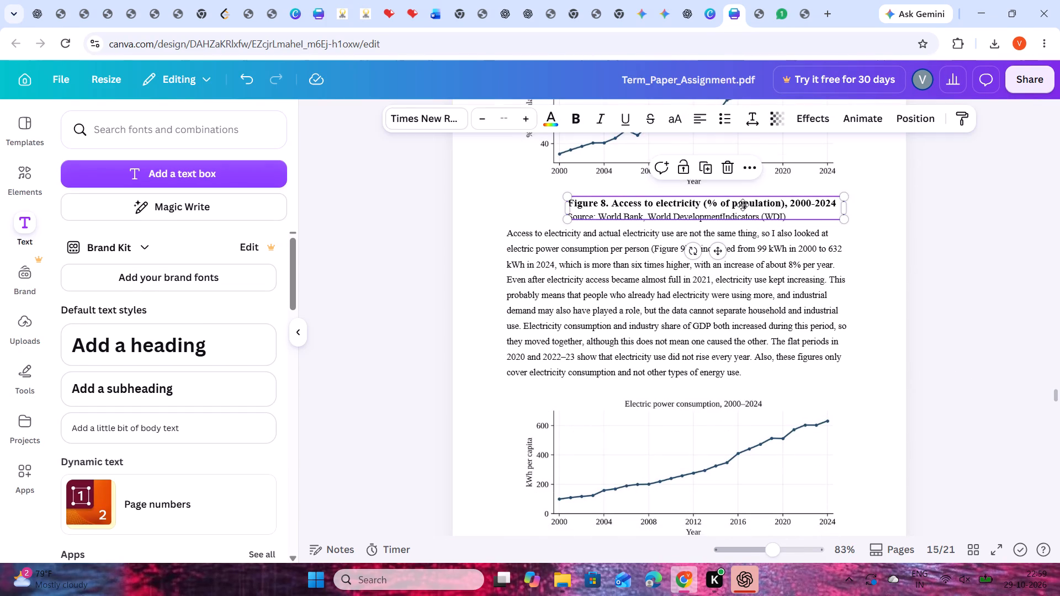
{"action": "left_click_drag", "start_coordinate": [743, 205], "coordinate": [733, 200]}
{"action": "left_click", "coordinate": [979, 250]}
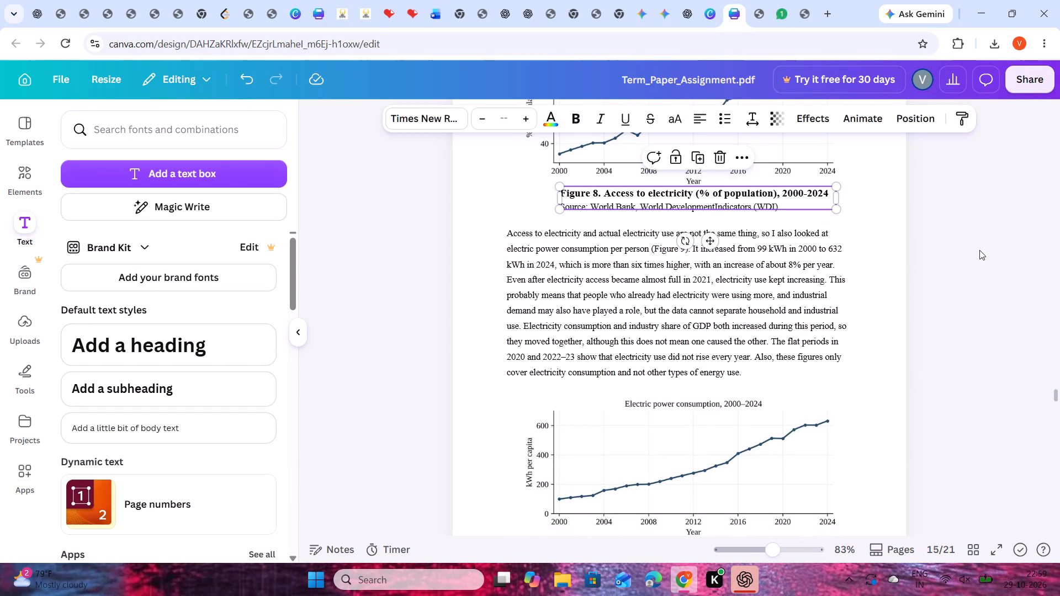
{"action": "scroll", "coordinate": [1001, 328], "scroll_direction": "up", "scroll_amount": 1}
{"action": "scroll", "coordinate": [1001, 328], "scroll_direction": "down", "scroll_amount": 1}
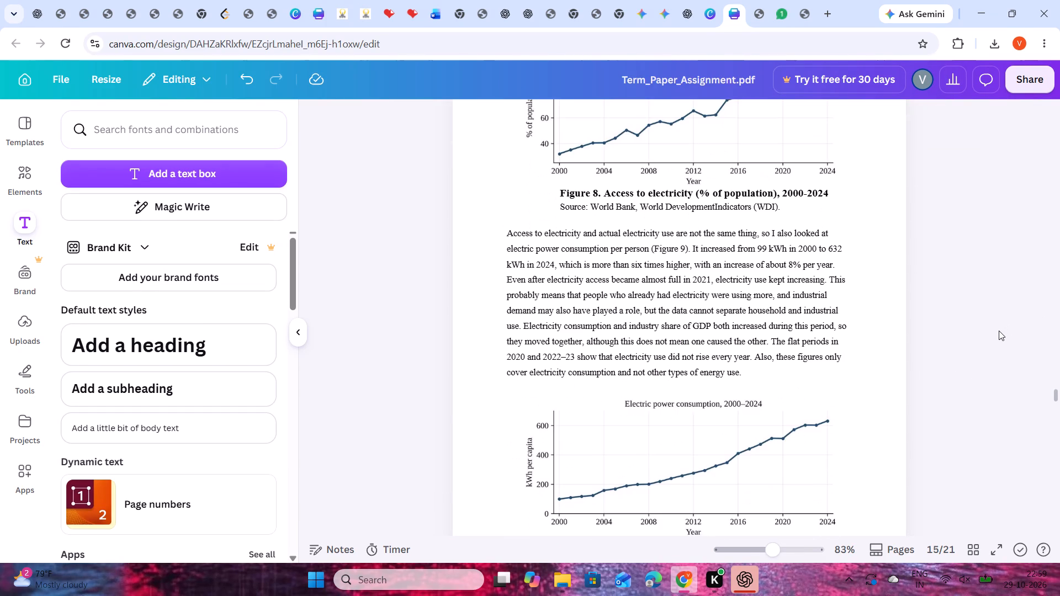
Delete the partial "Internet use was about 1% or less until 2006" line below the Figure 9 caption on page 15.
{"action": "scroll", "coordinate": [1014, 348], "scroll_direction": "down", "scroll_amount": 2}
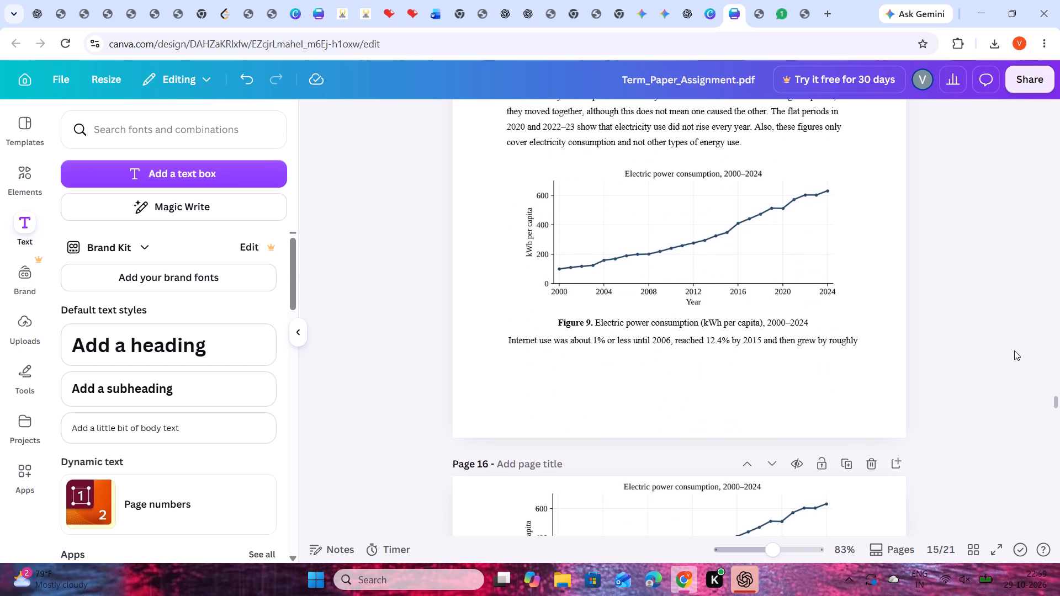
{"action": "scroll", "coordinate": [1014, 350], "scroll_direction": "down", "scroll_amount": 2}
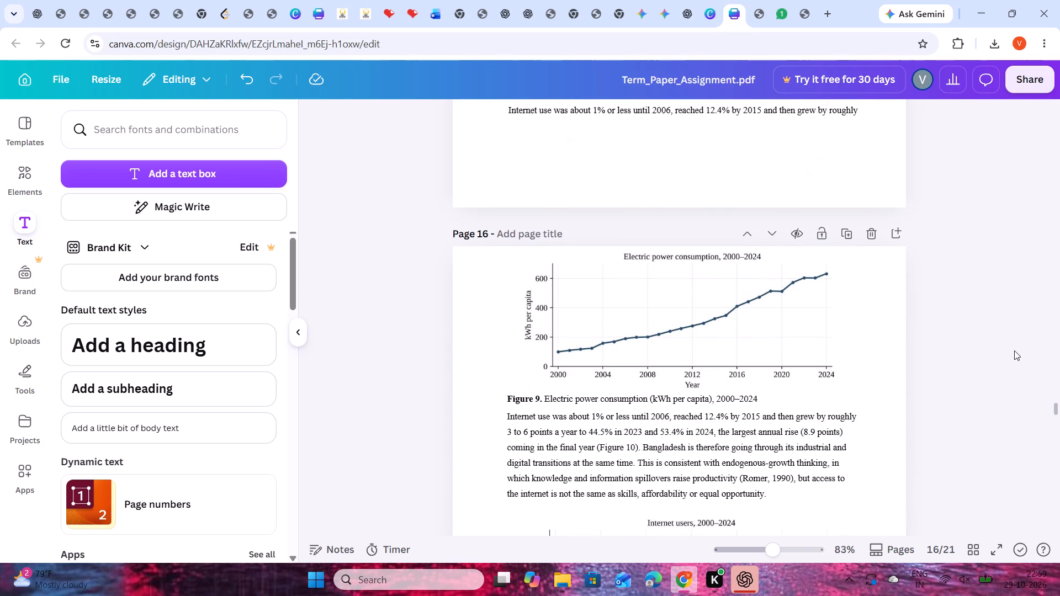
{"action": "scroll", "coordinate": [1014, 350], "scroll_direction": "up", "scroll_amount": 1}
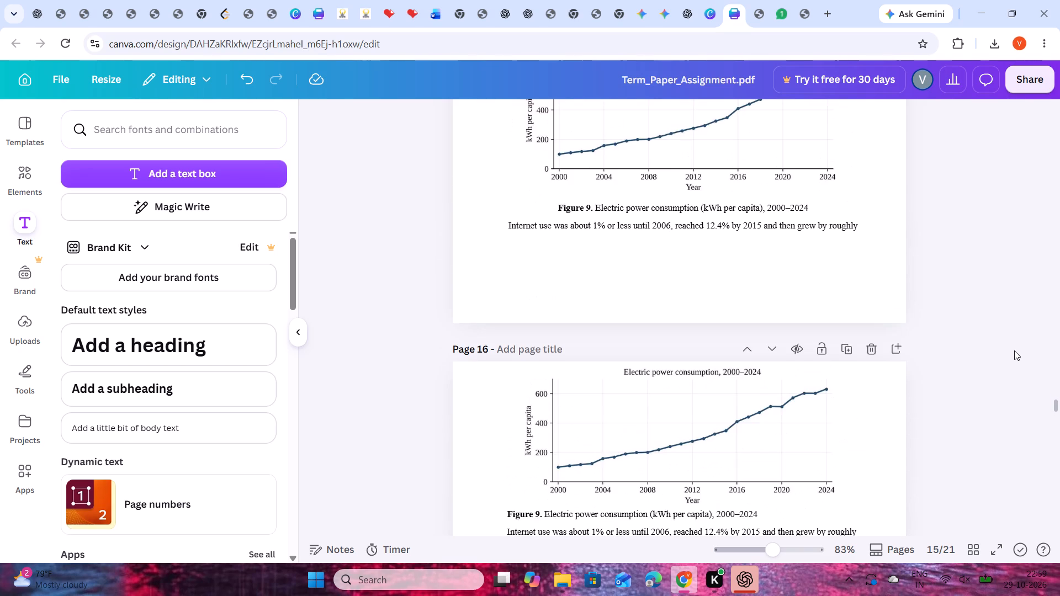
{"action": "left_click", "coordinate": [815, 228]}
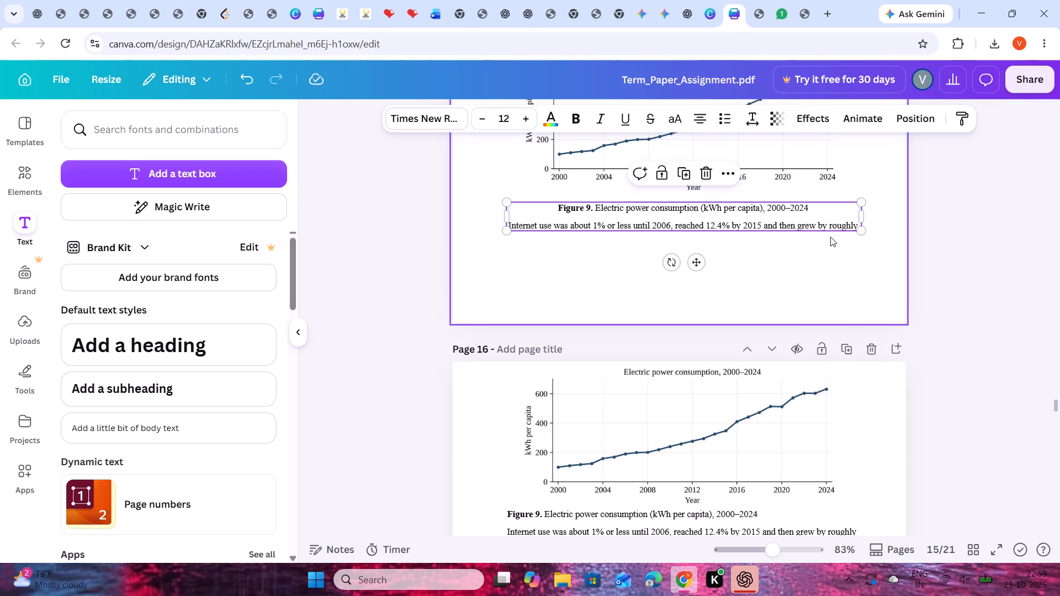
{"action": "left_click", "coordinate": [835, 229]}
{"action": "left_click", "coordinate": [835, 229]}
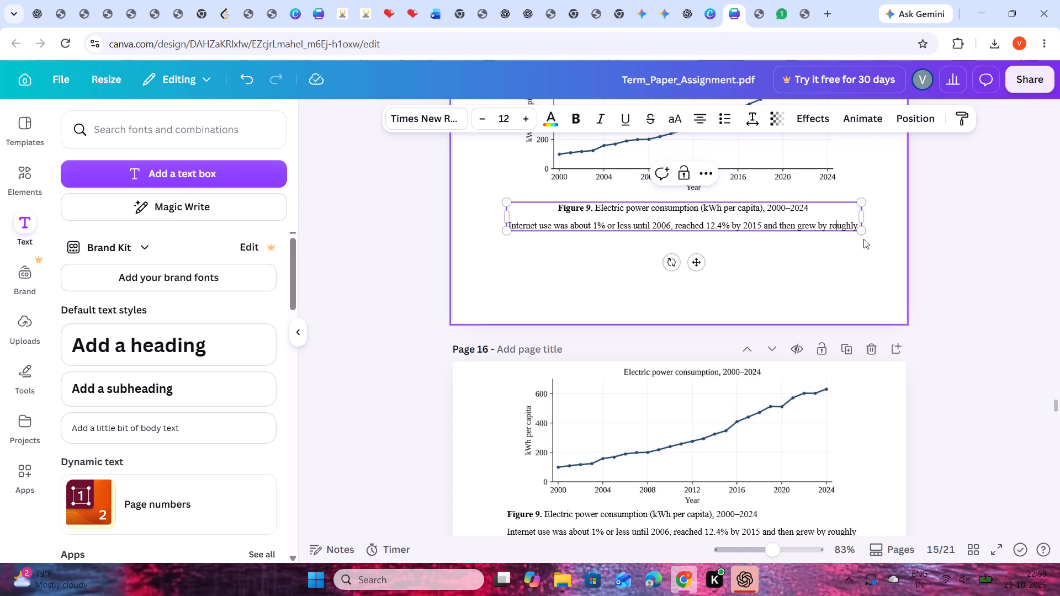
{"action": "key", "text": "Right"}
{"action": "key", "text": "Right"}
{"action": "key", "text": "Right"}
{"action": "key", "text": "Right"}
{"action": "key", "text": "Right"}
{"action": "key", "text": "BackSpace"}
{"action": "key", "text": "BackSpace"}
{"action": "key", "text": "BackSpace"}
{"action": "key", "text": "BackSpace"}
{"action": "key", "text": "BackSpace"}
{"action": "key", "text": "BackSpace"}
{"action": "key", "text": "BackSpace"}
{"action": "key", "text": "BackSpace"}
{"action": "key", "text": "BackSpace"}
{"action": "key", "text": "BackSpace"}
{"action": "key", "text": "BackSpace"}
{"action": "key", "text": "BackSpace"}
{"action": "key", "text": "BackSpace"}
{"action": "key", "text": "BackSpace"}
{"action": "key", "text": "BackSpace"}
{"action": "key", "text": "BackSpace"}
{"action": "key", "text": "BackSpace"}
{"action": "key", "text": "BackSpace"}
{"action": "key", "text": "BackSpace"}
{"action": "key", "text": "BackSpace"}
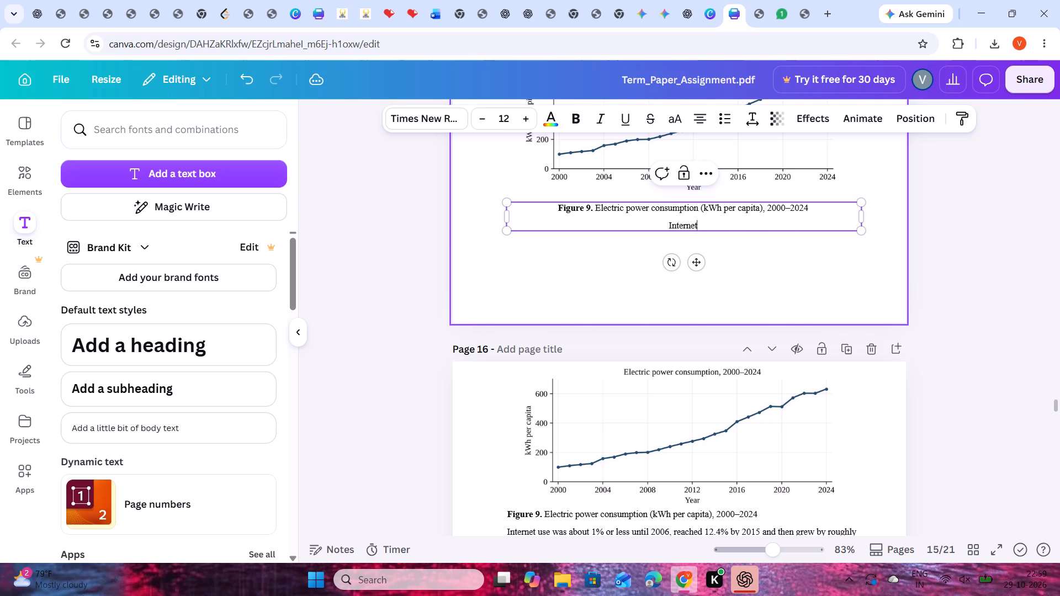
{"action": "key", "text": "BackSpace"}
{"action": "key", "text": "BackSpace"}
{"action": "key", "text": "BackSpace"}
{"action": "left_click_drag", "start_coordinate": [1010, 280], "coordinate": [1016, 278]}
Move the text block with the Figure 9 caption and internet use paragraph on page 16 slightly down, away from the chart above.
{"action": "scroll", "coordinate": [969, 281], "scroll_direction": "down", "scroll_amount": 1}
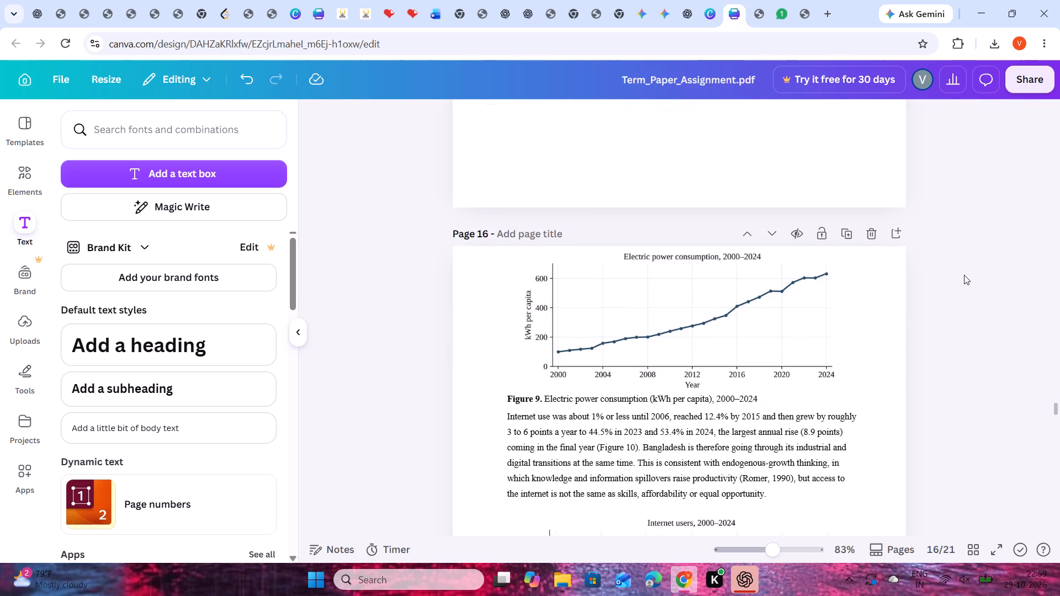
{"action": "scroll", "coordinate": [815, 369], "scroll_direction": "down", "scroll_amount": 2}
{"action": "scroll", "coordinate": [865, 324], "scroll_direction": "down", "scroll_amount": 2}
{"action": "scroll", "coordinate": [962, 270], "scroll_direction": "up", "scroll_amount": 3}
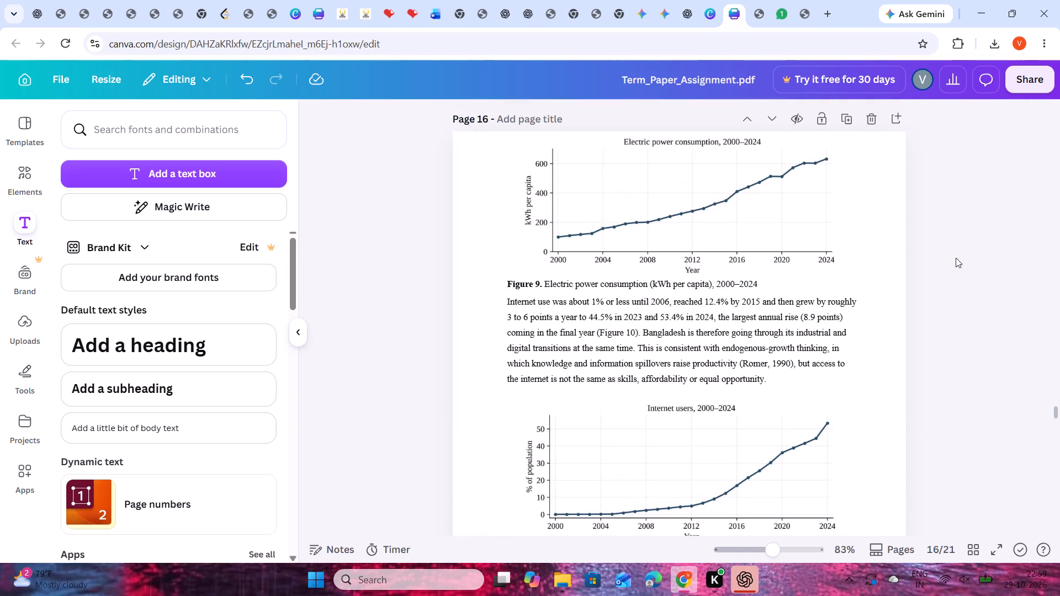
{"action": "left_click_drag", "start_coordinate": [679, 343], "coordinate": [672, 349]}
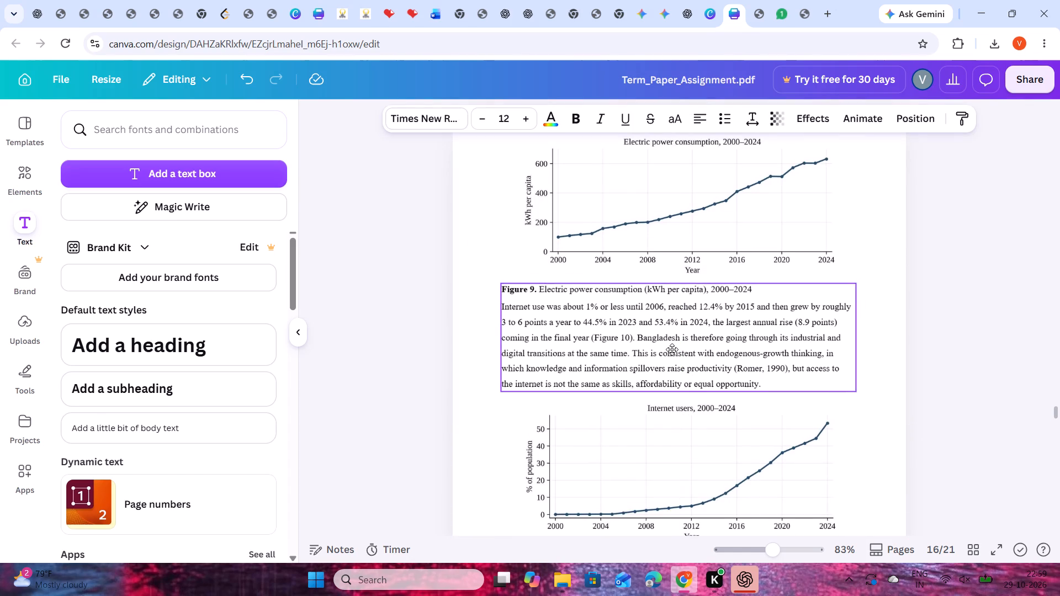
{"action": "left_click_drag", "start_coordinate": [672, 349], "coordinate": [674, 350]}
{"action": "left_click", "coordinate": [959, 294]}
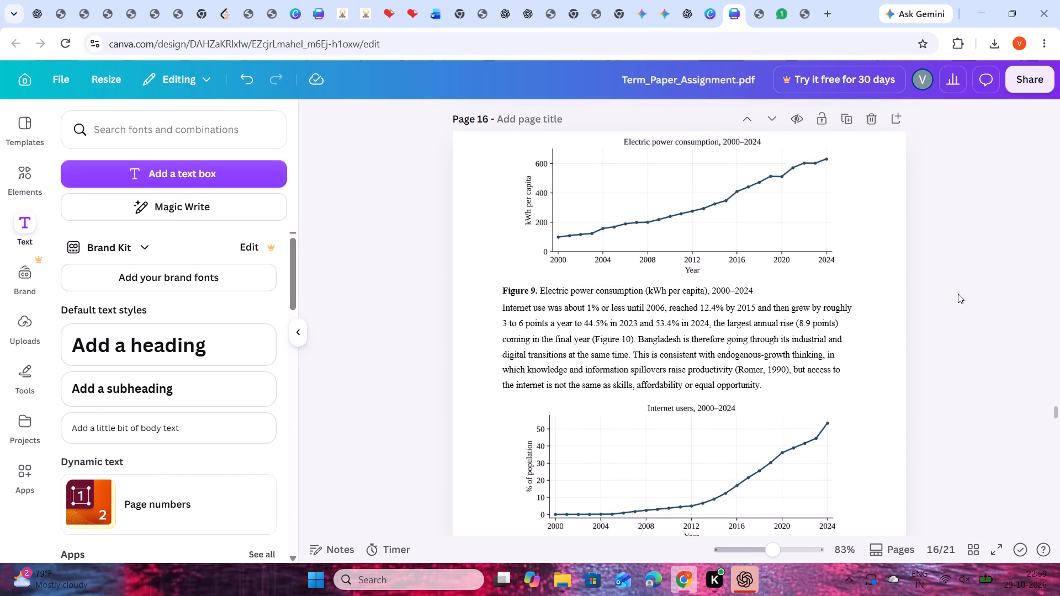
Move the "Electric power consumption" chart on page 16 slightly down, closer to its Figure 9 caption.
{"action": "scroll", "coordinate": [955, 291], "scroll_direction": "up", "scroll_amount": 1}
{"action": "left_click_drag", "start_coordinate": [712, 322], "coordinate": [703, 329]}
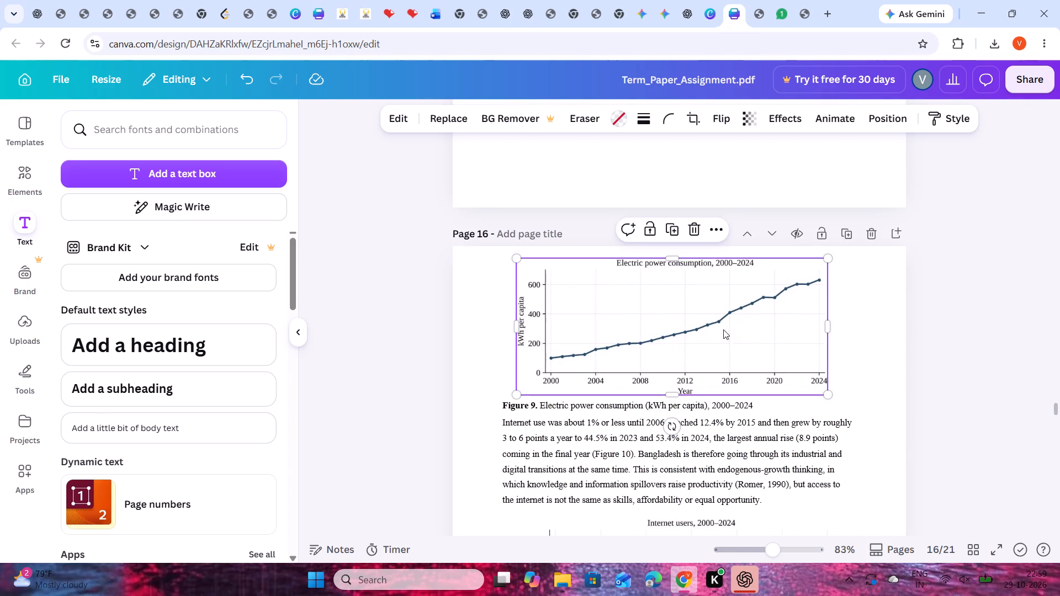
{"action": "left_click", "coordinate": [931, 340]}
{"action": "scroll", "coordinate": [1041, 347], "scroll_direction": "down", "scroll_amount": 1}
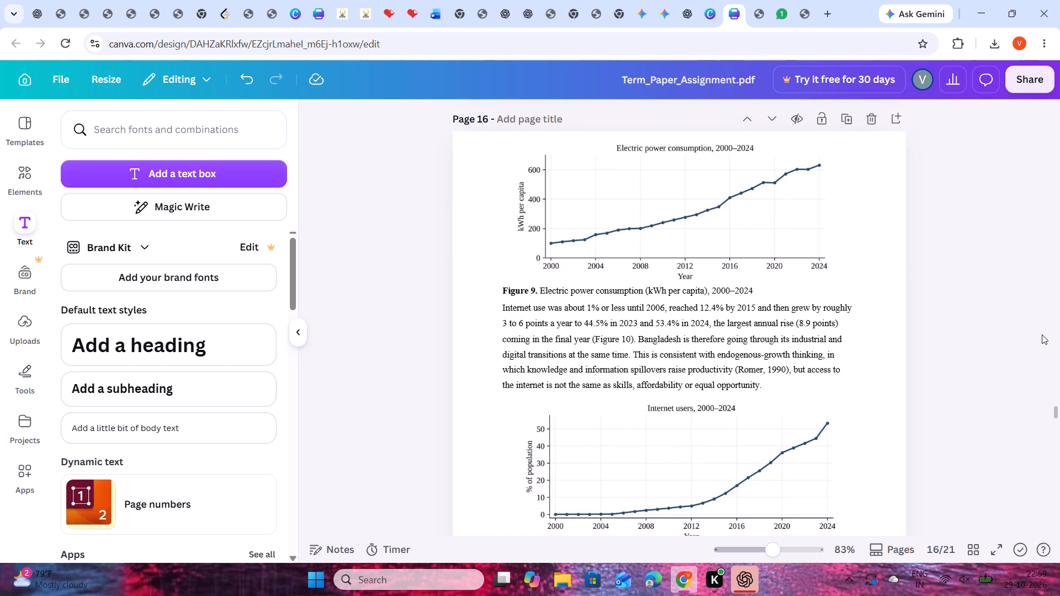
Move the text block with the Figure 9 caption and internet use paragraph on page 16 slightly up and left, closer to the chart.
{"action": "scroll", "coordinate": [1039, 332], "scroll_direction": "down", "scroll_amount": 1}
{"action": "left_click_drag", "start_coordinate": [681, 221], "coordinate": [672, 216]}
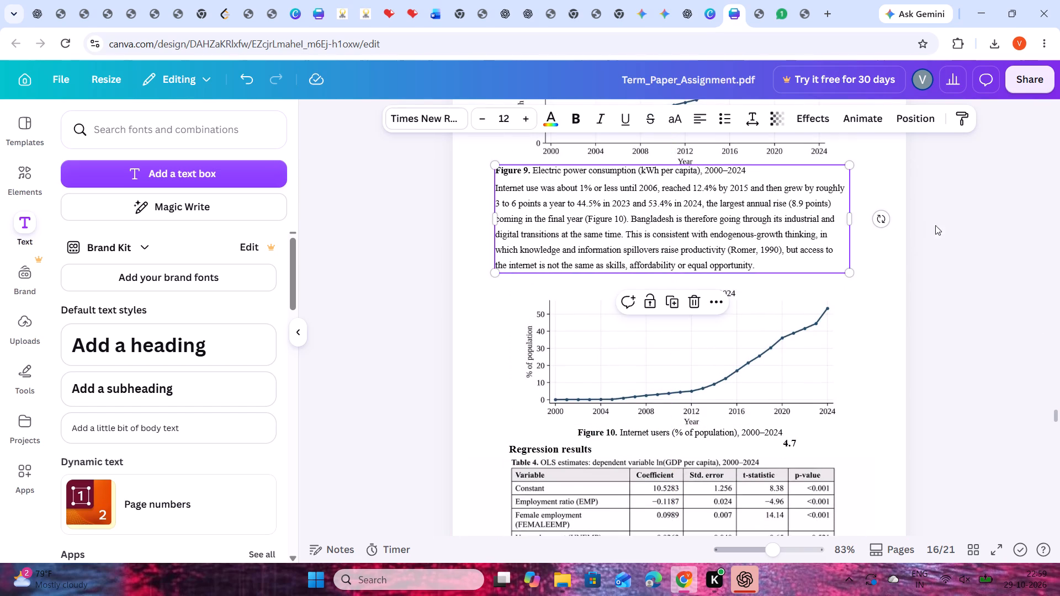
{"action": "left_click", "coordinate": [940, 226]}
Indent the Figure 9 caption on page 16 with leading spaces so it sits centred under the electric power chart.
{"action": "left_click", "coordinate": [513, 168]}
{"action": "left_click", "coordinate": [501, 169]}
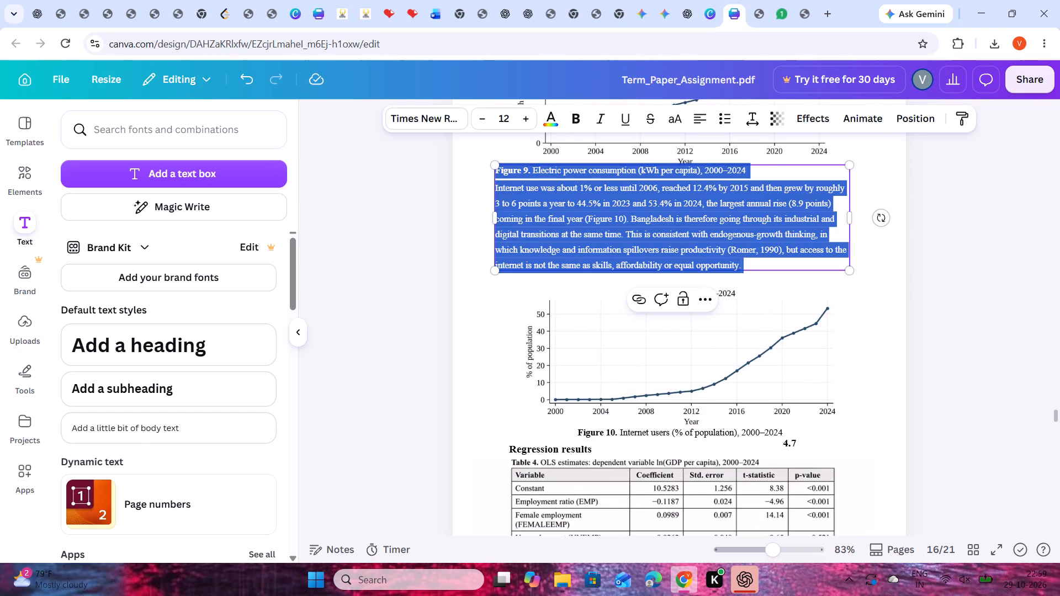
{"action": "left_click", "coordinate": [510, 180]}
{"action": "left_click", "coordinate": [511, 175]}
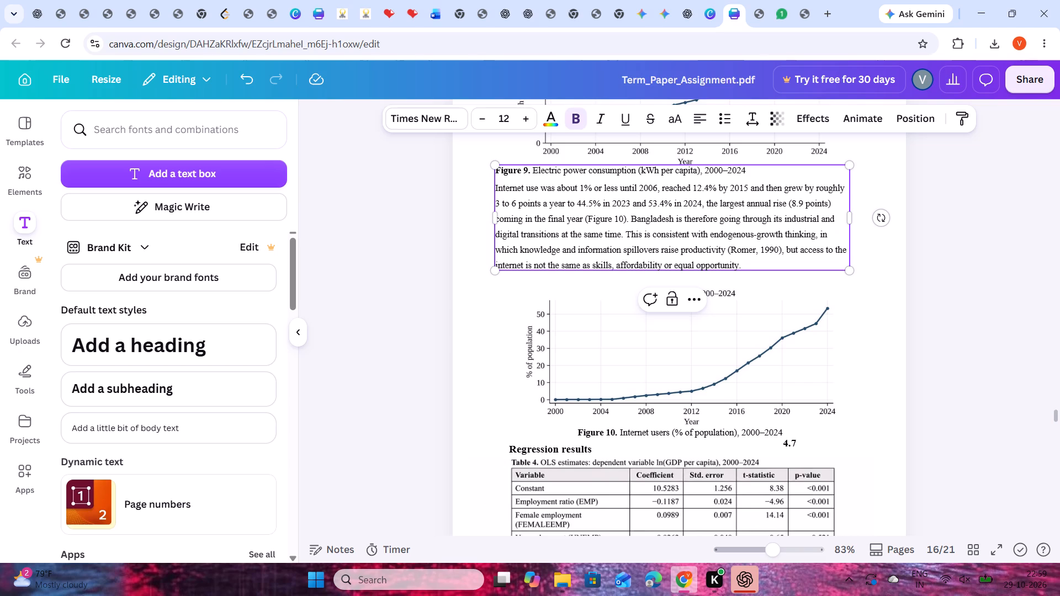
{"action": "key", "text": "Left"}
{"action": "key", "text": "Left"}
{"action": "key", "text": "Left"}
{"action": "key", "text": "Left"}
{"action": "key", "text": "space"}
{"action": "key", "text": "space"}
{"action": "key", "text": "space"}
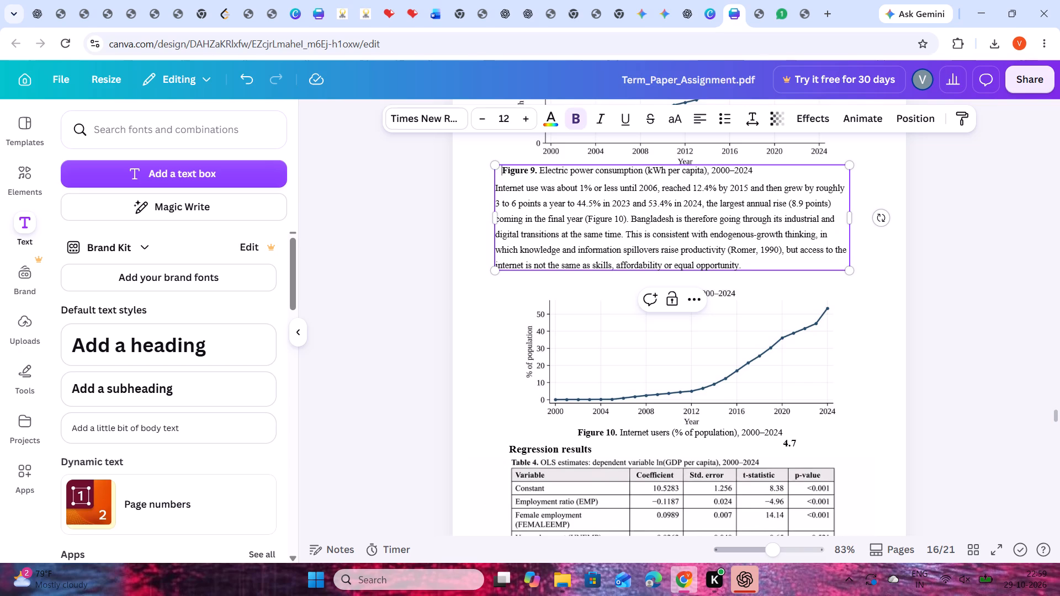
{"action": "key", "text": "space"}
{"action": "key", "text": "space"}
{"action": "key", "text": "space"}
{"action": "key", "text": "space"}
{"action": "key", "text": "space"}
{"action": "key", "text": "space"}
{"action": "key", "text": "space"}
{"action": "key", "text": "space"}
{"action": "key", "text": "space"}
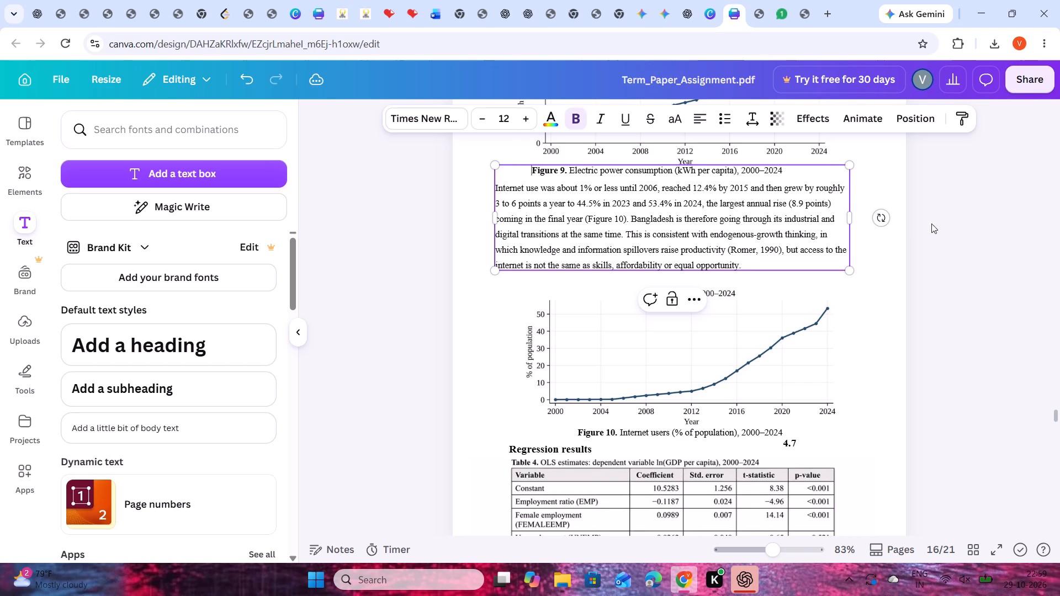
{"action": "left_click", "coordinate": [1010, 223]}
{"action": "left_click", "coordinate": [543, 168]}
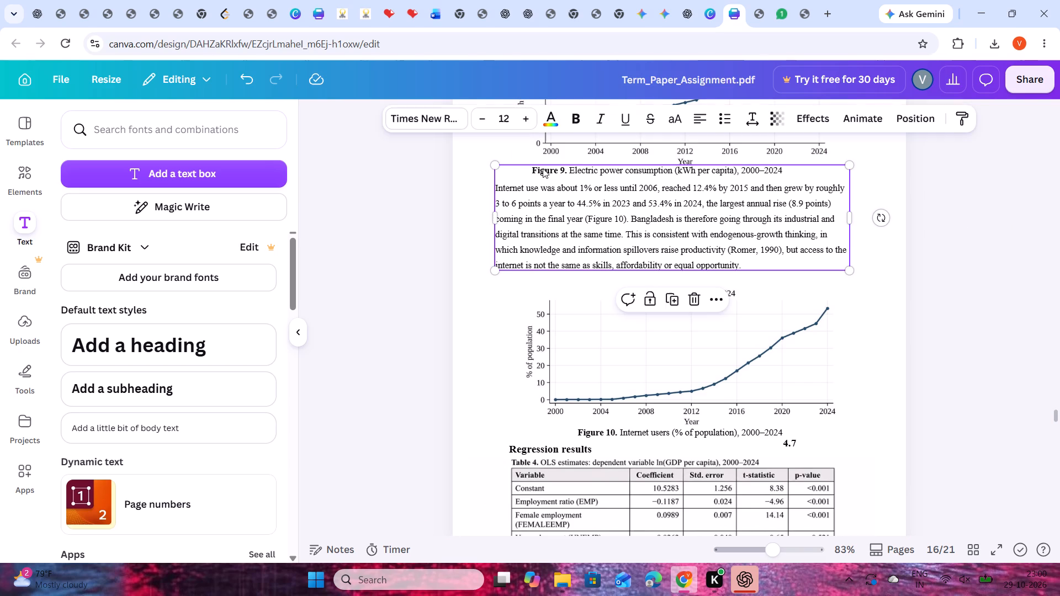
{"action": "left_click", "coordinate": [536, 167]}
{"action": "left_click", "coordinate": [531, 173]}
{"action": "key", "text": "space"}
{"action": "key", "text": "space"}
{"action": "key", "text": "space"}
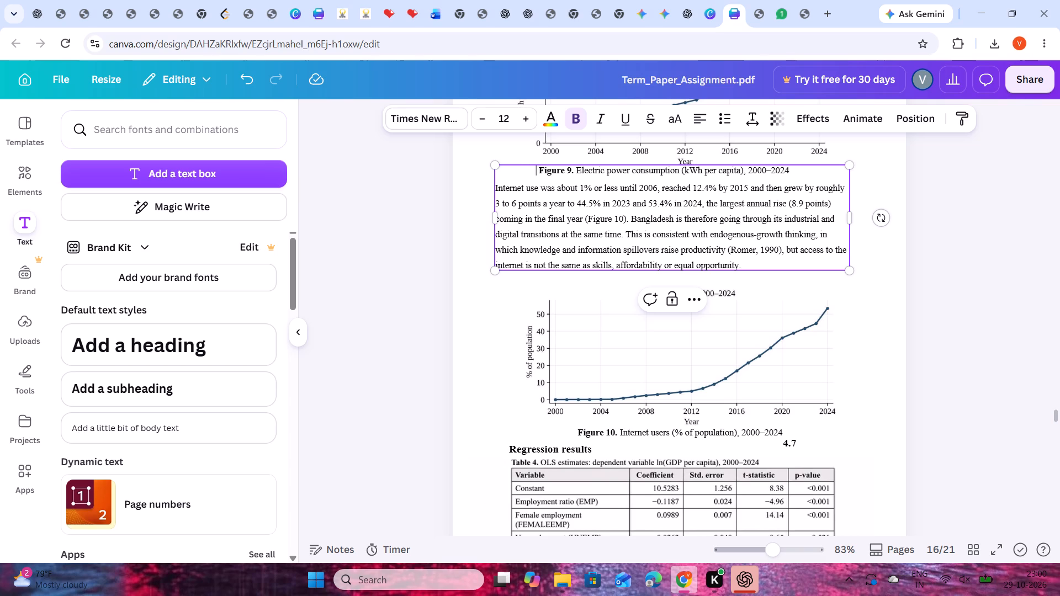
{"action": "key", "text": "space"}
{"action": "left_click", "coordinate": [993, 235]}
{"action": "scroll", "coordinate": [998, 244], "scroll_direction": "down", "scroll_amount": 1}
{"action": "scroll", "coordinate": [996, 248], "scroll_direction": "up", "scroll_amount": 2}
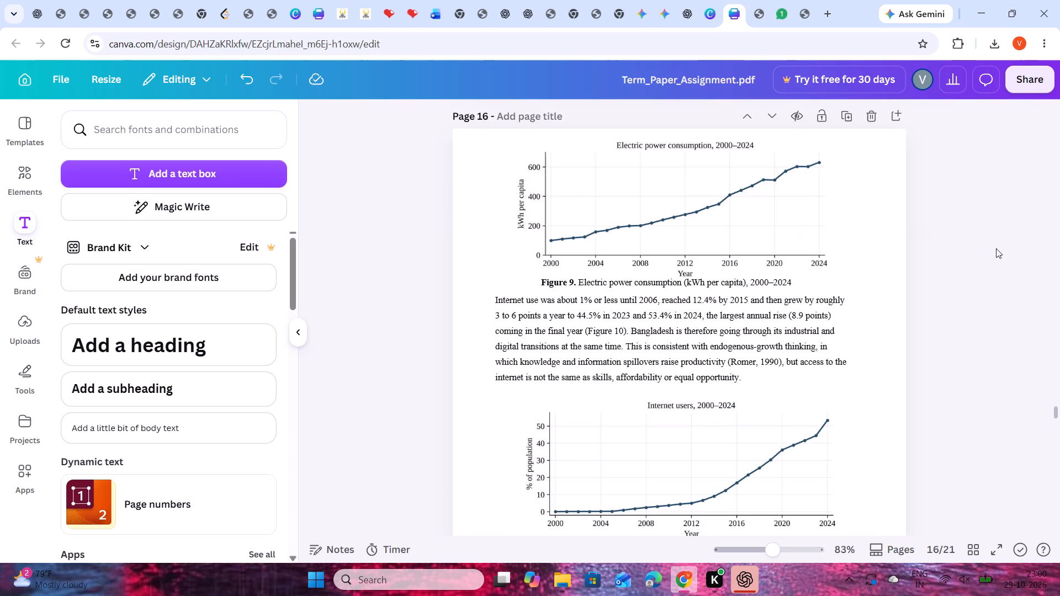
Move the "Internet users, 2000–2024" chart on page 16 slightly left and up.
{"action": "scroll", "coordinate": [956, 335], "scroll_direction": "down", "scroll_amount": 1}
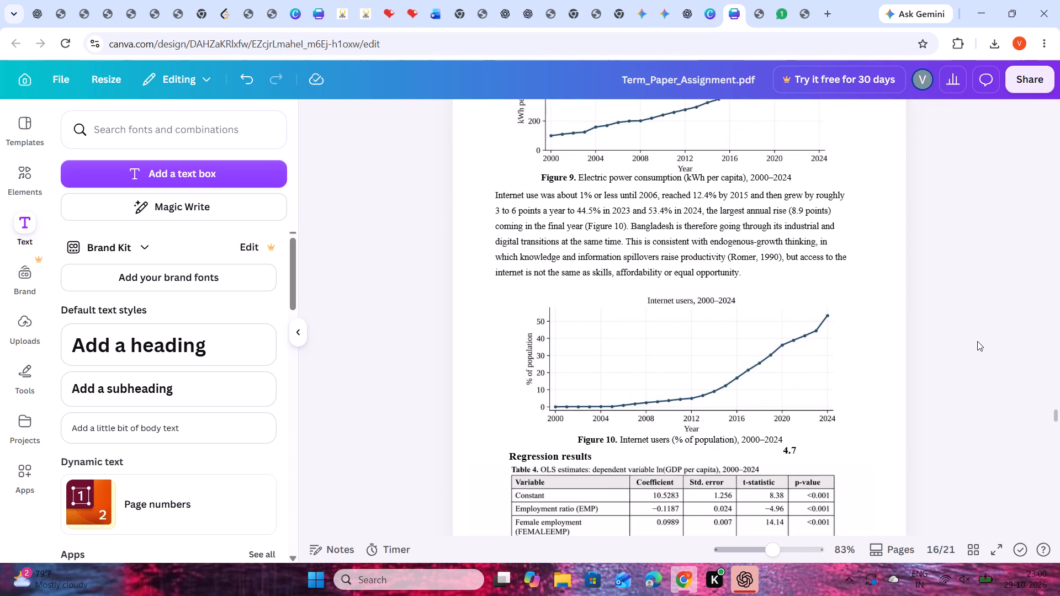
{"action": "scroll", "coordinate": [978, 349], "scroll_direction": "down", "scroll_amount": 2}
{"action": "scroll", "coordinate": [944, 332], "scroll_direction": "up", "scroll_amount": 2}
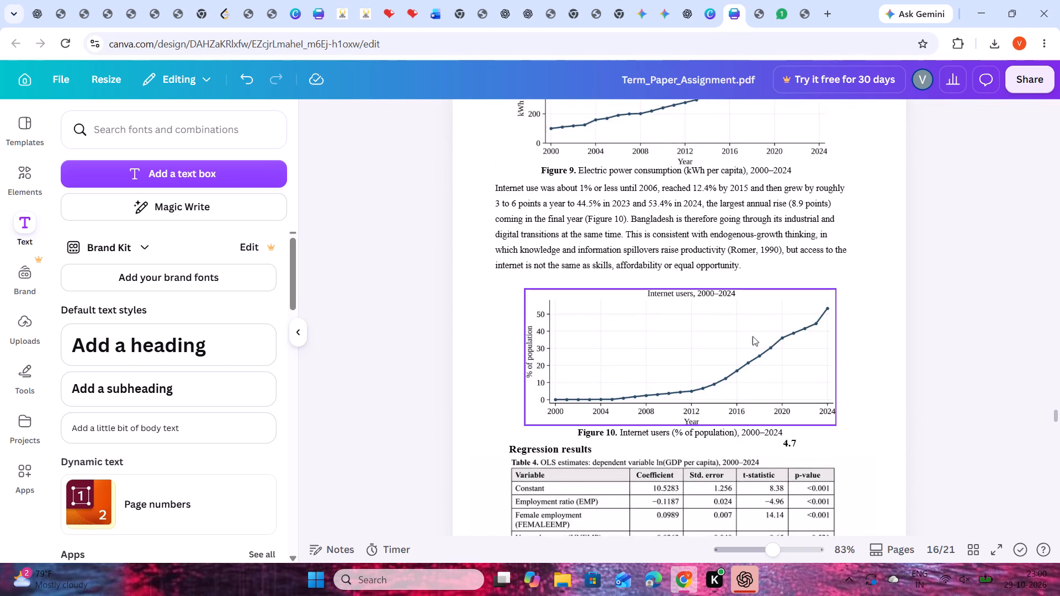
{"action": "left_click_drag", "start_coordinate": [724, 339], "coordinate": [711, 338]}
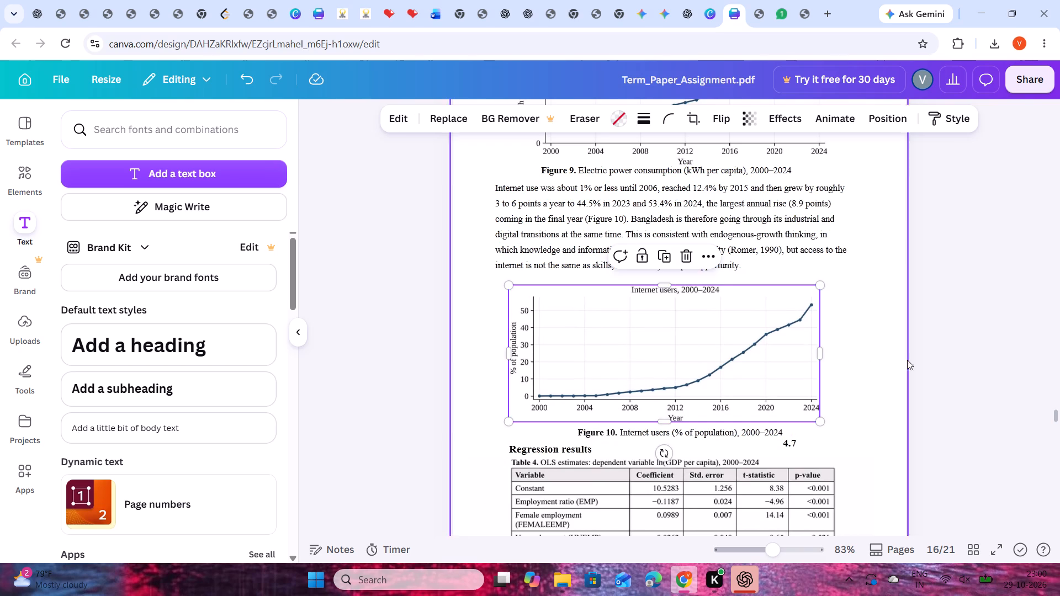
{"action": "left_click", "coordinate": [939, 354]}
Move the regression results tables at the bottom of page 16 slightly down.
{"action": "scroll", "coordinate": [997, 359], "scroll_direction": "down", "scroll_amount": 2}
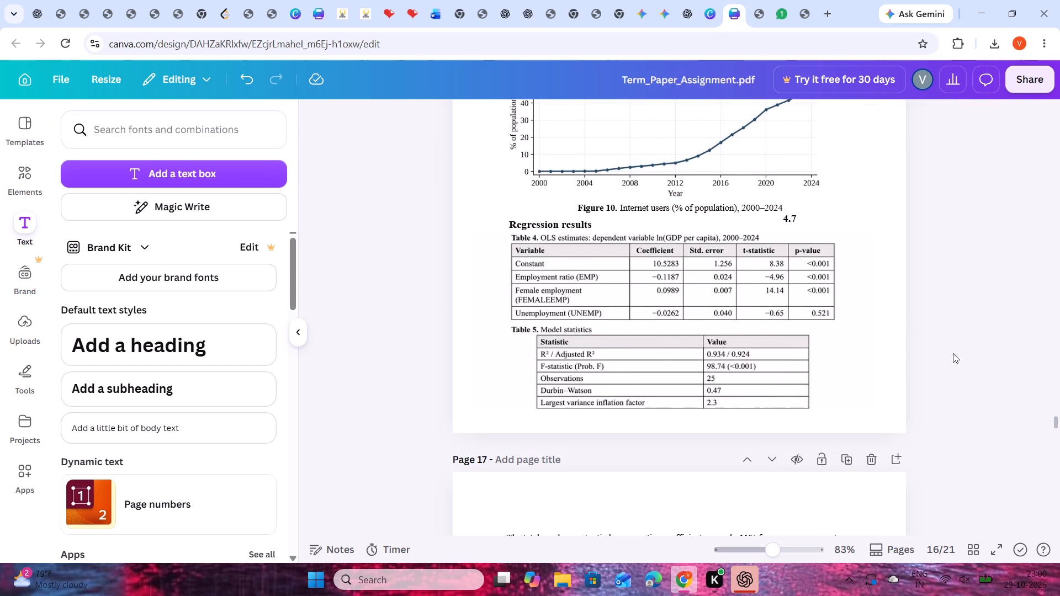
{"action": "left_click_drag", "start_coordinate": [750, 329], "coordinate": [747, 336]}
{"action": "left_click", "coordinate": [949, 347]}
Move the "total employment ratio" and "main problem" paragraphs on page 17 up, reducing the empty space at the top of the page.
{"action": "scroll", "coordinate": [958, 343], "scroll_direction": "down", "scroll_amount": 2}
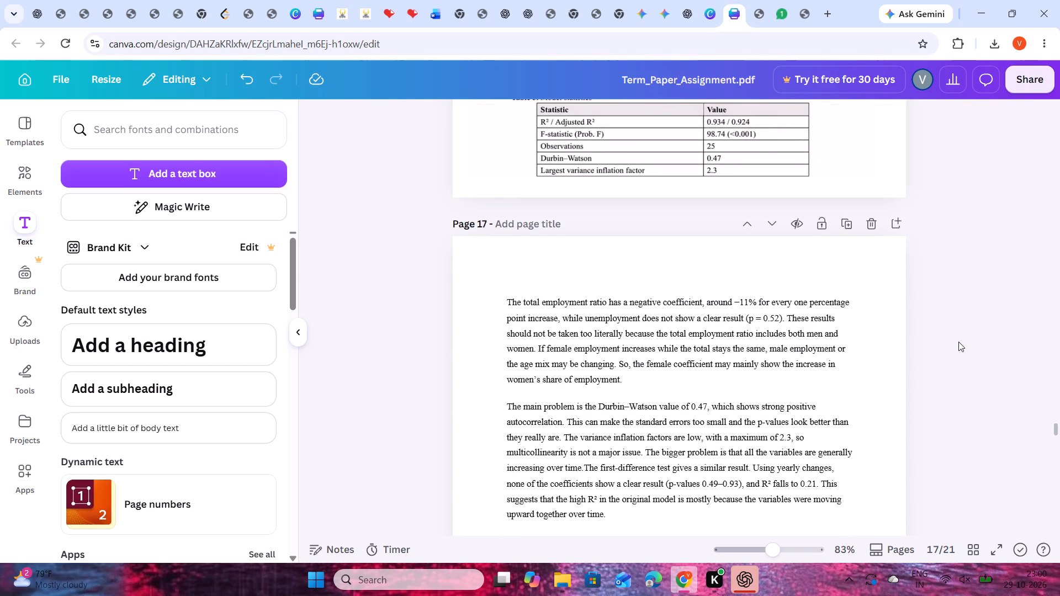
{"action": "left_click_drag", "start_coordinate": [765, 318], "coordinate": [762, 286]}
{"action": "left_click", "coordinate": [983, 323]}
{"action": "scroll", "coordinate": [969, 324], "scroll_direction": "down", "scroll_amount": 1}
{"action": "left_click_drag", "start_coordinate": [772, 326], "coordinate": [766, 295]}
{"action": "left_click", "coordinate": [959, 333]}
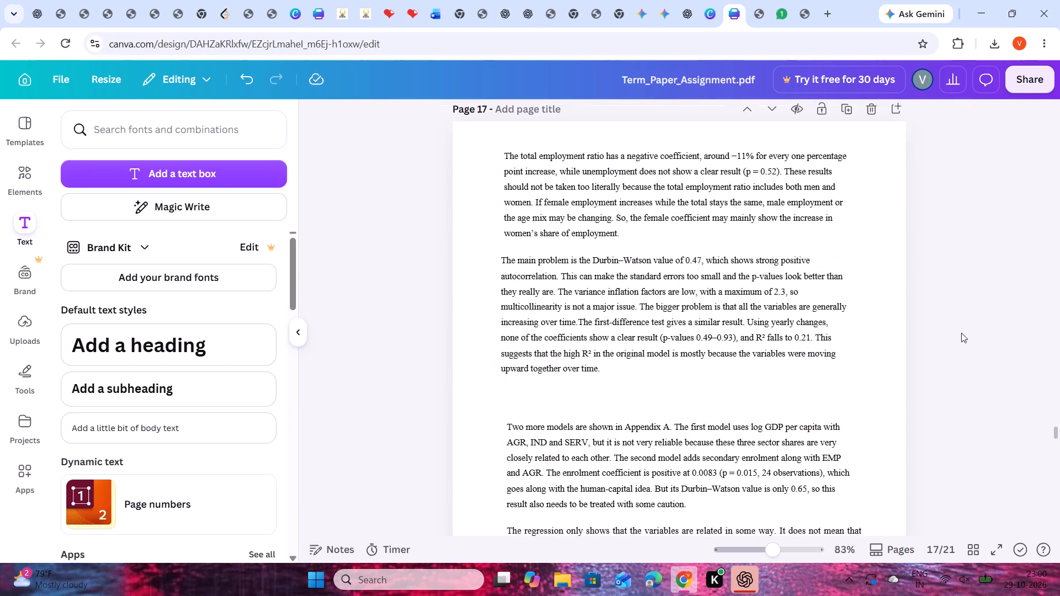
Move the "Two more models" and "The regression only shows" paragraphs on page 17 up and slightly left, closing the gaps above them.
{"action": "scroll", "coordinate": [961, 333], "scroll_direction": "down", "scroll_amount": 1}
{"action": "left_click_drag", "start_coordinate": [781, 355], "coordinate": [771, 320]}
{"action": "left_click", "coordinate": [954, 348]}
{"action": "scroll", "coordinate": [950, 322], "scroll_direction": "up", "scroll_amount": 1}
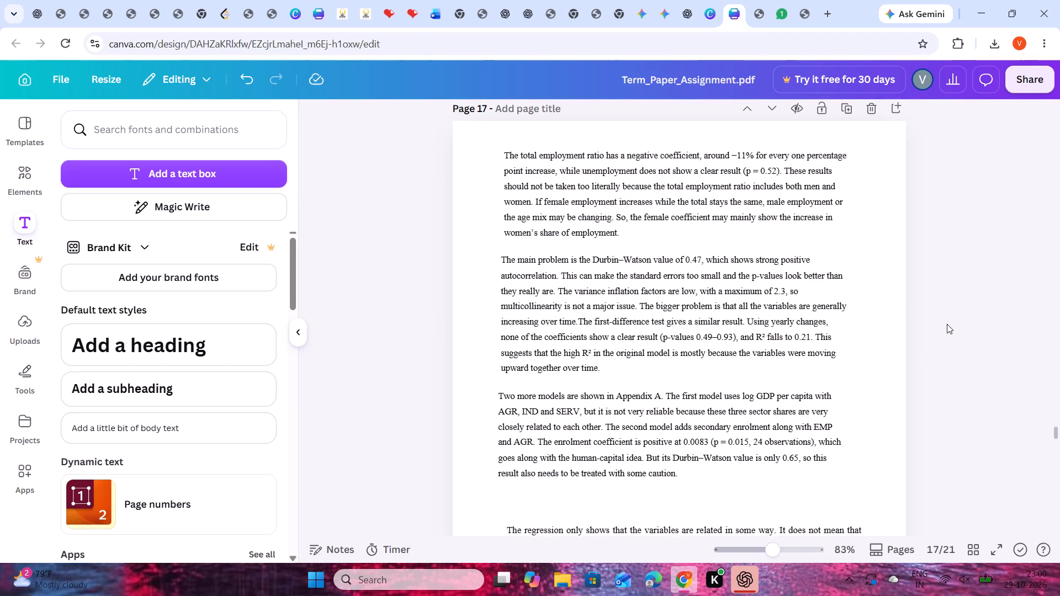
{"action": "scroll", "coordinate": [947, 327], "scroll_direction": "down", "scroll_amount": 2}
{"action": "left_click_drag", "start_coordinate": [741, 319], "coordinate": [734, 297]}
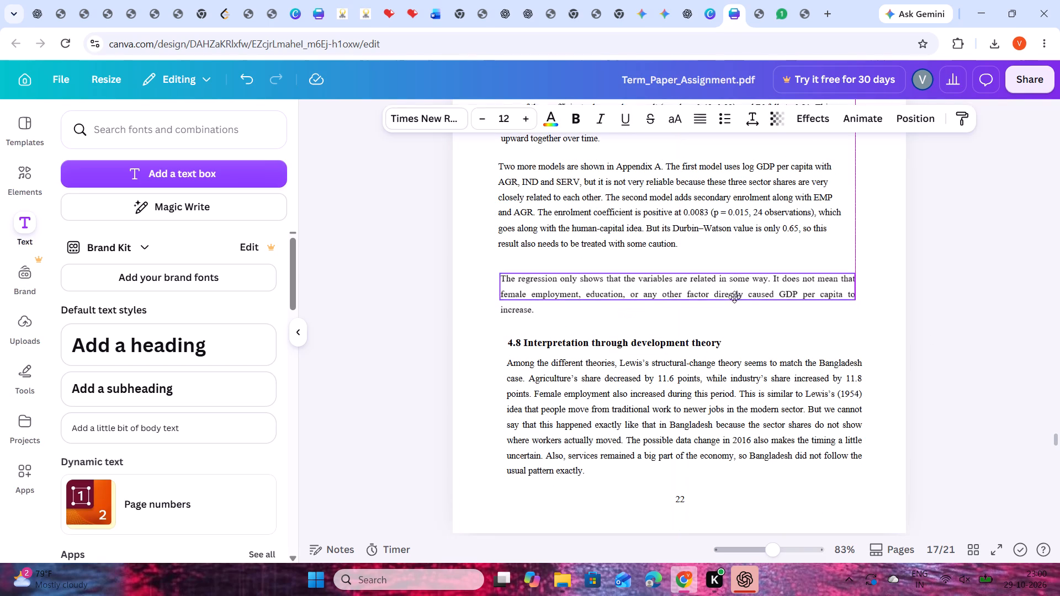
{"action": "left_click_drag", "start_coordinate": [734, 297], "coordinate": [733, 293]}
{"action": "left_click", "coordinate": [964, 343]}
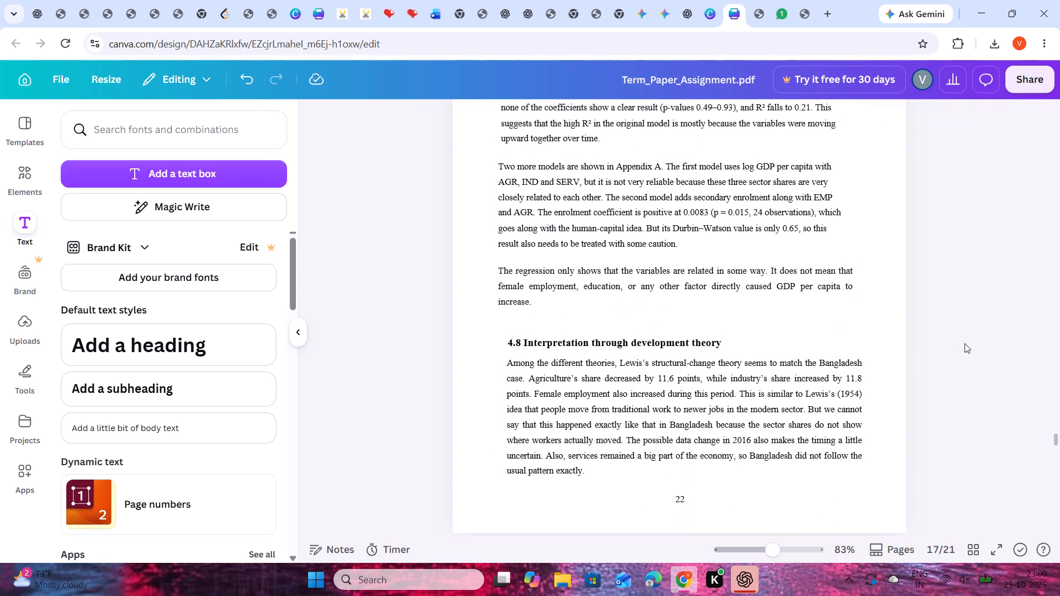
Shift the "4.8 Interpretation through development theory" heading up and left, and move its paragraph left to line up with the text above.
{"action": "scroll", "coordinate": [964, 343], "scroll_direction": "down", "scroll_amount": 1}
{"action": "left_click_drag", "start_coordinate": [629, 233], "coordinate": [622, 225]}
{"action": "left_click", "coordinate": [985, 308]}
{"action": "left_click_drag", "start_coordinate": [799, 302], "coordinate": [790, 299]}
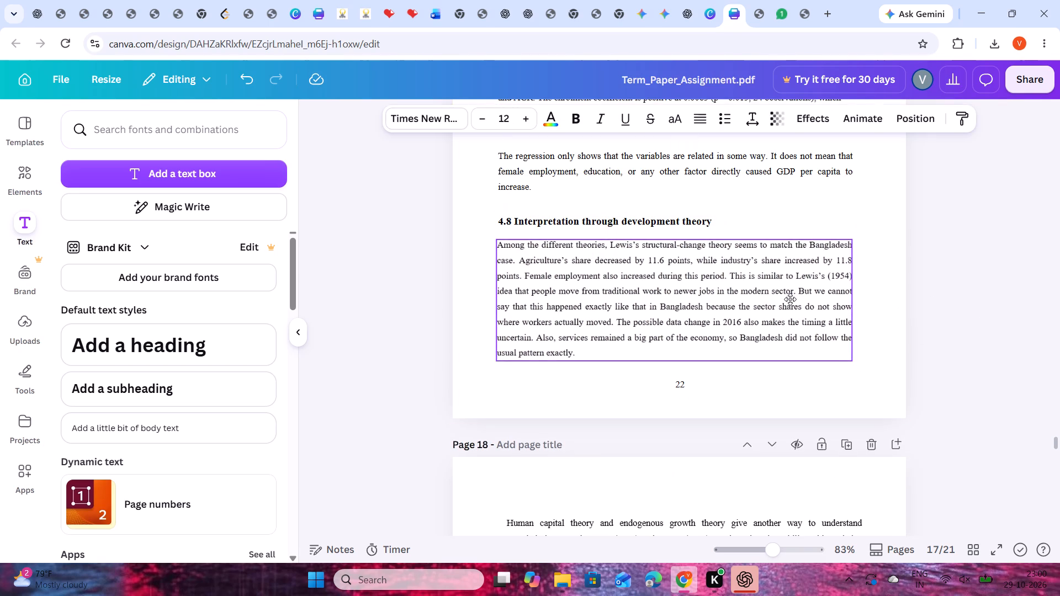
{"action": "left_click_drag", "start_coordinate": [790, 299], "coordinate": [792, 298]}
{"action": "left_click", "coordinate": [1018, 316]}
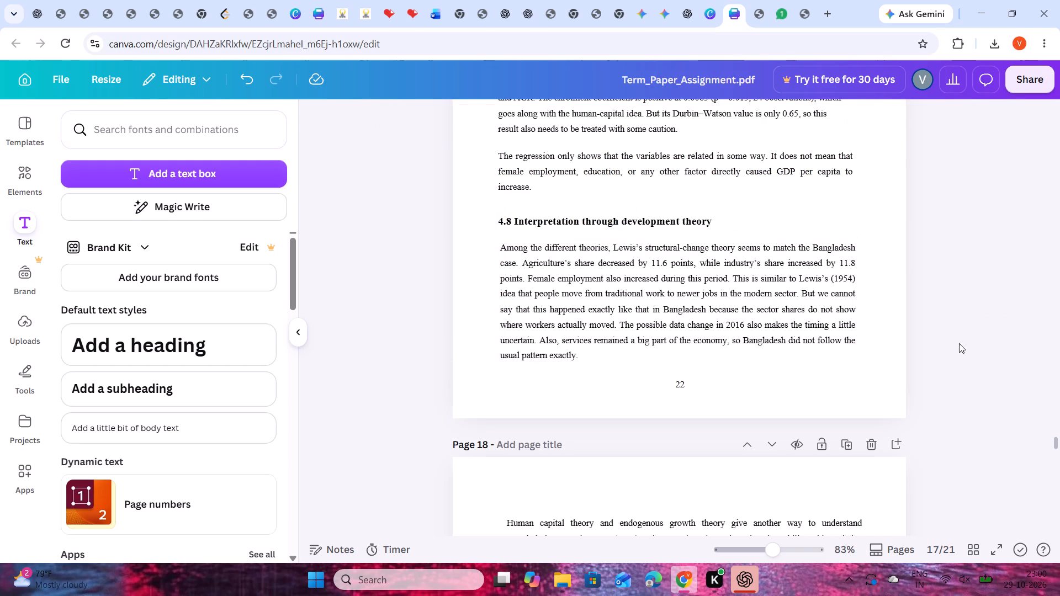
Move the "Human capital theory" paragraph at the top of page 18 up and slightly left.
{"action": "scroll", "coordinate": [964, 344], "scroll_direction": "down", "scroll_amount": 3}
{"action": "left_click_drag", "start_coordinate": [723, 237], "coordinate": [718, 220]}
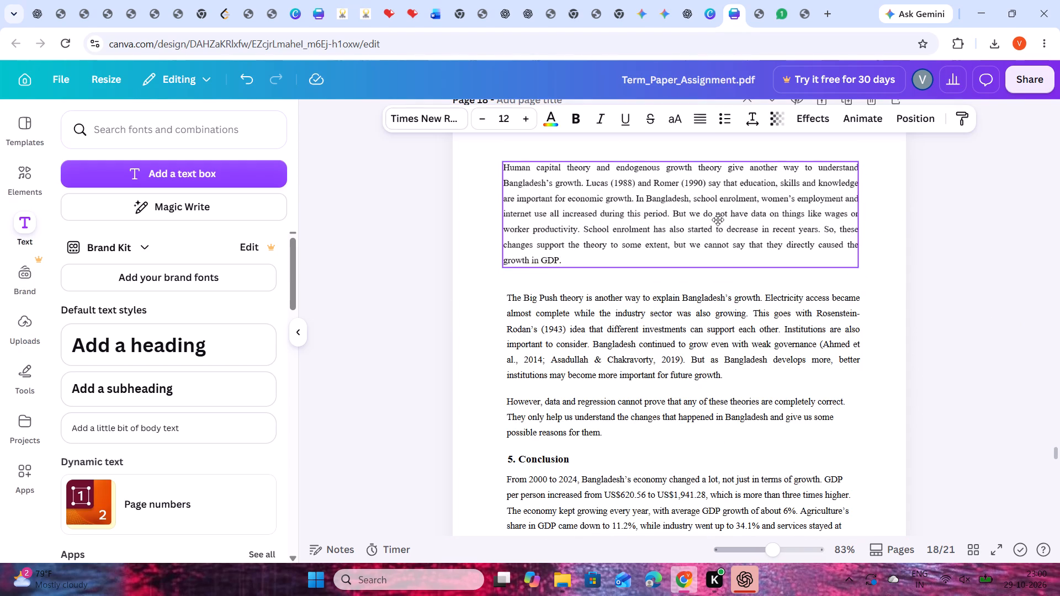
{"action": "left_click_drag", "start_coordinate": [718, 220], "coordinate": [718, 211]}
{"action": "scroll", "coordinate": [988, 313], "scroll_direction": "up", "scroll_amount": 1}
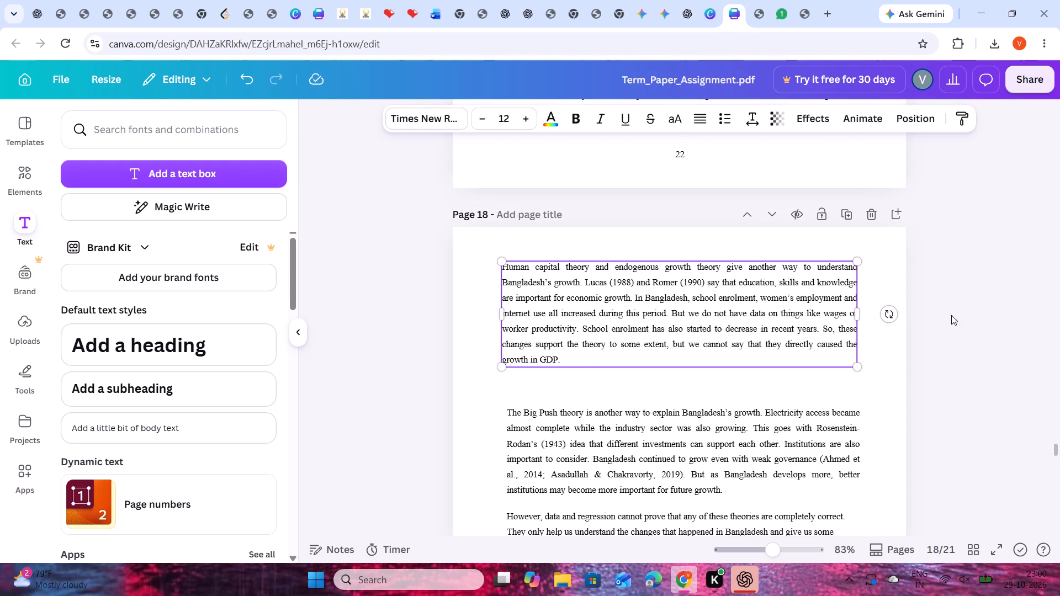
{"action": "left_click_drag", "start_coordinate": [765, 305], "coordinate": [764, 294]}
{"action": "left_click", "coordinate": [968, 338]}
Move the "Big Push theory" and "However, data and regression" paragraphs on page 18 up, left-aligned with the first paragraph and evenly spaced.
{"action": "scroll", "coordinate": [968, 337], "scroll_direction": "down", "scroll_amount": 1}
{"action": "left_click_drag", "start_coordinate": [722, 311], "coordinate": [719, 294]}
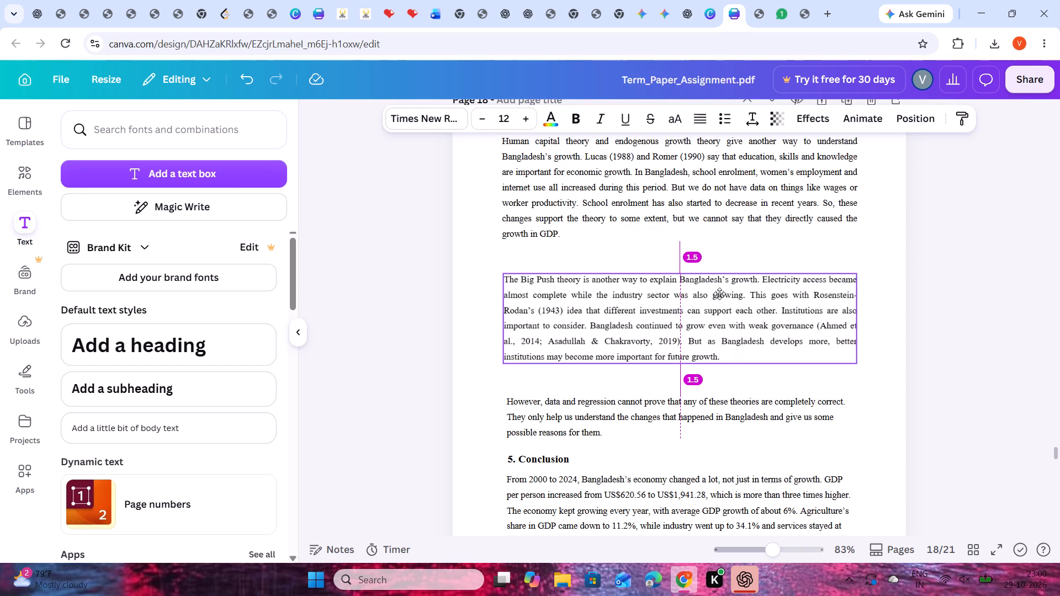
{"action": "left_click_drag", "start_coordinate": [719, 294], "coordinate": [717, 281]}
{"action": "left_click", "coordinate": [936, 340]}
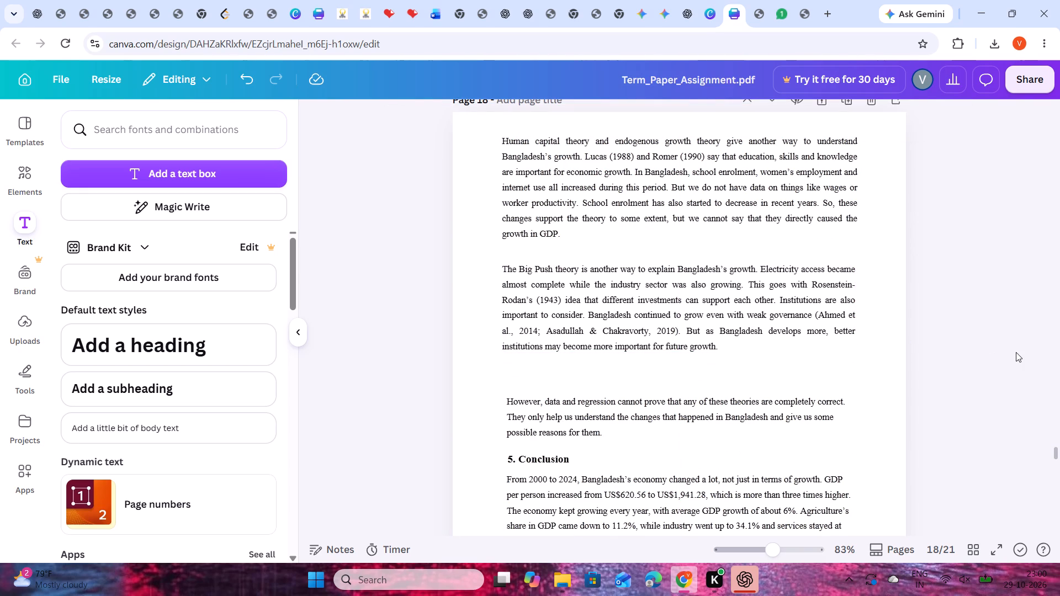
{"action": "left_click_drag", "start_coordinate": [747, 398], "coordinate": [741, 372]}
{"action": "left_click_drag", "start_coordinate": [755, 322], "coordinate": [755, 313]}
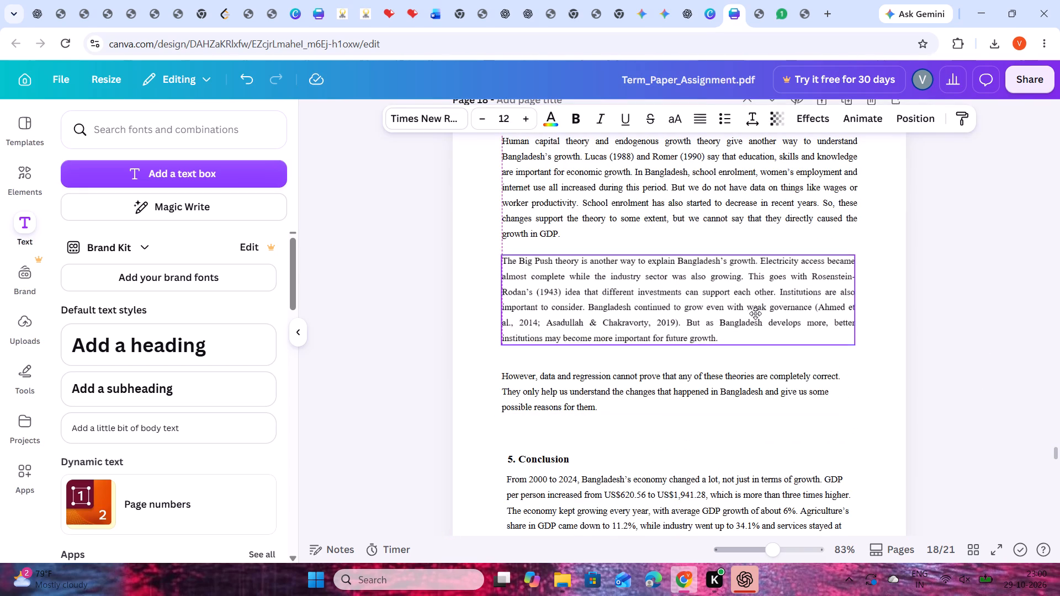
{"action": "left_click_drag", "start_coordinate": [755, 313], "coordinate": [754, 312]}
{"action": "left_click", "coordinate": [1005, 349]}
{"action": "left_click_drag", "start_coordinate": [774, 385], "coordinate": [772, 377]}
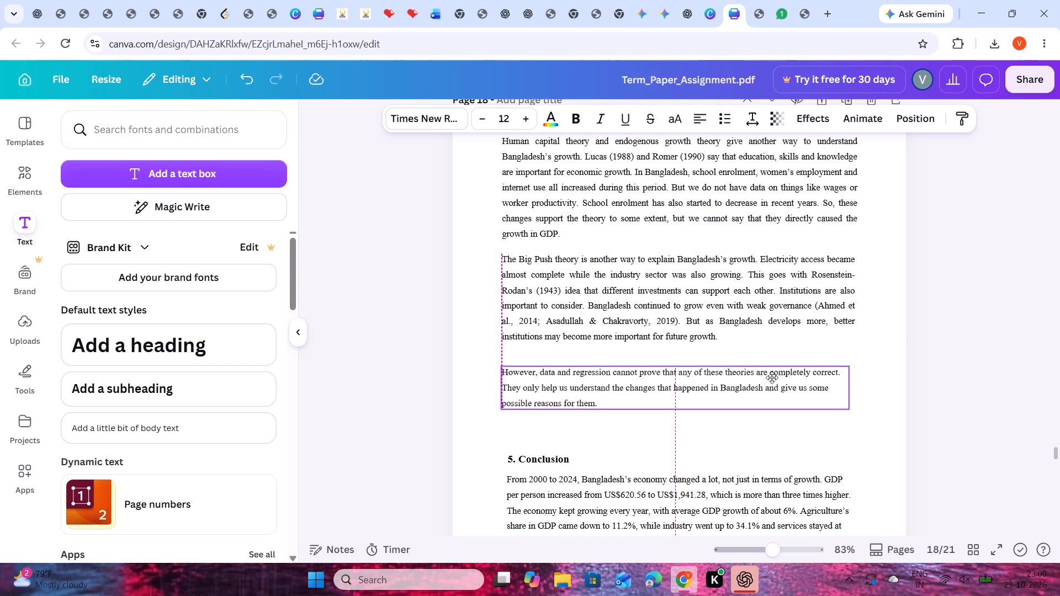
{"action": "left_click_drag", "start_coordinate": [772, 377], "coordinate": [775, 369]}
{"action": "left_click", "coordinate": [973, 390]}
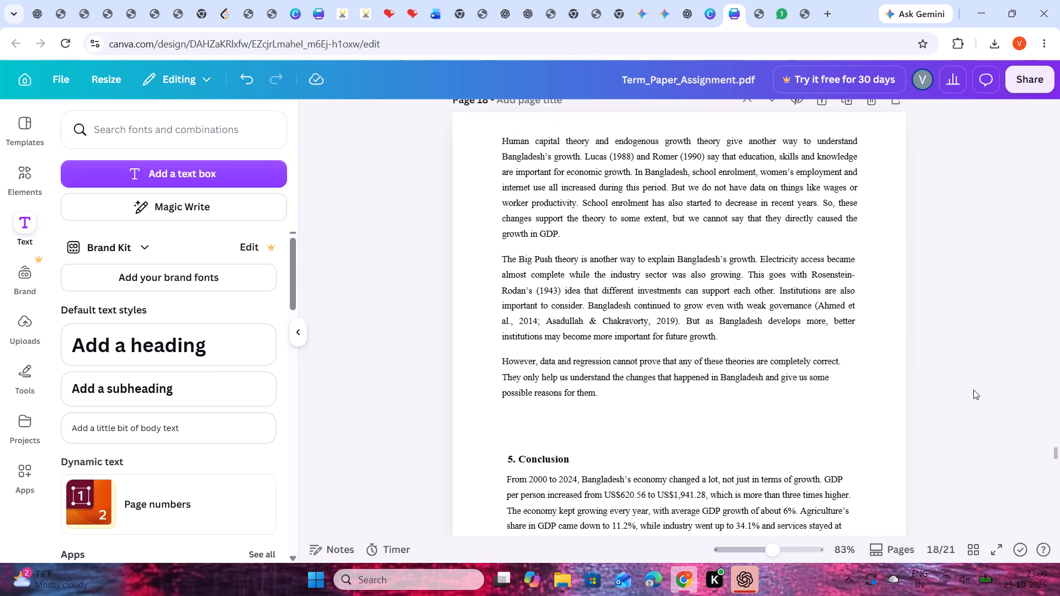
Move the "5. Conclusion" heading and its "From 2000 to 2024" paragraph on page 18 up, closer to the preceding text.
{"action": "scroll", "coordinate": [955, 395], "scroll_direction": "down", "scroll_amount": 1}
{"action": "left_click_drag", "start_coordinate": [544, 346], "coordinate": [545, 324]}
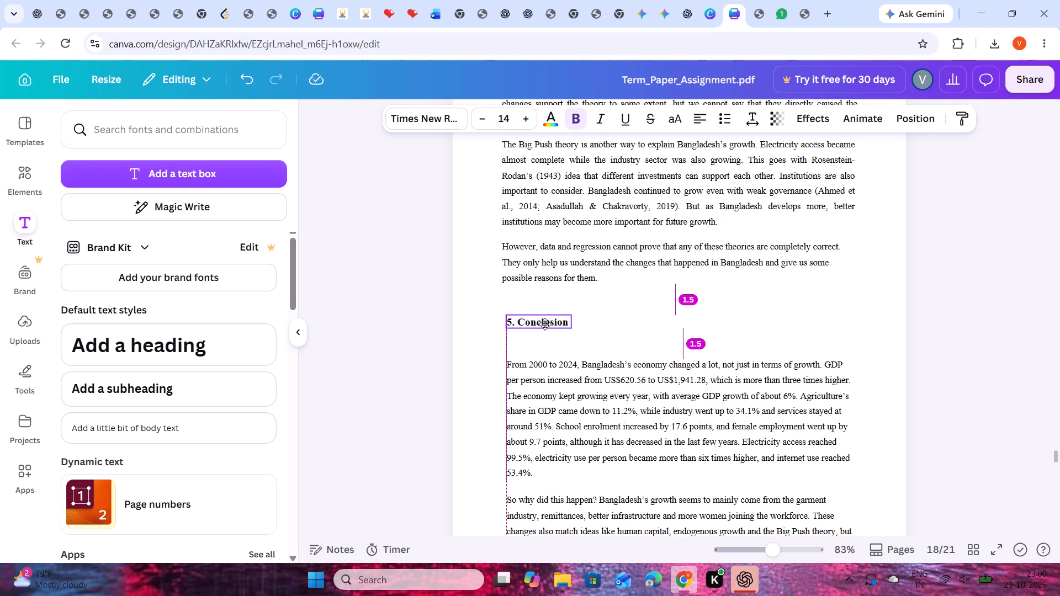
{"action": "left_click_drag", "start_coordinate": [545, 324], "coordinate": [541, 314]}
{"action": "left_click", "coordinate": [977, 383]}
{"action": "scroll", "coordinate": [977, 383], "scroll_direction": "down", "scroll_amount": 2}
{"action": "scroll", "coordinate": [752, 259], "scroll_direction": "up", "scroll_amount": 1}
{"action": "left_click_drag", "start_coordinate": [666, 306], "coordinate": [664, 287]}
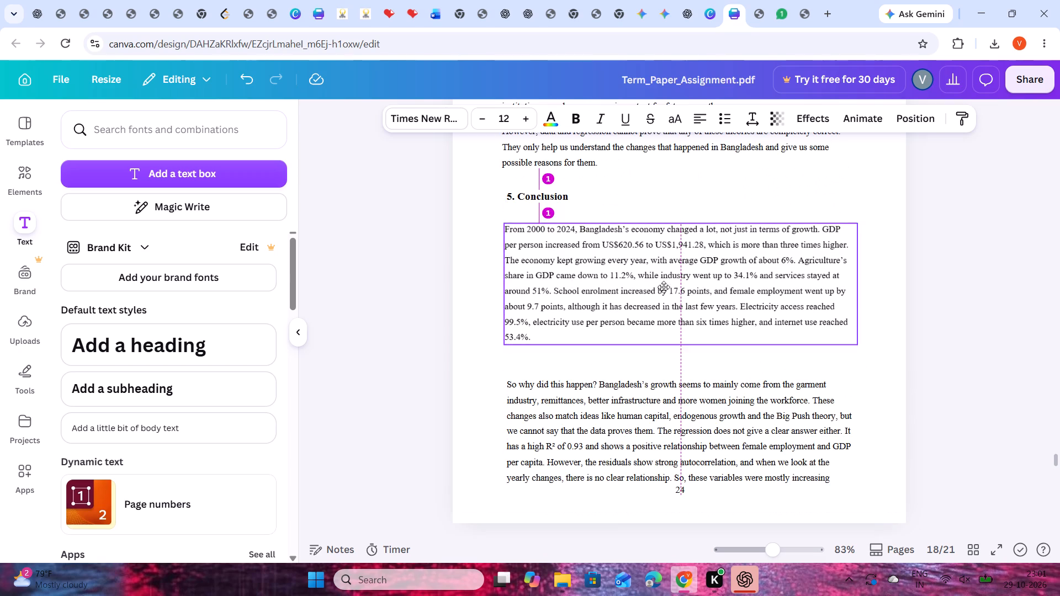
{"action": "left_click_drag", "start_coordinate": [664, 287], "coordinate": [664, 280]}
{"action": "left_click", "coordinate": [980, 347]}
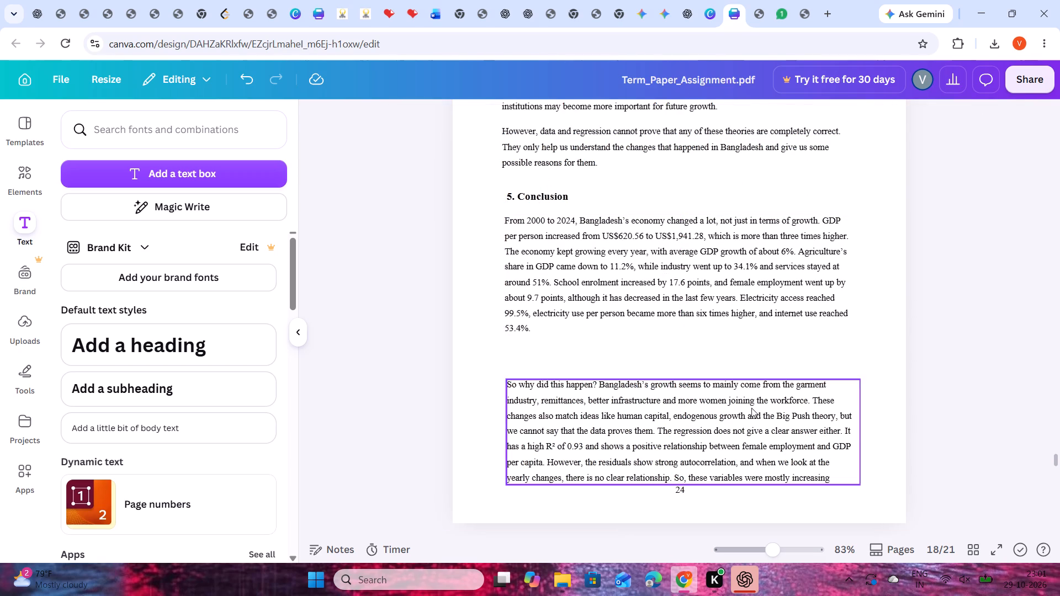
Move the "So why did this happen?" paragraph on page 18 up to just below the first conclusion paragraph.
{"action": "left_click_drag", "start_coordinate": [749, 408], "coordinate": [745, 374]}
{"action": "scroll", "coordinate": [1059, 371], "scroll_direction": "up", "scroll_amount": 3}
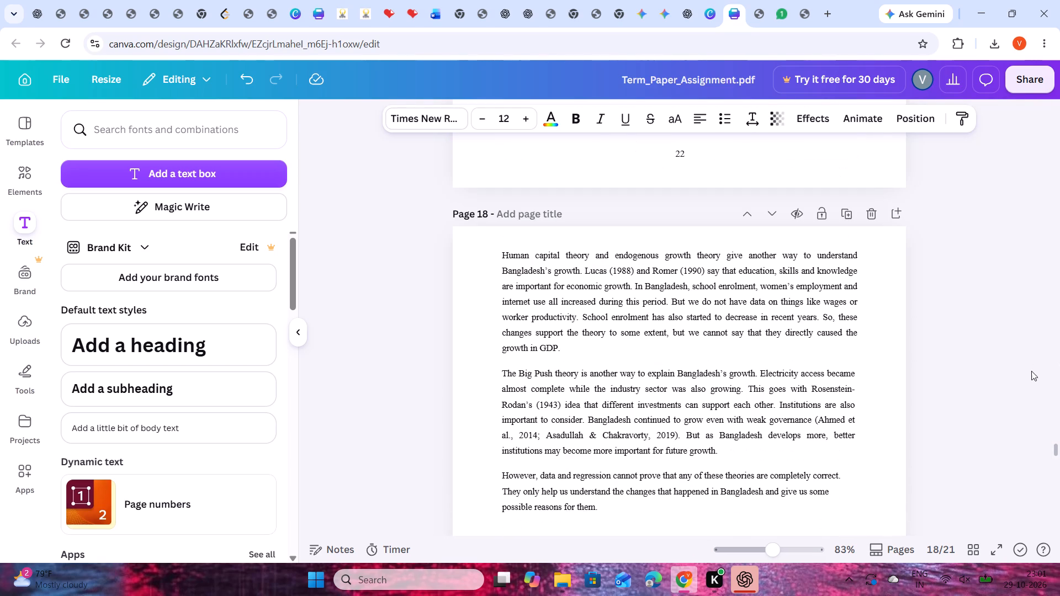
{"action": "scroll", "coordinate": [1024, 358], "scroll_direction": "down", "scroll_amount": 2}
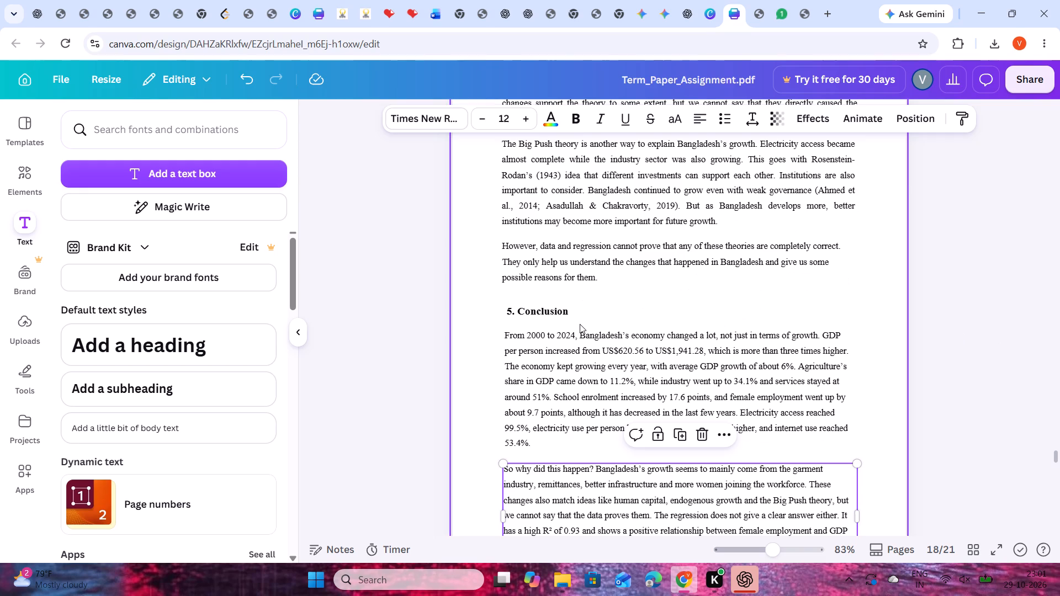
{"action": "left_click", "coordinate": [553, 308]}
{"action": "left_click", "coordinate": [1025, 359]}
Look over the layout of page 19, including the major development challenges, limitations and references sections.
{"action": "scroll", "coordinate": [1025, 359], "scroll_direction": "down", "scroll_amount": 1}
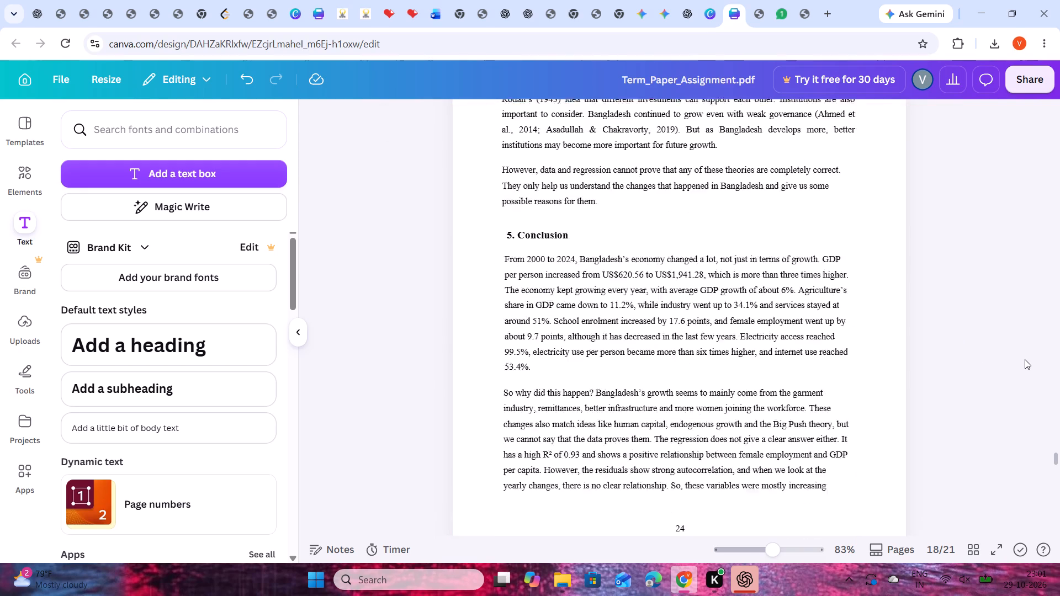
{"action": "scroll", "coordinate": [1025, 359], "scroll_direction": "down", "scroll_amount": 3}
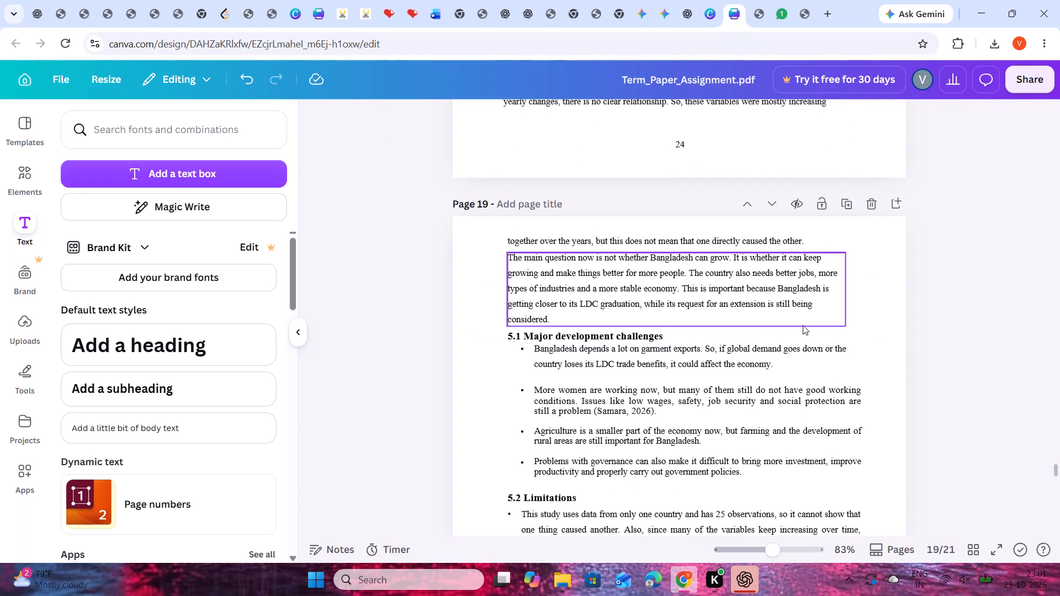
{"action": "scroll", "coordinate": [908, 323], "scroll_direction": "up", "scroll_amount": 1}
{"action": "scroll", "coordinate": [895, 388], "scroll_direction": "down", "scroll_amount": 1}
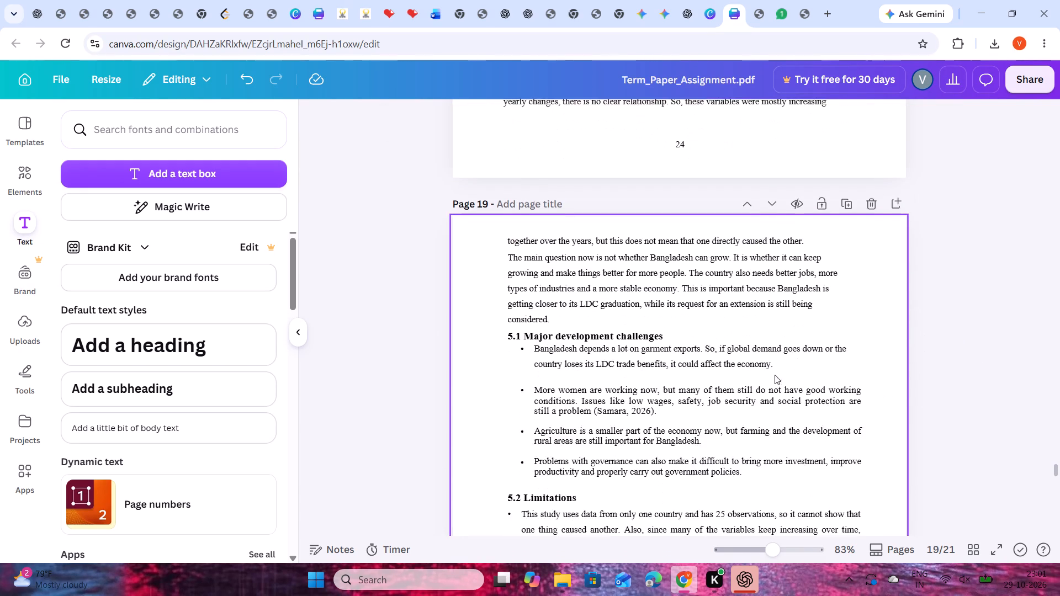
{"action": "scroll", "coordinate": [776, 383], "scroll_direction": "down", "scroll_amount": 1}
{"action": "scroll", "coordinate": [872, 362], "scroll_direction": "down", "scroll_amount": 1}
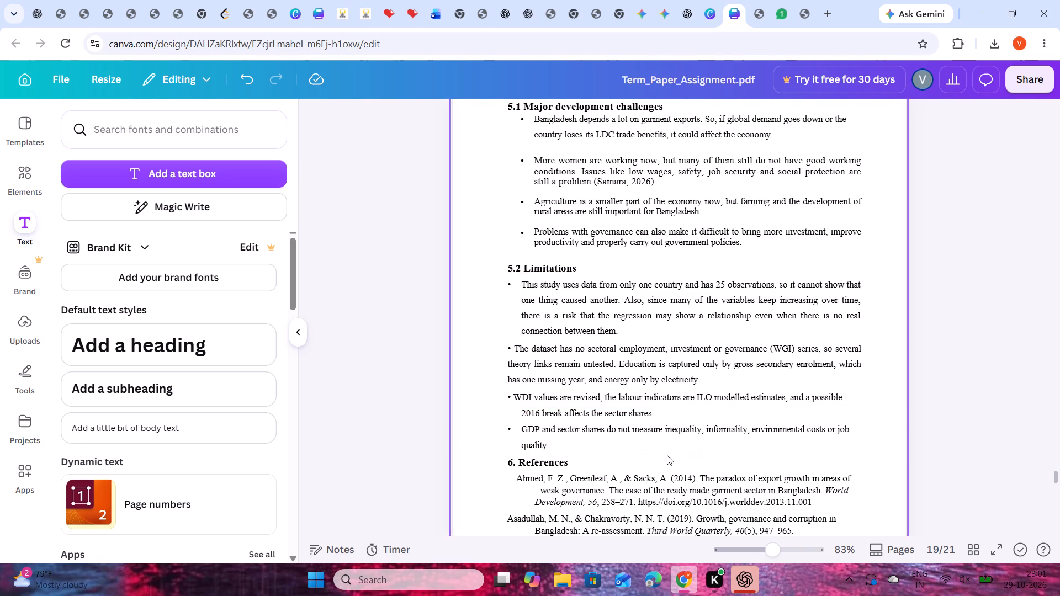
Move the "The dataset has no sectoral employment" limitation on page 19 slightly up, closer to the first limitation.
{"action": "left_click", "coordinate": [574, 357]}
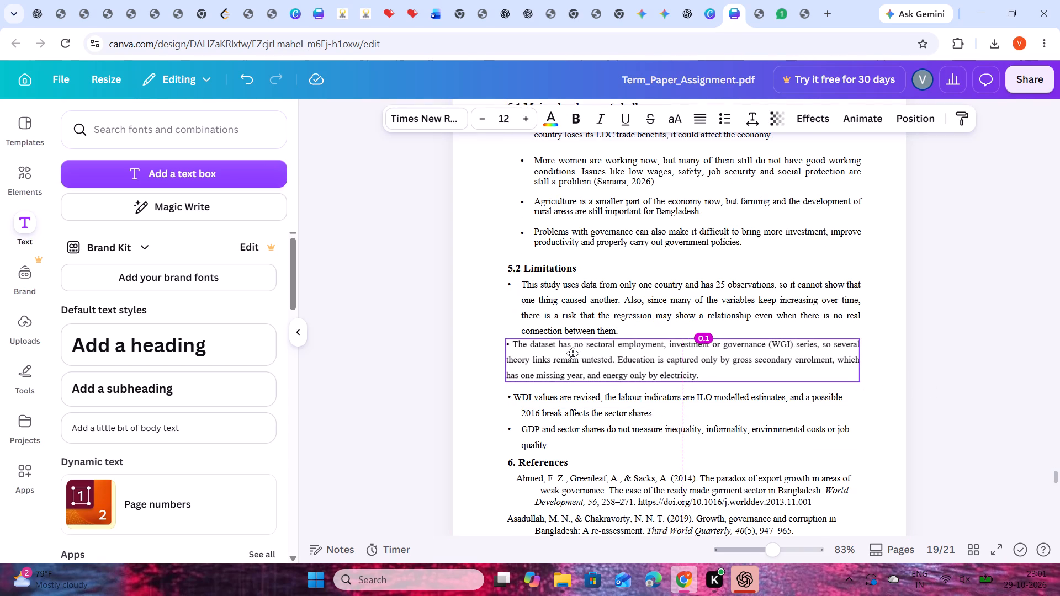
{"action": "left_click", "coordinate": [1017, 392]}
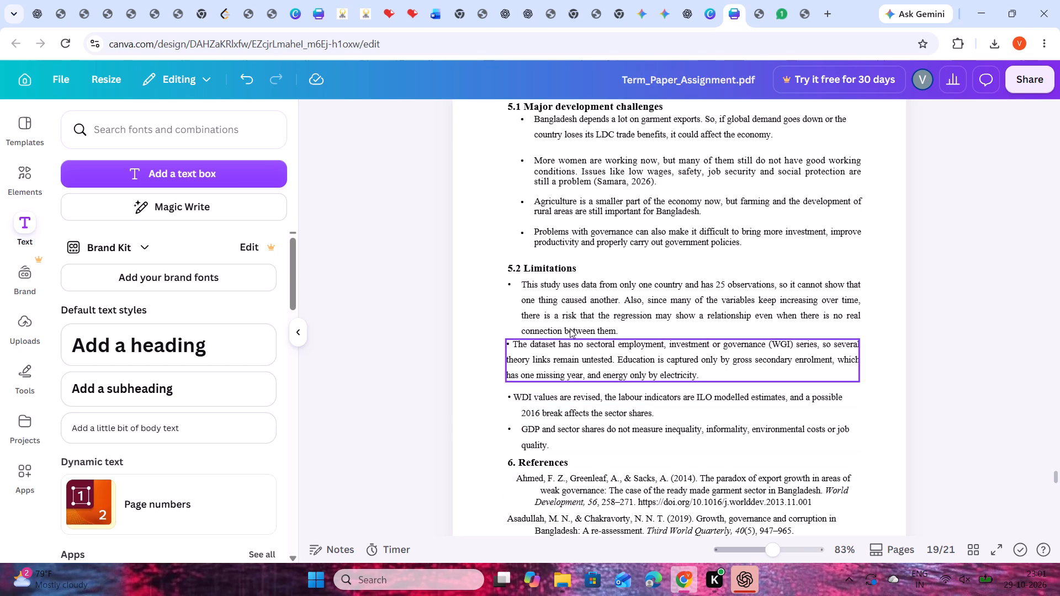
Format the first limitation, "This study uses data from only one country", as a bulleted list item and delete its separate bullet.
{"action": "left_click", "coordinate": [568, 306]}
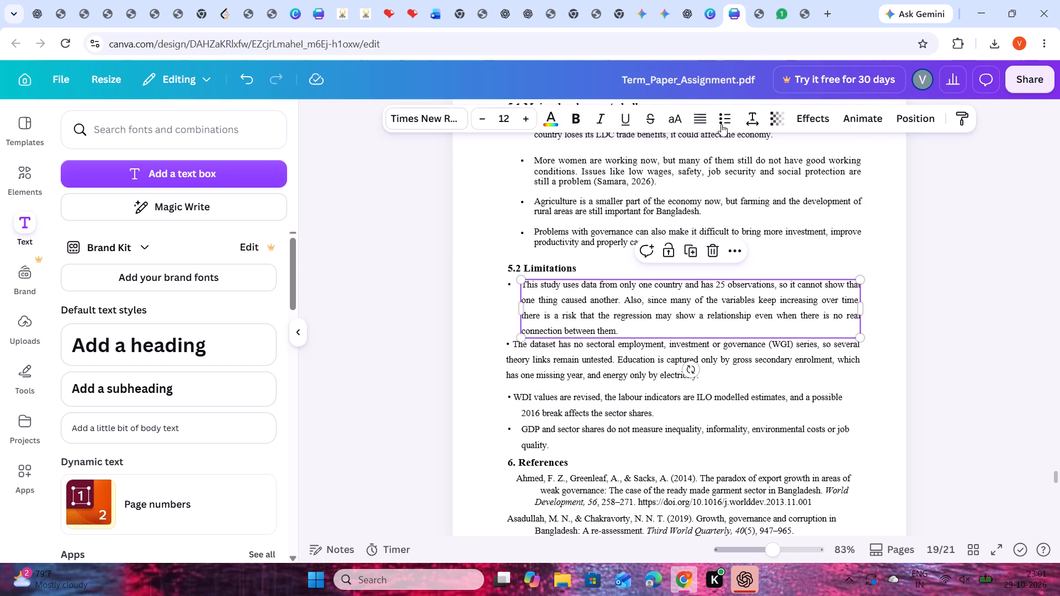
{"action": "left_click", "coordinate": [727, 121]}
{"action": "left_click", "coordinate": [1024, 331]}
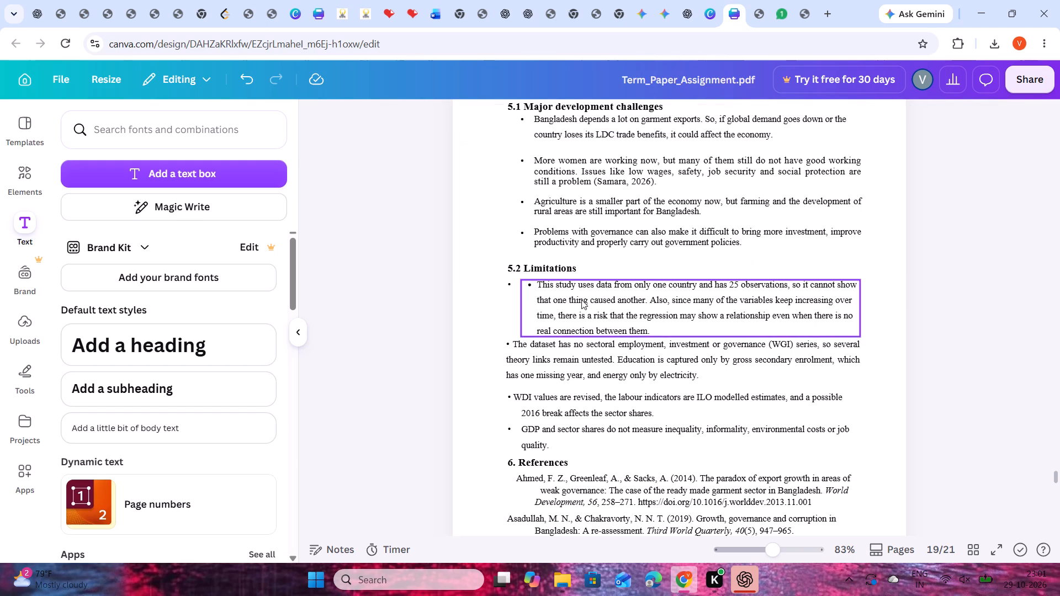
{"action": "left_click", "coordinate": [513, 286]}
{"action": "key", "text": "BackSpace"}
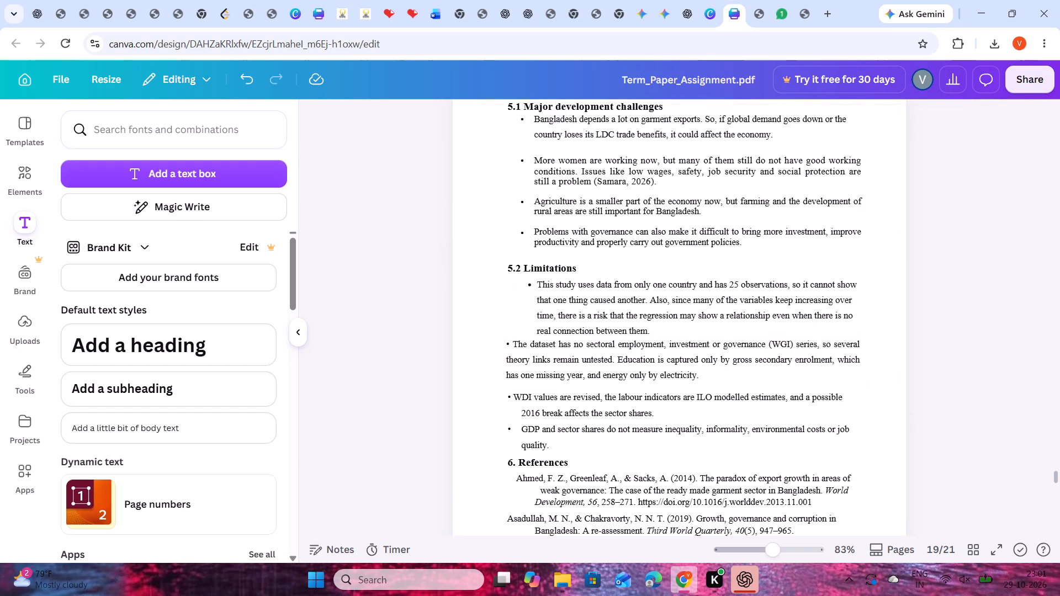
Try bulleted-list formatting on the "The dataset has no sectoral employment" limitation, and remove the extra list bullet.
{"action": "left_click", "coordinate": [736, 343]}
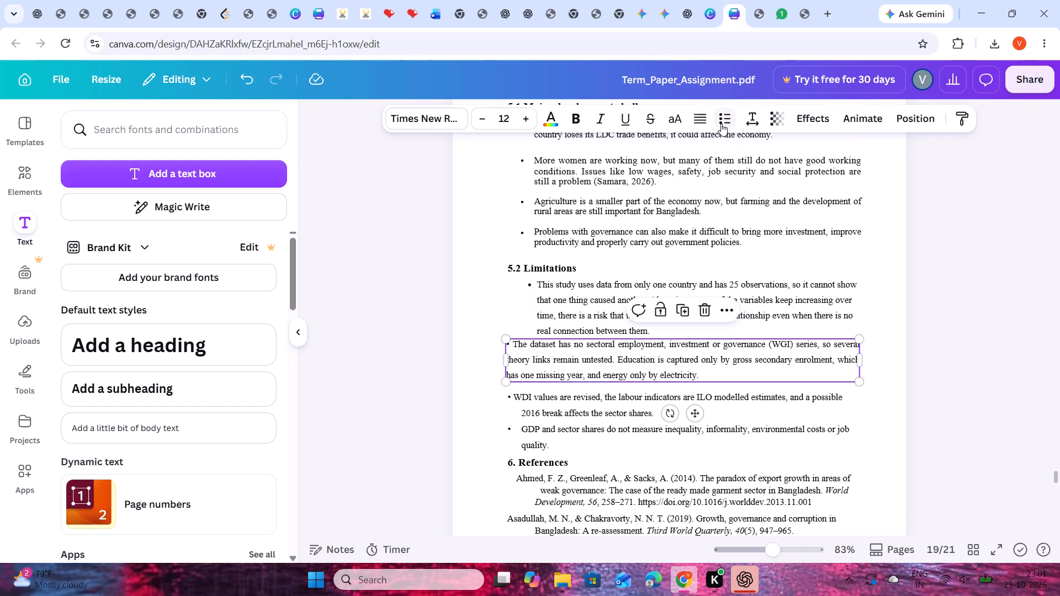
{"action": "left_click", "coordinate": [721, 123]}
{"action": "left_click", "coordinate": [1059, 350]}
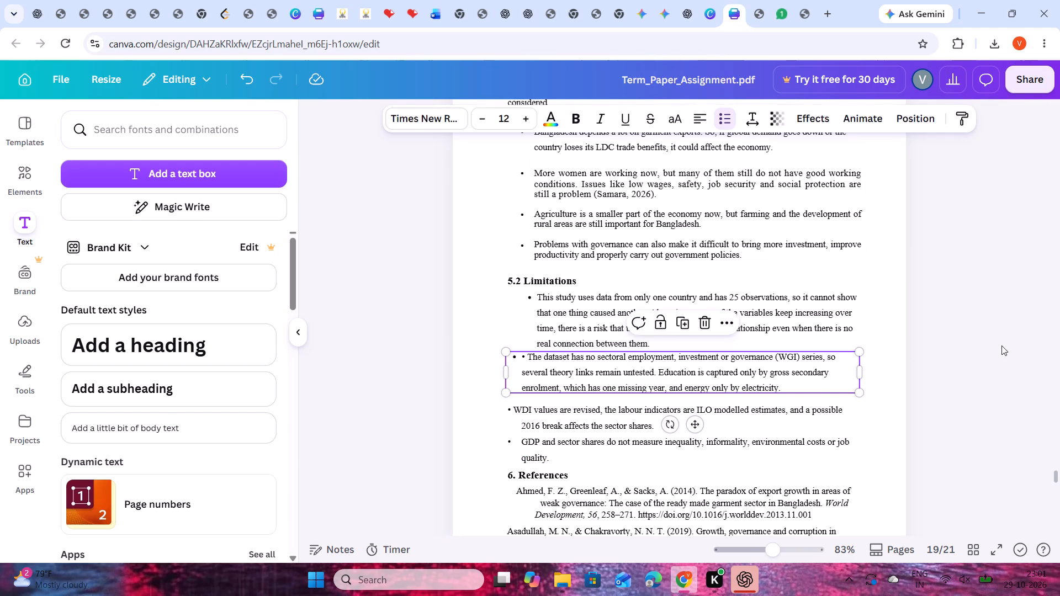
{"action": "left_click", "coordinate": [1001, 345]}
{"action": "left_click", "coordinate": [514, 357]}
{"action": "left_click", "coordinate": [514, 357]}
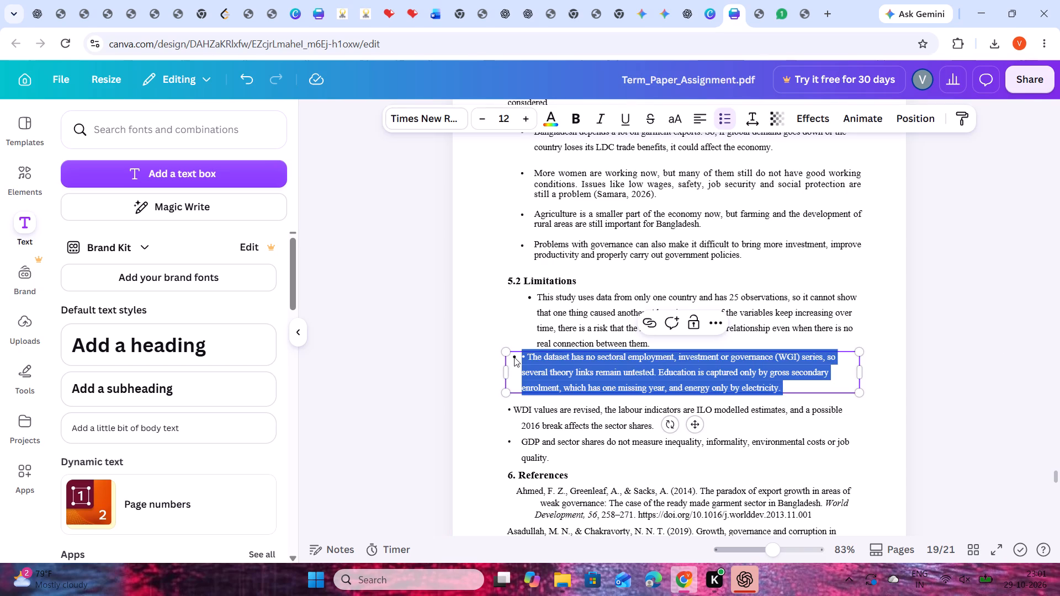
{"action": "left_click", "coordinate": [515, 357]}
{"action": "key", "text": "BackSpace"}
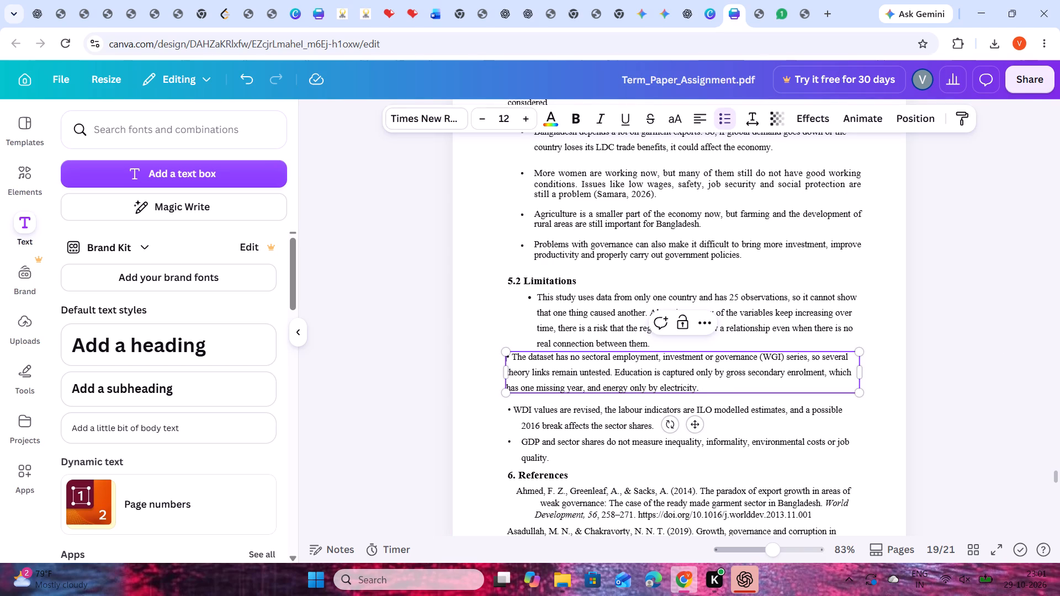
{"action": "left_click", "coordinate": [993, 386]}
Shift the "The dataset has no sectoral employment" paragraph and the "WDI values are revised" line right to indent them under 5.2 Limitations.
{"action": "left_click_drag", "start_coordinate": [719, 371], "coordinate": [732, 375]}
{"action": "left_click", "coordinate": [1012, 371]}
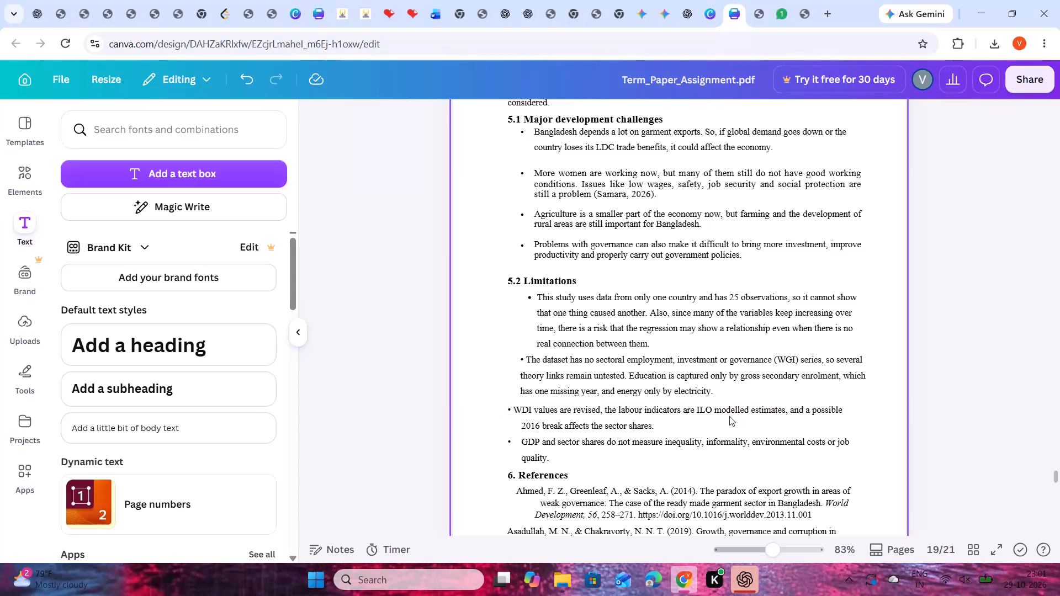
{"action": "left_click_drag", "start_coordinate": [724, 412], "coordinate": [738, 411]}
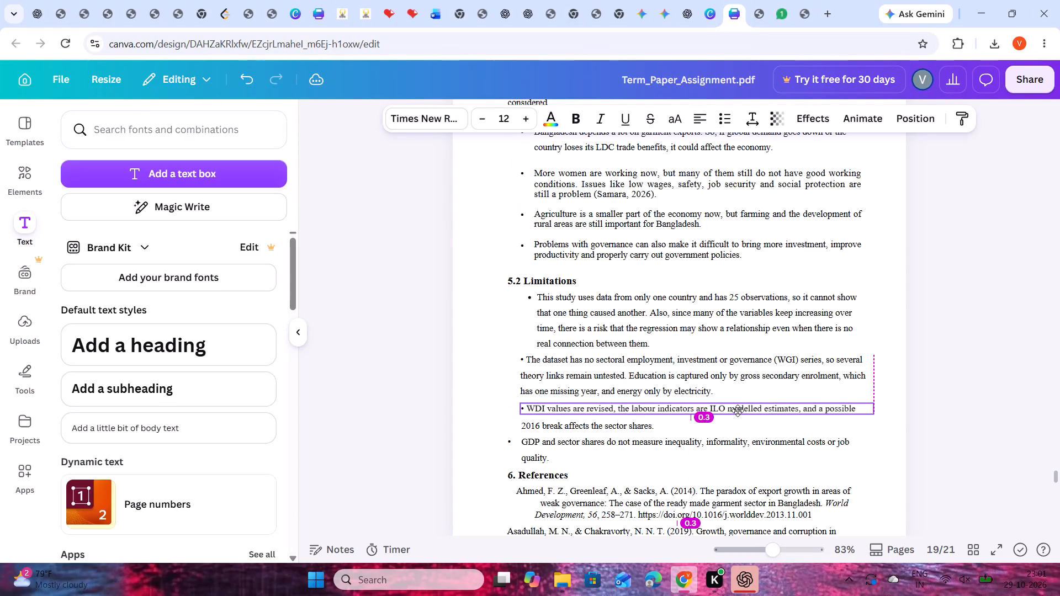
{"action": "left_click_drag", "start_coordinate": [738, 411], "coordinate": [735, 411]}
{"action": "left_click", "coordinate": [1009, 389]}
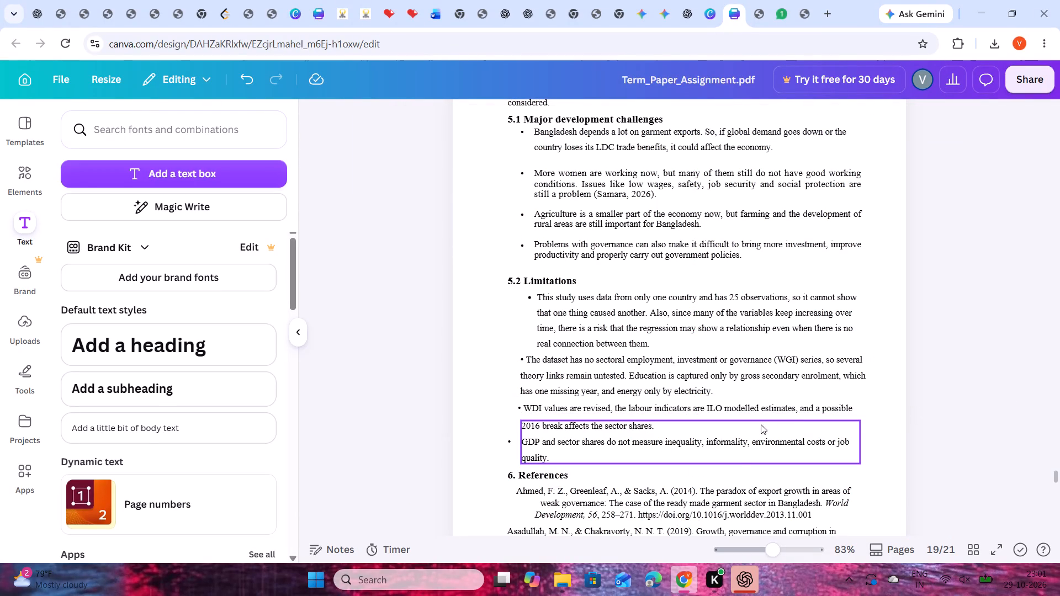
Shift the "2016 break affects" and "GDP and sector shares" text and its separate bullet right, in line with the limitations above.
{"action": "left_click", "coordinate": [677, 449]}
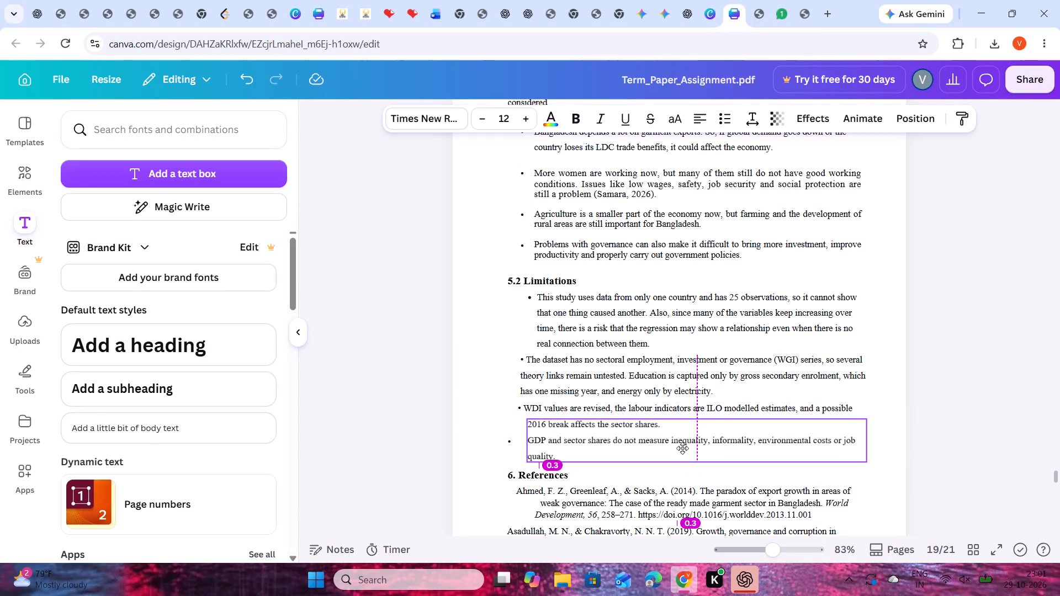
{"action": "left_click", "coordinate": [1003, 434]}
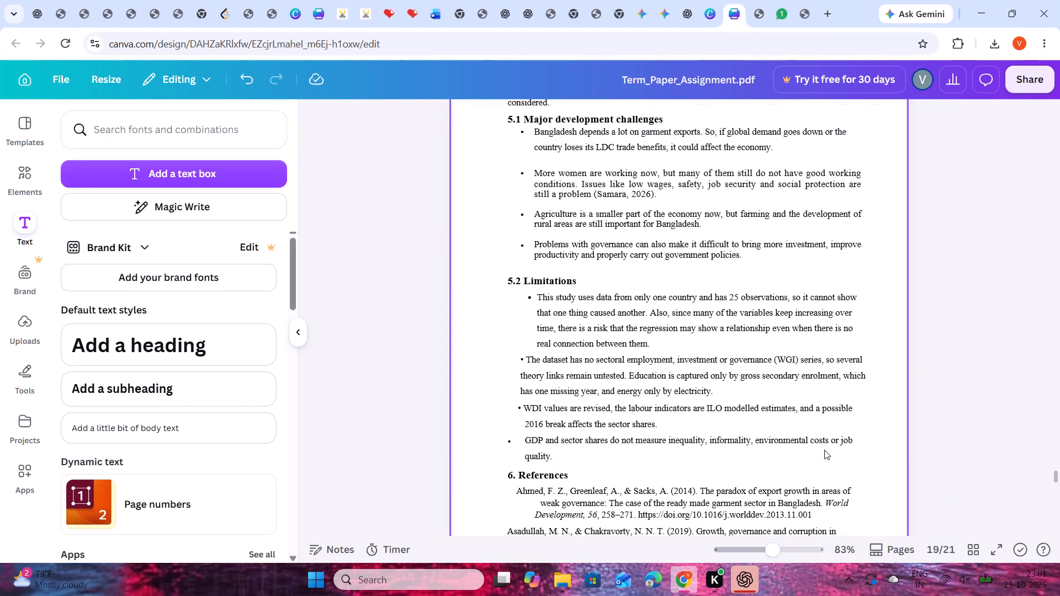
{"action": "left_click_drag", "start_coordinate": [507, 444], "coordinate": [512, 442]}
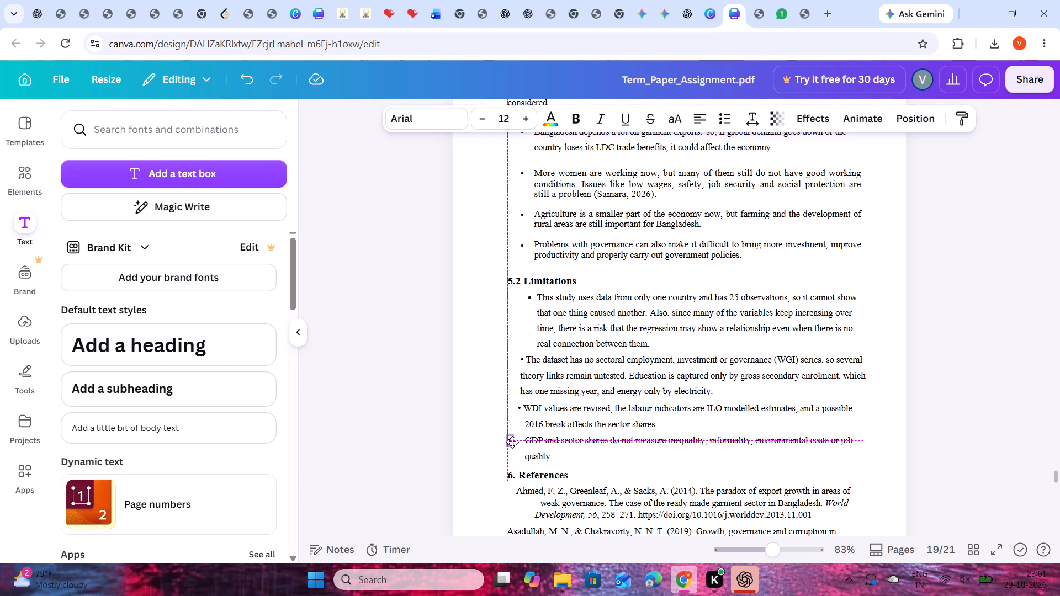
{"action": "left_click_drag", "start_coordinate": [512, 442], "coordinate": [515, 443]}
{"action": "left_click", "coordinate": [987, 427]}
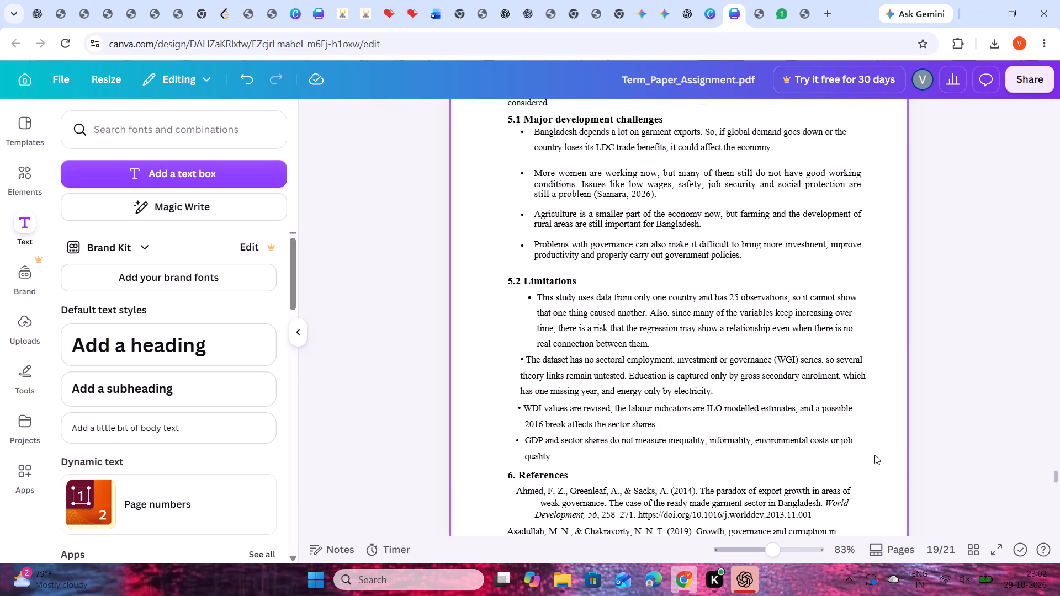
Move the first limitation, "This study uses data from only one country", left so its bullet lines up with the other limitations.
{"action": "left_click_drag", "start_coordinate": [702, 321], "coordinate": [693, 323]}
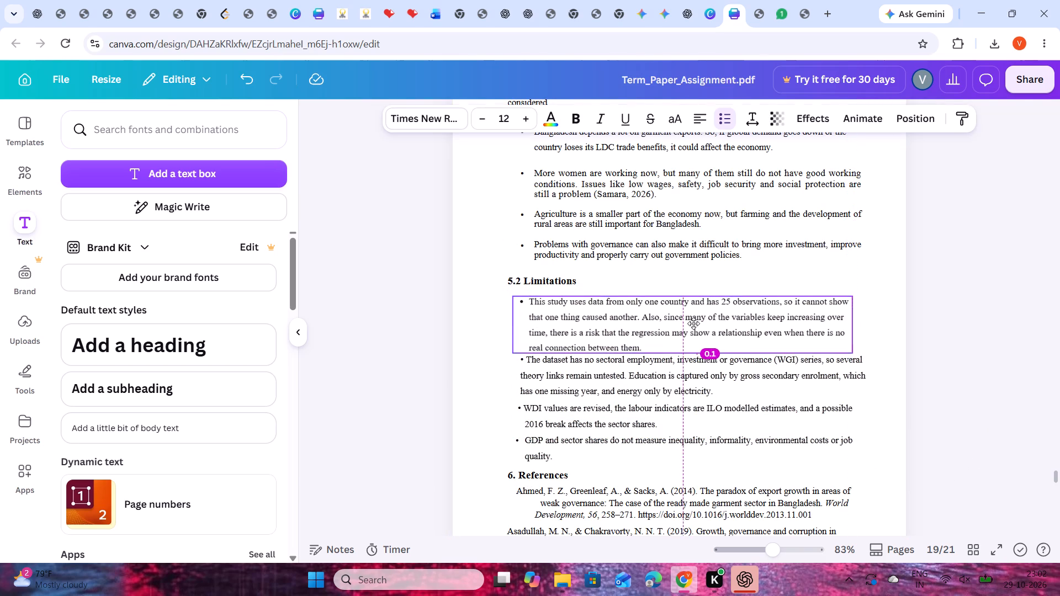
{"action": "left_click_drag", "start_coordinate": [693, 323], "coordinate": [691, 320]}
{"action": "left_click", "coordinate": [1056, 317]}
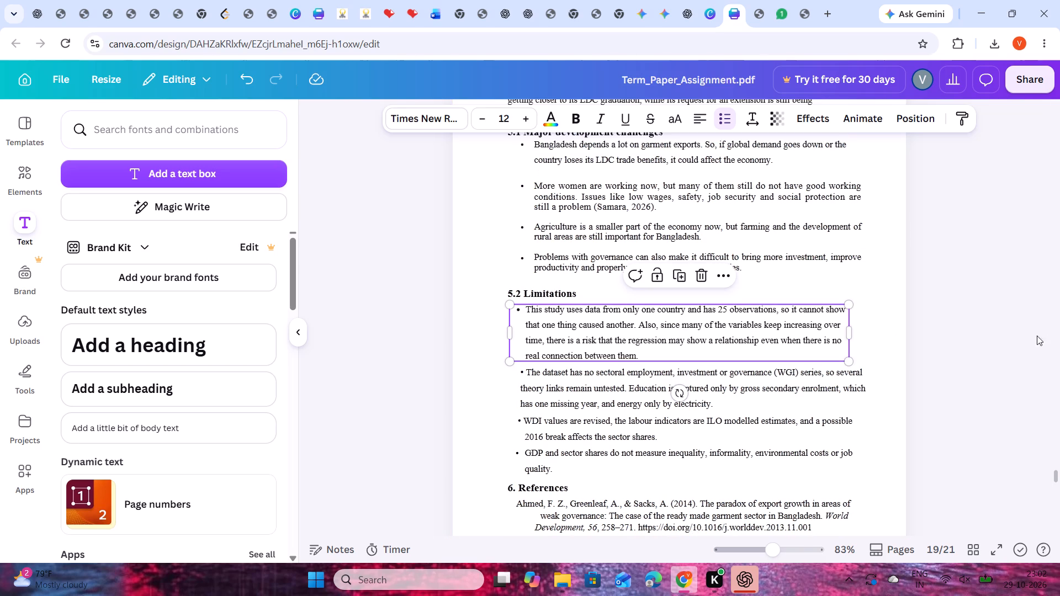
Shift the "The dataset has no sectoral employment" paragraph slightly left so its bullet lines up with the first limitation.
{"action": "left_click", "coordinate": [1026, 334]}
{"action": "left_click", "coordinate": [771, 389]}
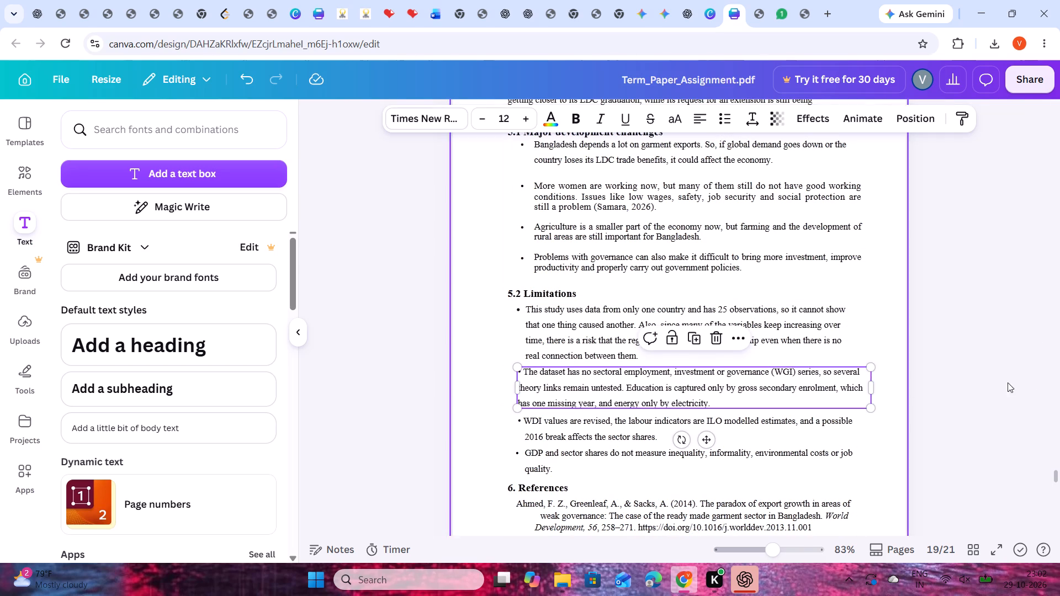
{"action": "left_click", "coordinate": [1048, 377]}
{"action": "double_click", "coordinate": [518, 370]}
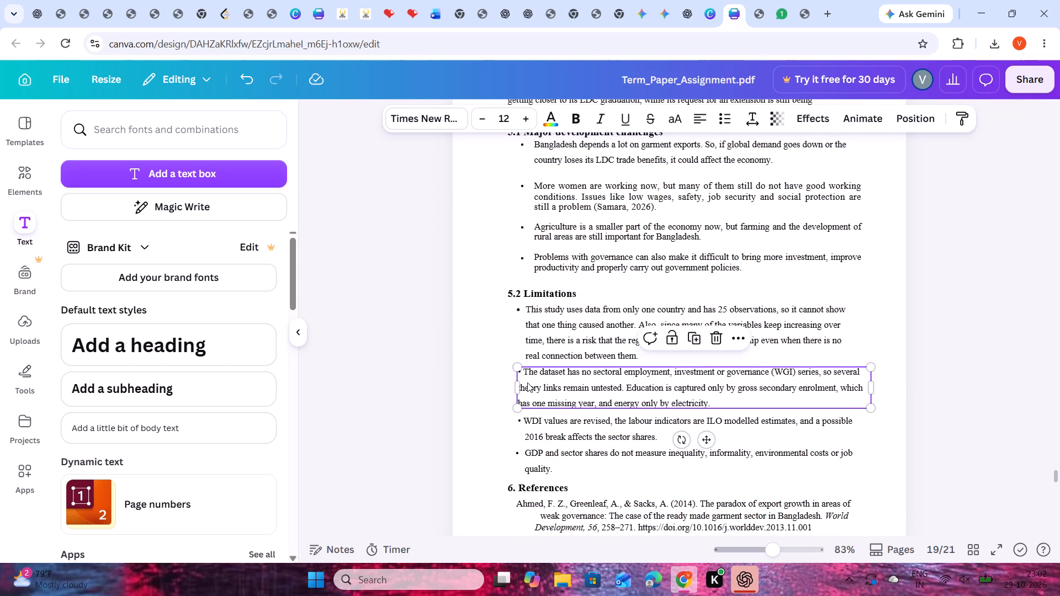
{"action": "left_click", "coordinate": [516, 368]}
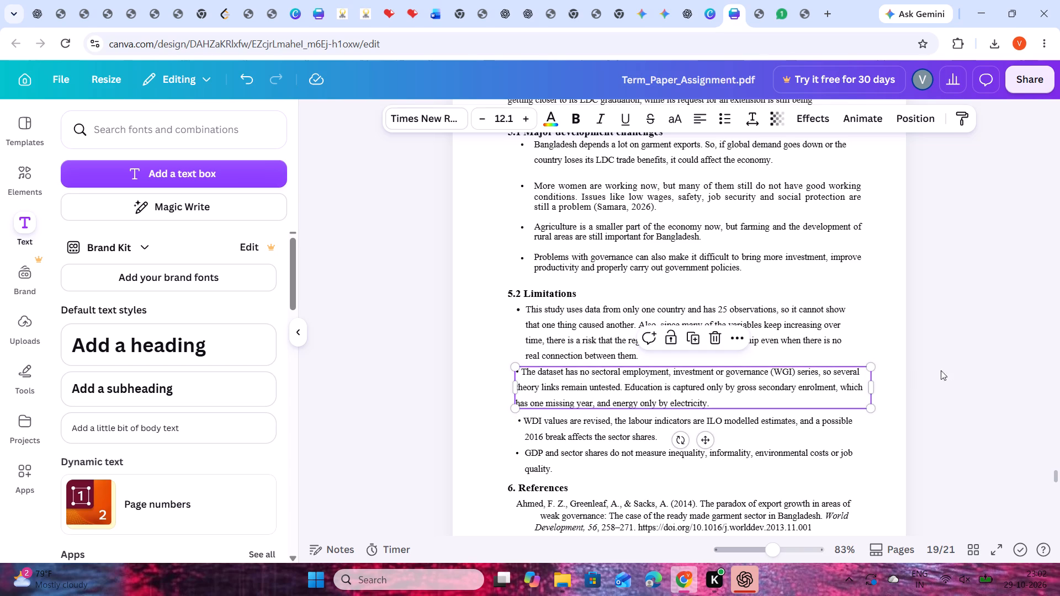
{"action": "left_click", "coordinate": [1015, 364]}
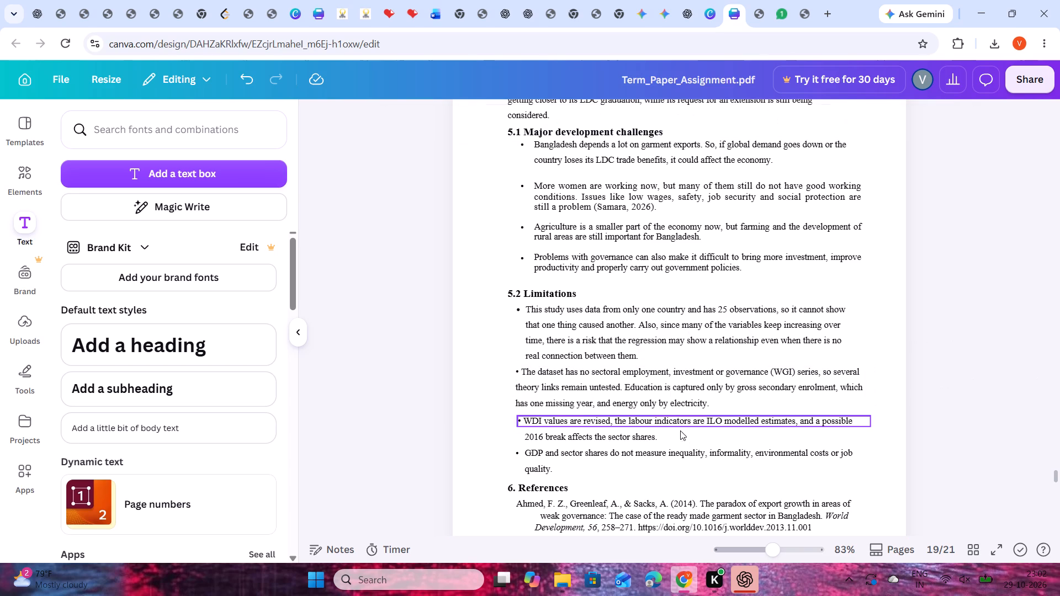
Move the "WDI values are revised" line slightly left and up to line up with the dataset limitation above it.
{"action": "left_click", "coordinate": [660, 420]}
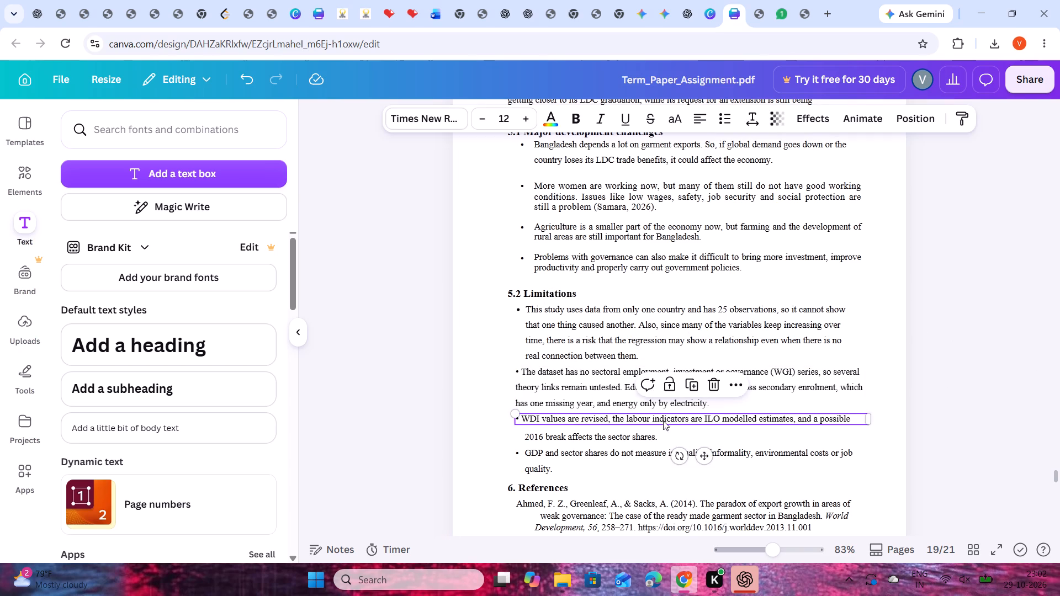
{"action": "left_click", "coordinate": [1005, 421]}
Review the layout of the references on pages 19 and 20 and the appendix regression tables on page 21.
{"action": "scroll", "coordinate": [1027, 369], "scroll_direction": "down", "scroll_amount": 1}
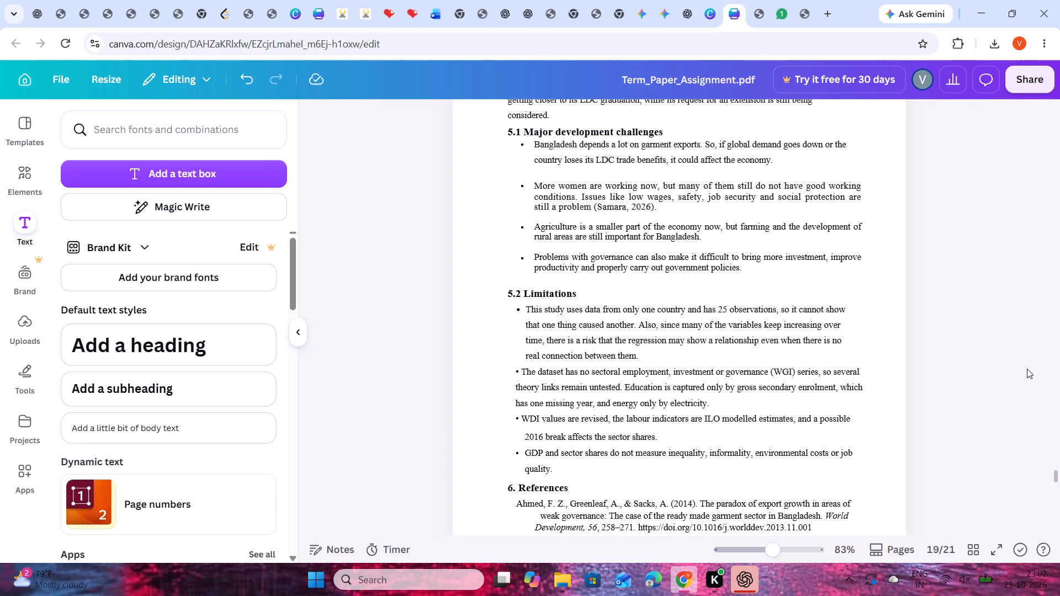
{"action": "scroll", "coordinate": [993, 353], "scroll_direction": "down", "scroll_amount": 2}
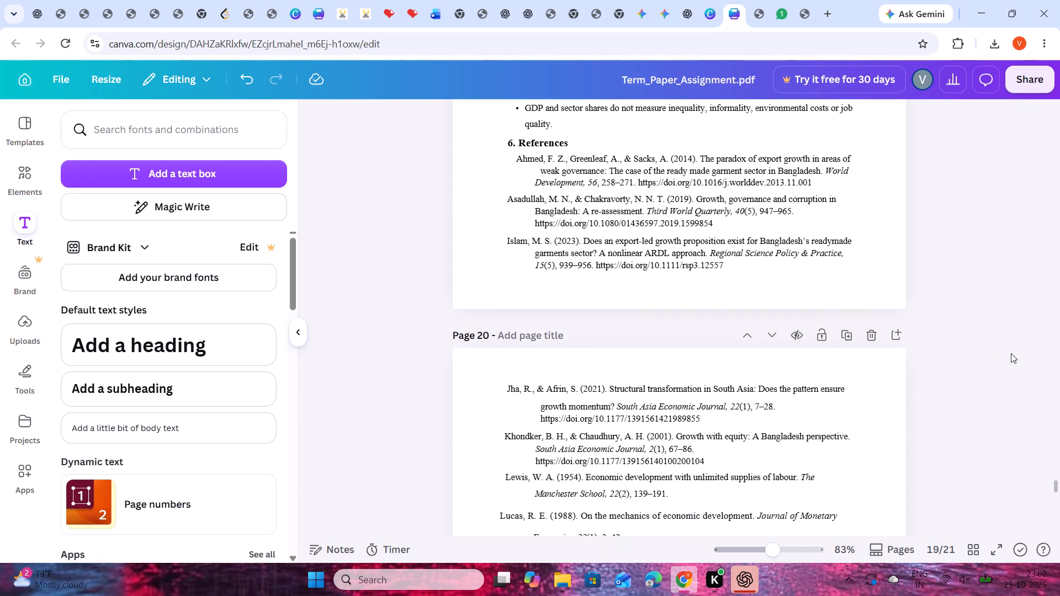
{"action": "scroll", "coordinate": [1003, 355], "scroll_direction": "down", "scroll_amount": 6}
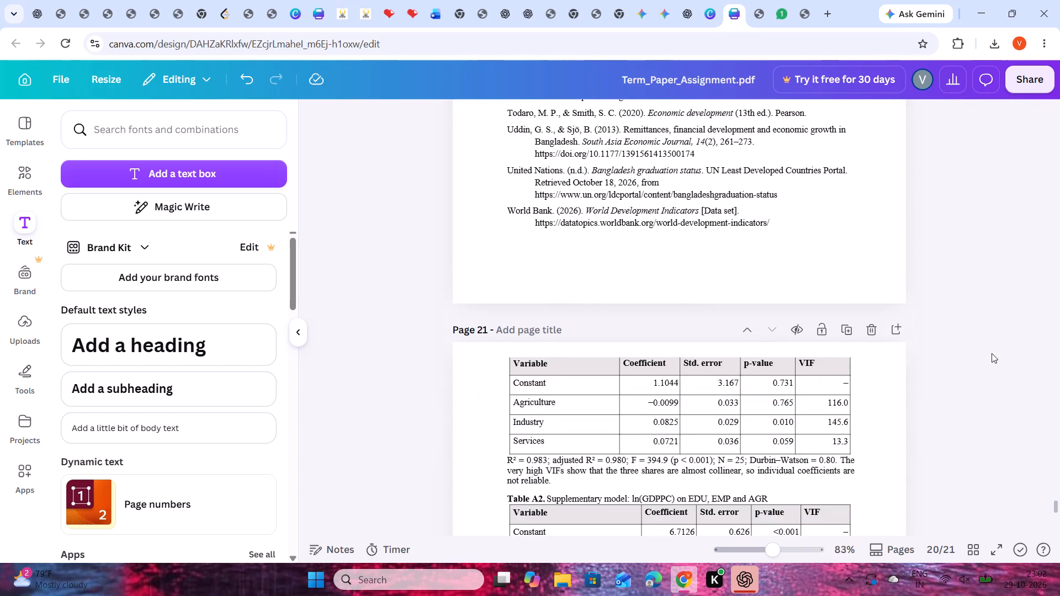
{"action": "scroll", "coordinate": [992, 353], "scroll_direction": "down", "scroll_amount": 2}
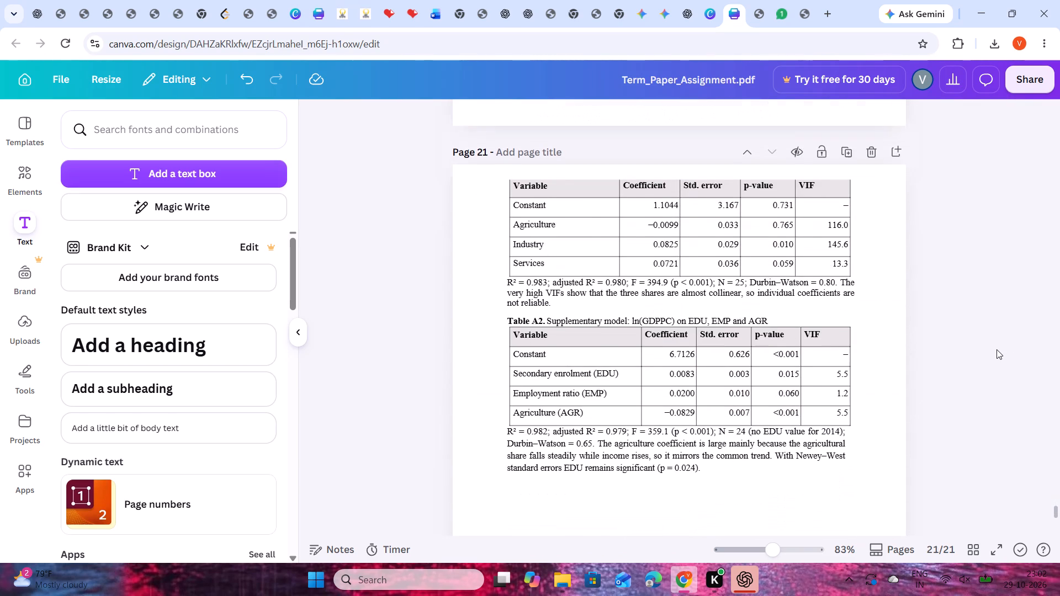
{"action": "scroll", "coordinate": [997, 349], "scroll_direction": "down", "scroll_amount": 1}
{"action": "scroll", "coordinate": [1002, 338], "scroll_direction": "up", "scroll_amount": 2}
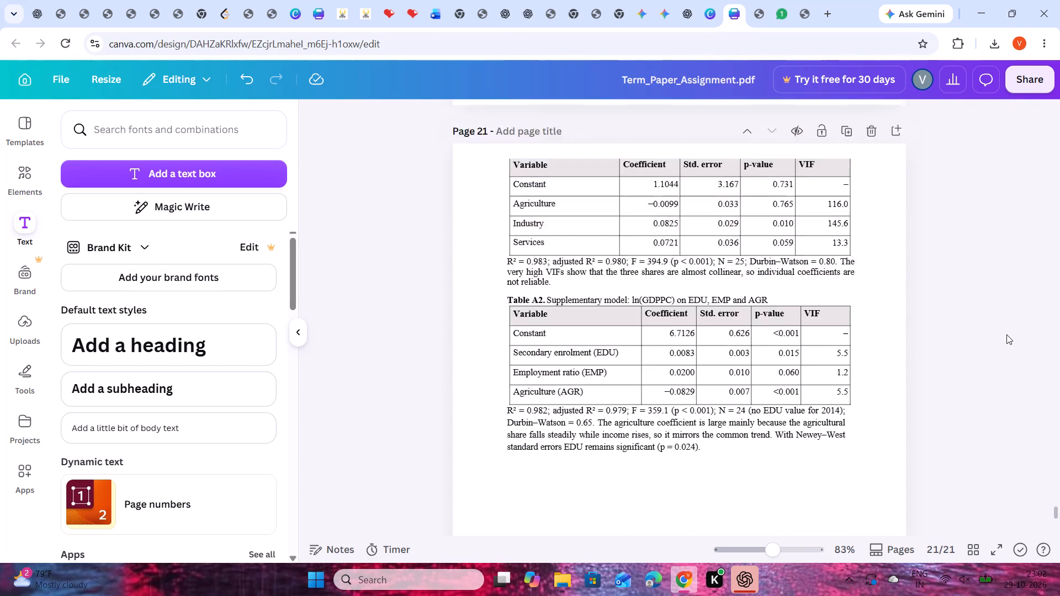
{"action": "scroll", "coordinate": [1003, 361], "scroll_direction": "down", "scroll_amount": 1}
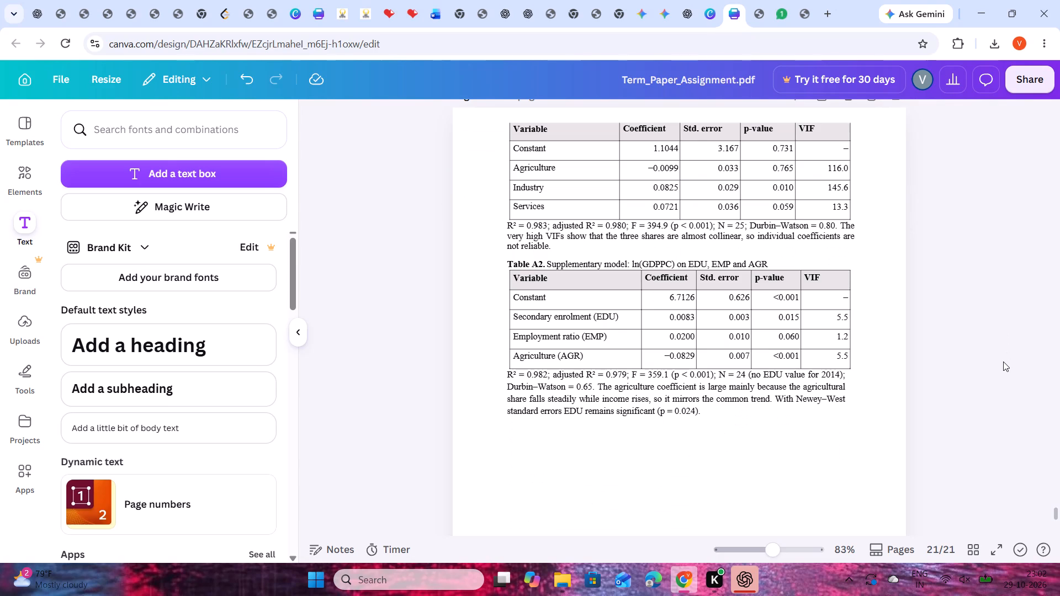
{"action": "scroll", "coordinate": [1003, 361], "scroll_direction": "down", "scroll_amount": 7}
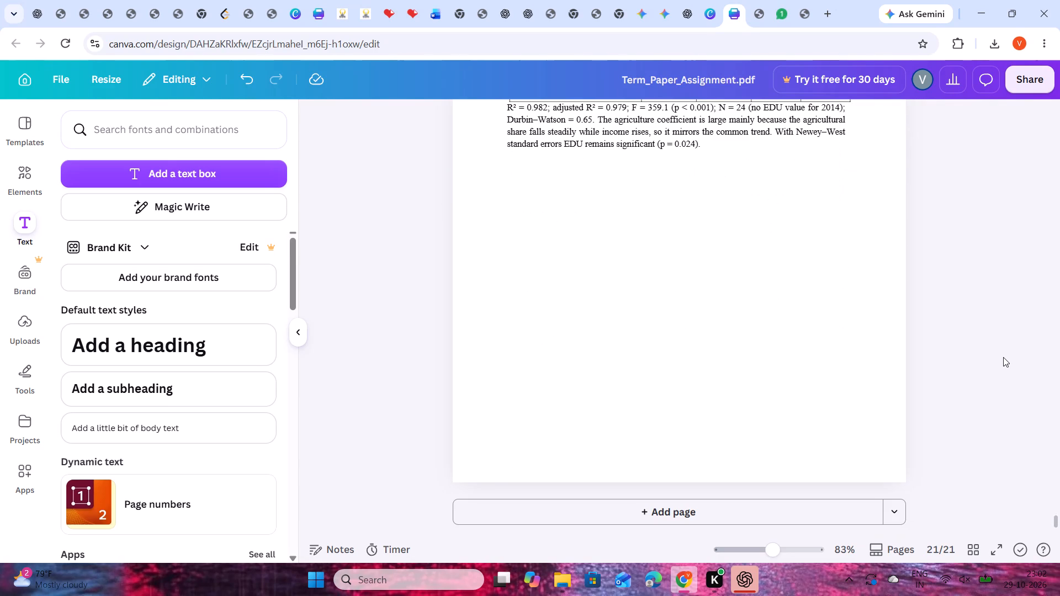
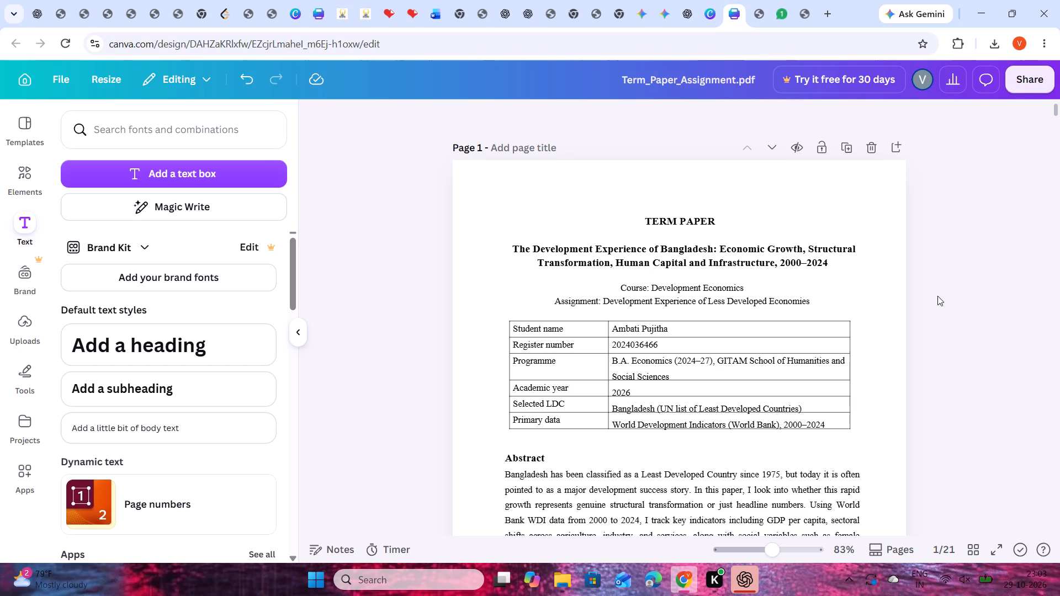
Review pages 1 to 9, from the title table and abstract through Table 3, for remaining spacing, alignment and heading problems.
{"action": "scroll", "coordinate": [937, 296], "scroll_direction": "down", "scroll_amount": 1}
{"action": "scroll", "coordinate": [937, 296], "scroll_direction": "up", "scroll_amount": 1}
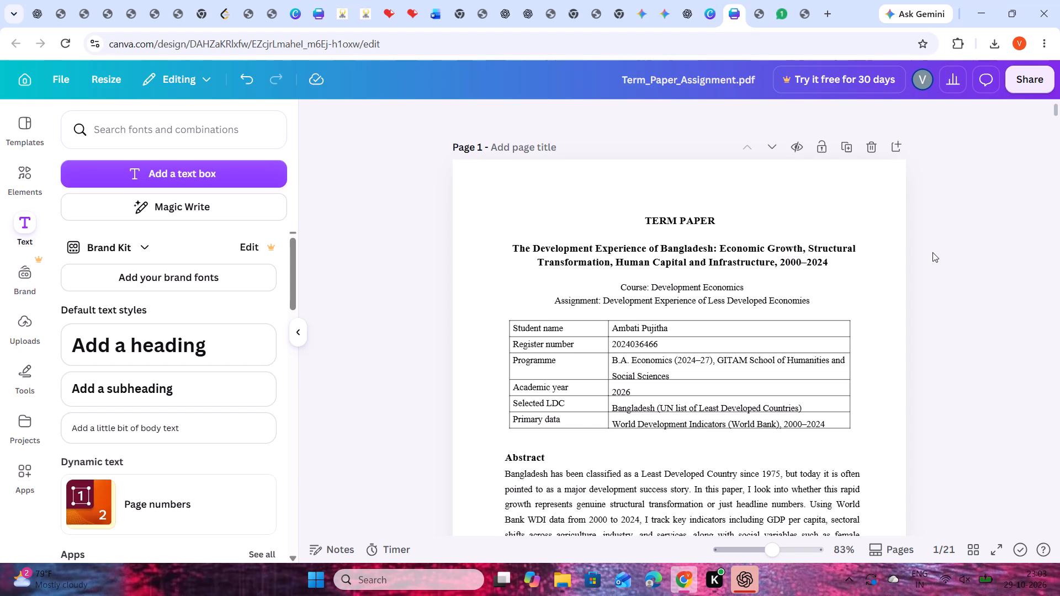
{"action": "scroll", "coordinate": [940, 283], "scroll_direction": "down", "scroll_amount": 3}
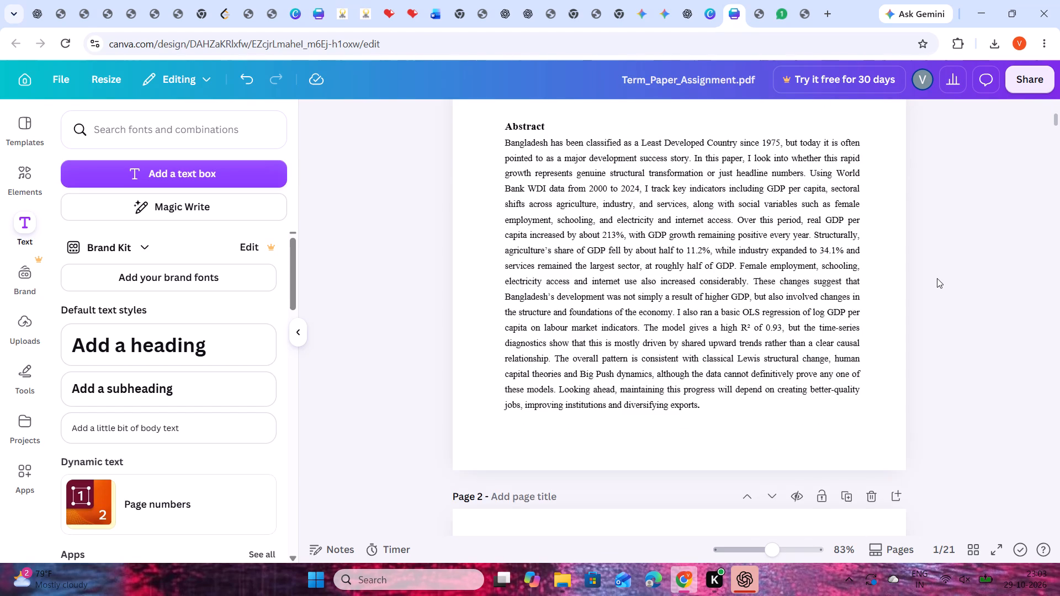
{"action": "scroll", "coordinate": [937, 282], "scroll_direction": "down", "scroll_amount": 7}
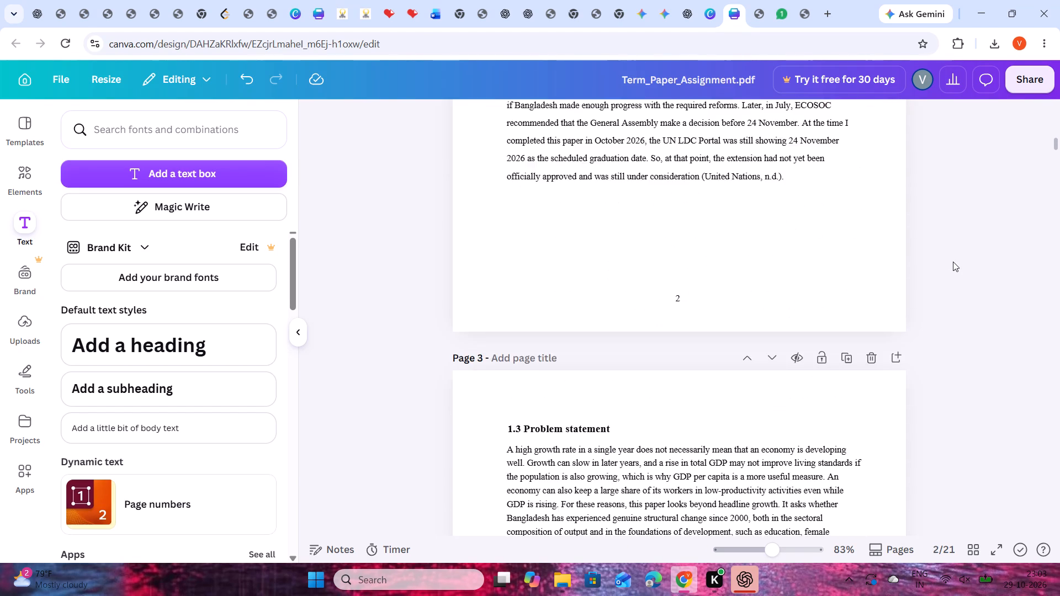
{"action": "scroll", "coordinate": [953, 264], "scroll_direction": "down", "scroll_amount": 7}
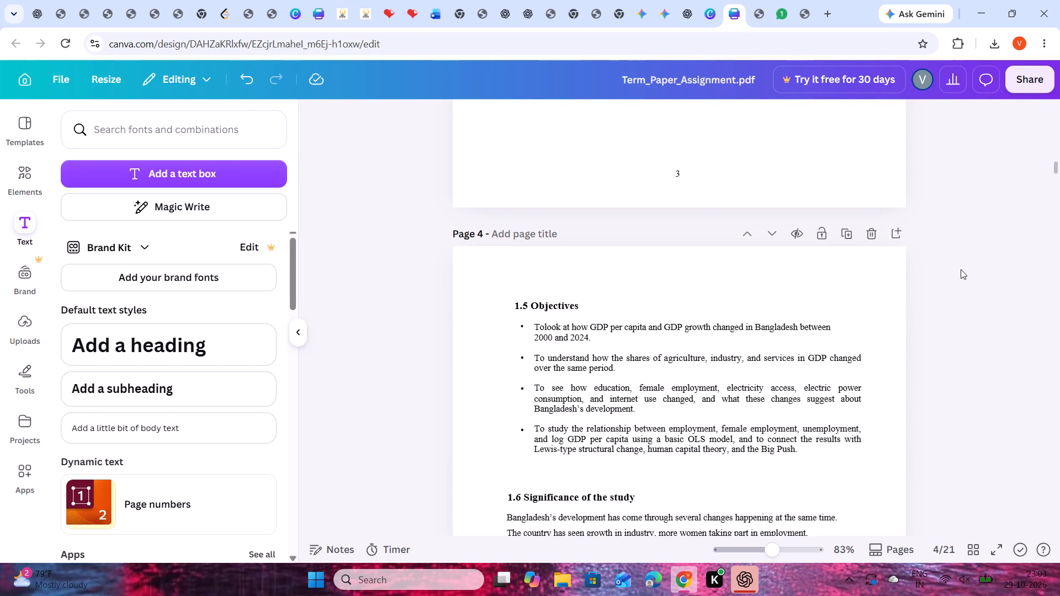
{"action": "scroll", "coordinate": [961, 269], "scroll_direction": "down", "scroll_amount": 4}
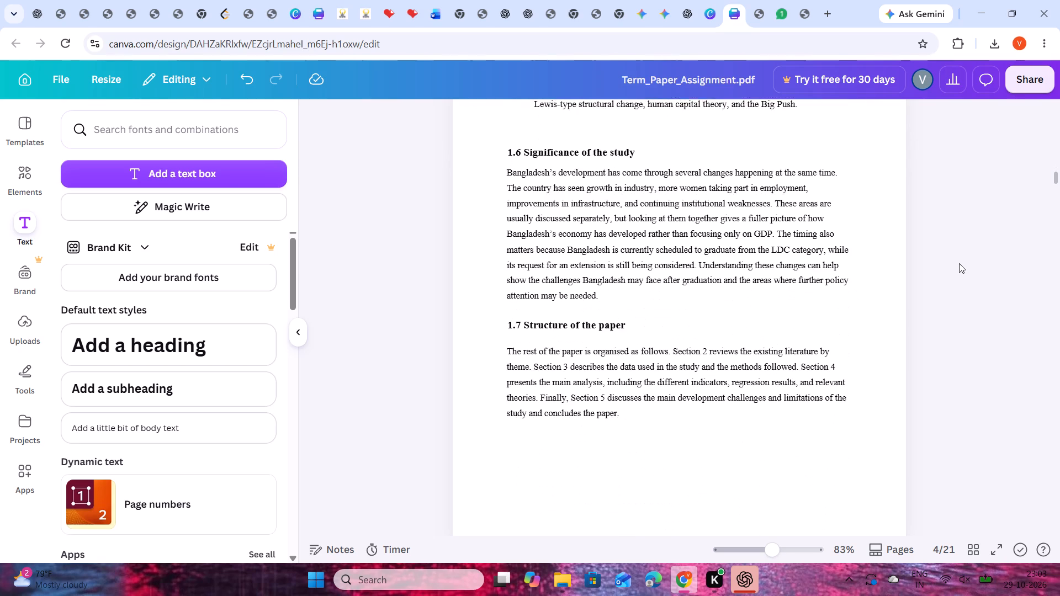
{"action": "scroll", "coordinate": [959, 263], "scroll_direction": "down", "scroll_amount": 5}
{"action": "scroll", "coordinate": [956, 264], "scroll_direction": "up", "scroll_amount": 1}
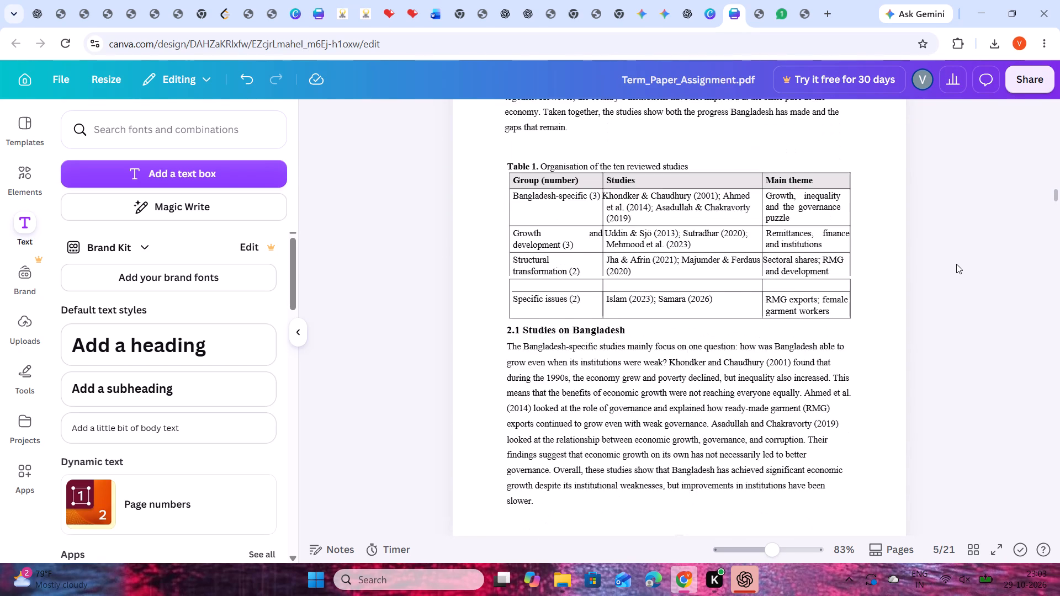
{"action": "scroll", "coordinate": [956, 264], "scroll_direction": "down", "scroll_amount": 6}
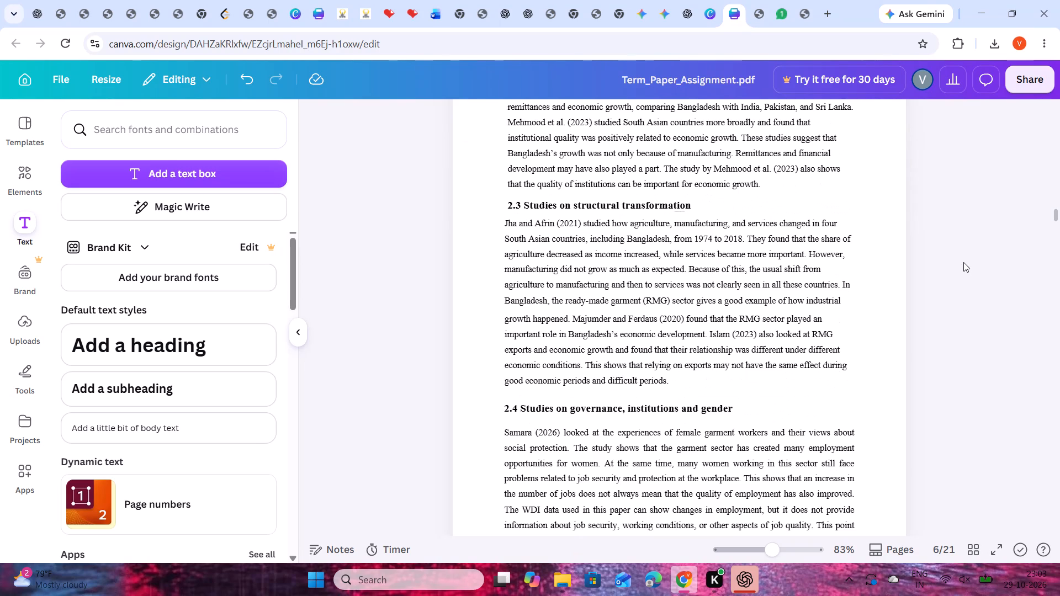
{"action": "scroll", "coordinate": [970, 272], "scroll_direction": "down", "scroll_amount": 3}
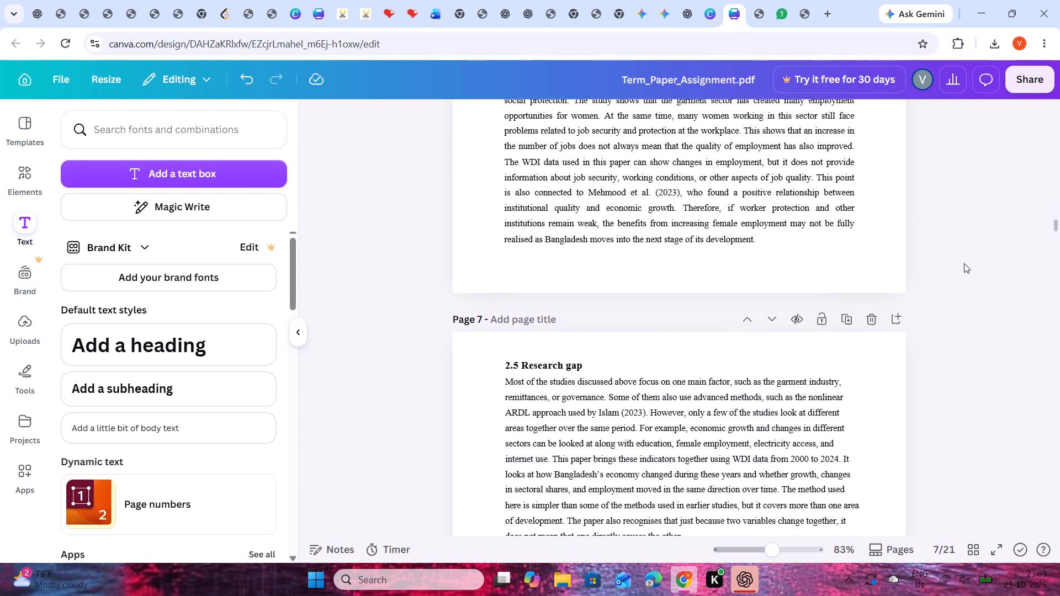
{"action": "scroll", "coordinate": [964, 263], "scroll_direction": "down", "scroll_amount": 4}
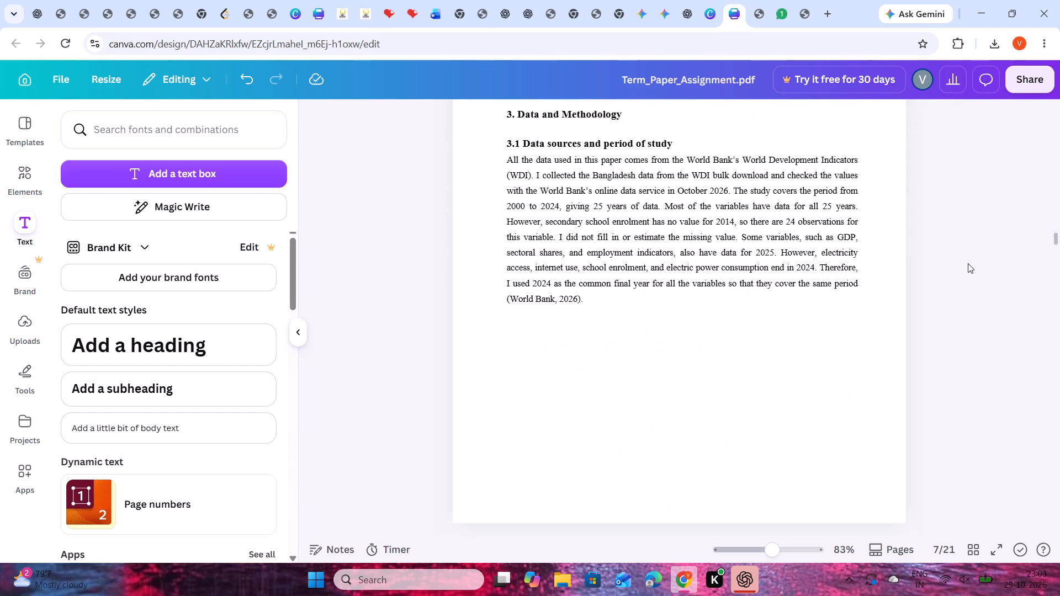
{"action": "scroll", "coordinate": [968, 263], "scroll_direction": "down", "scroll_amount": 7}
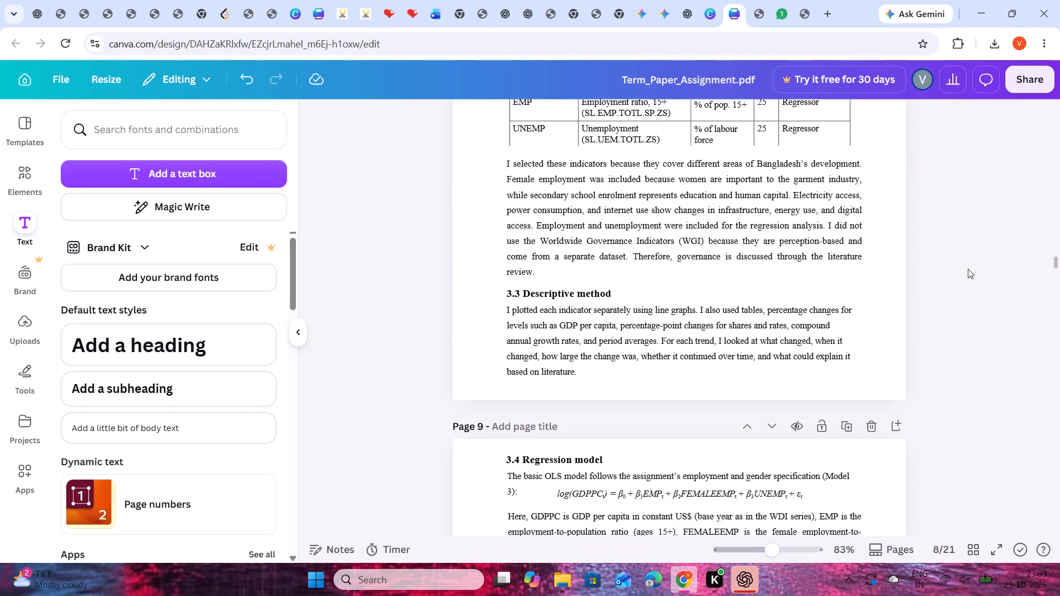
{"action": "scroll", "coordinate": [961, 251], "scroll_direction": "down", "scroll_amount": 1}
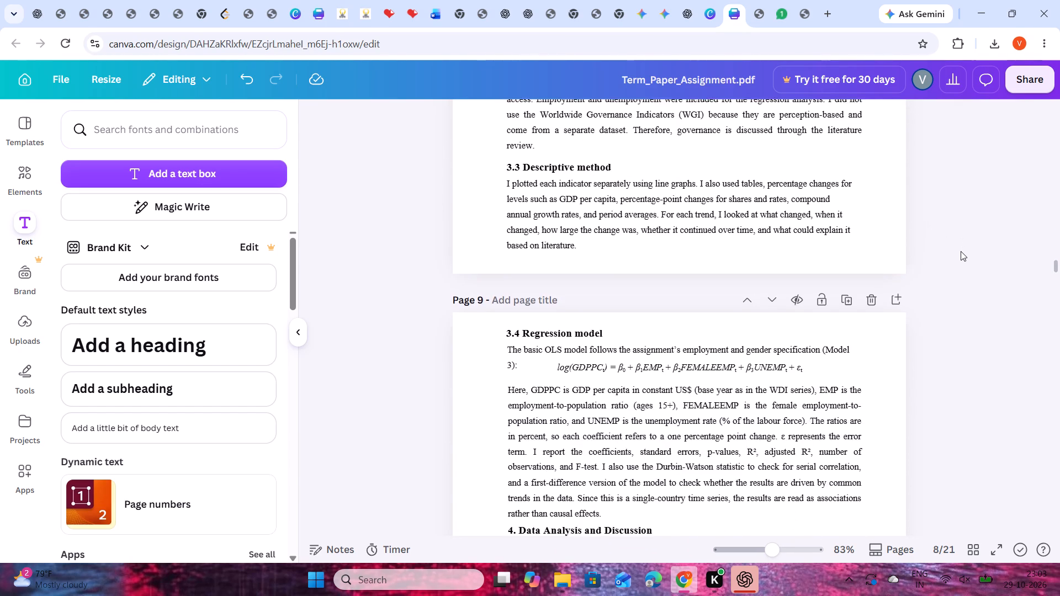
{"action": "scroll", "coordinate": [961, 251], "scroll_direction": "down", "scroll_amount": 2}
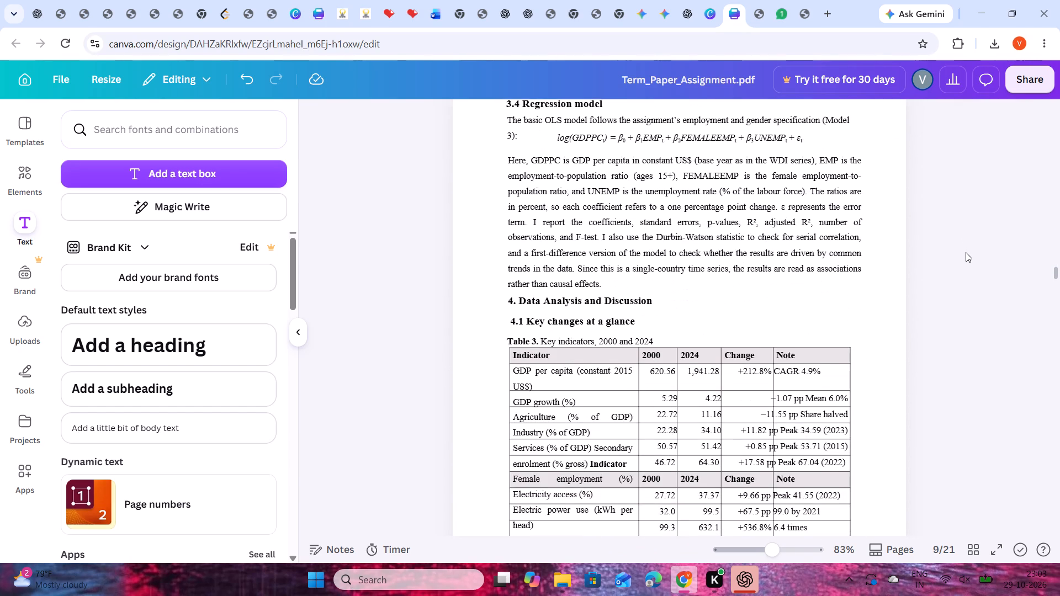
{"action": "scroll", "coordinate": [966, 252], "scroll_direction": "down", "scroll_amount": 3}
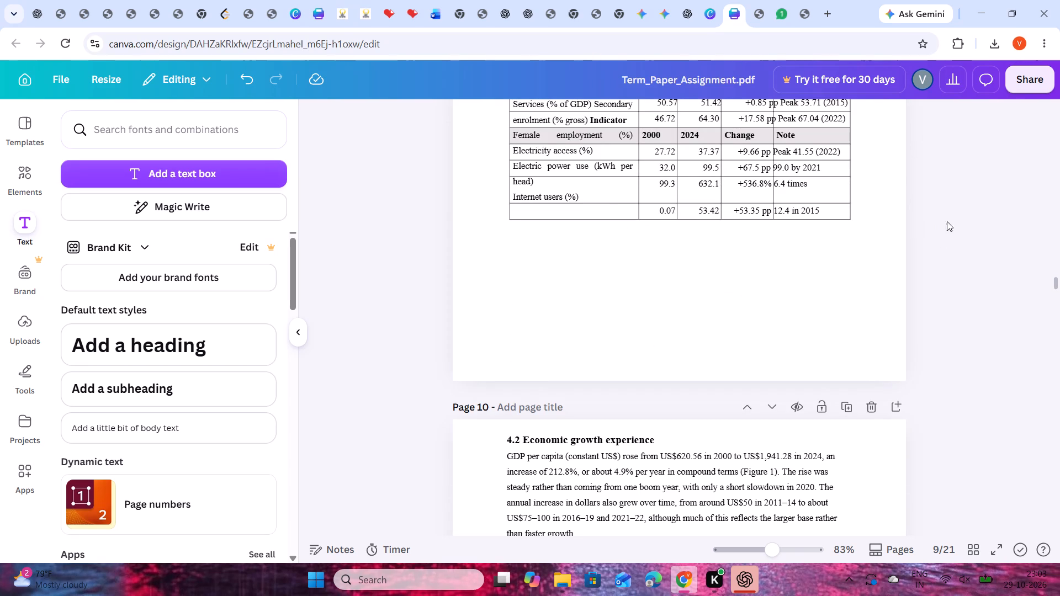
Check the text, charts and captions of sections 4.2 to 4.4 on pages 10 to 13 for formatting inconsistencies.
{"action": "scroll", "coordinate": [977, 247], "scroll_direction": "down", "scroll_amount": 3}
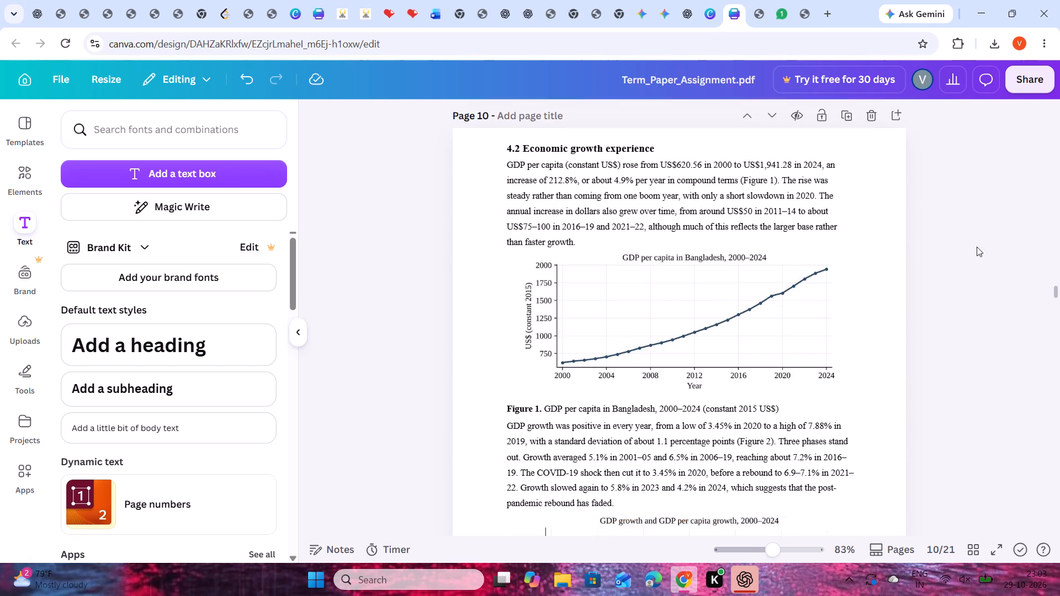
{"action": "scroll", "coordinate": [977, 247], "scroll_direction": "up", "scroll_amount": 2}
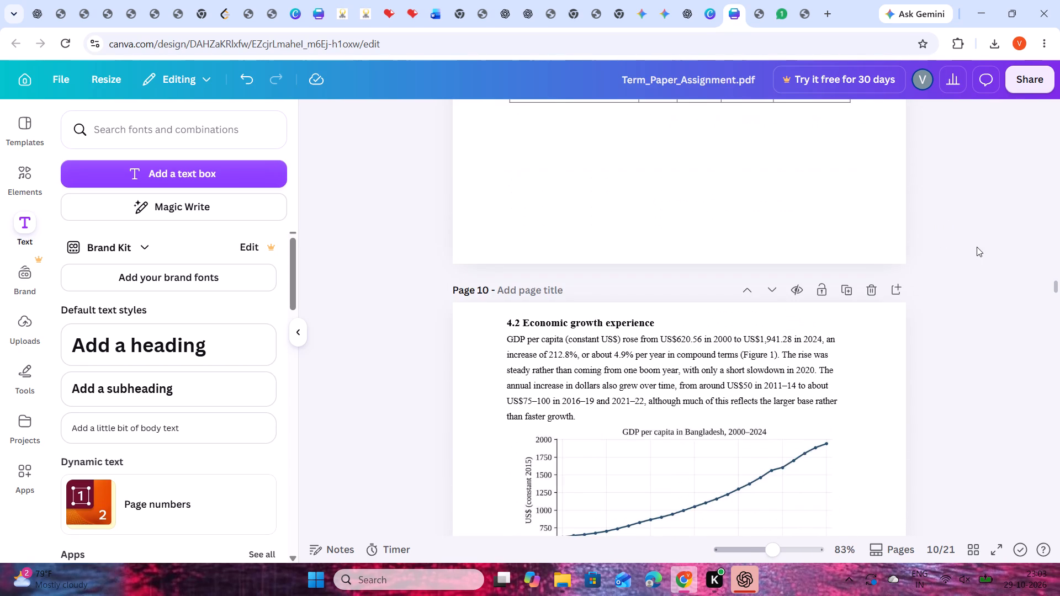
{"action": "scroll", "coordinate": [976, 257], "scroll_direction": "down", "scroll_amount": 3}
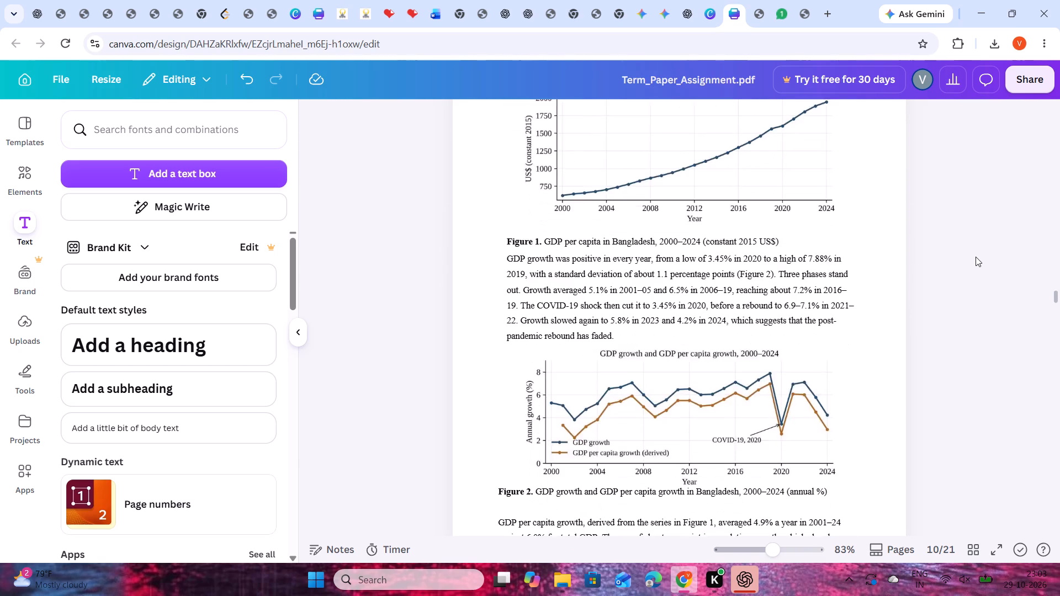
{"action": "scroll", "coordinate": [976, 257], "scroll_direction": "down", "scroll_amount": 3}
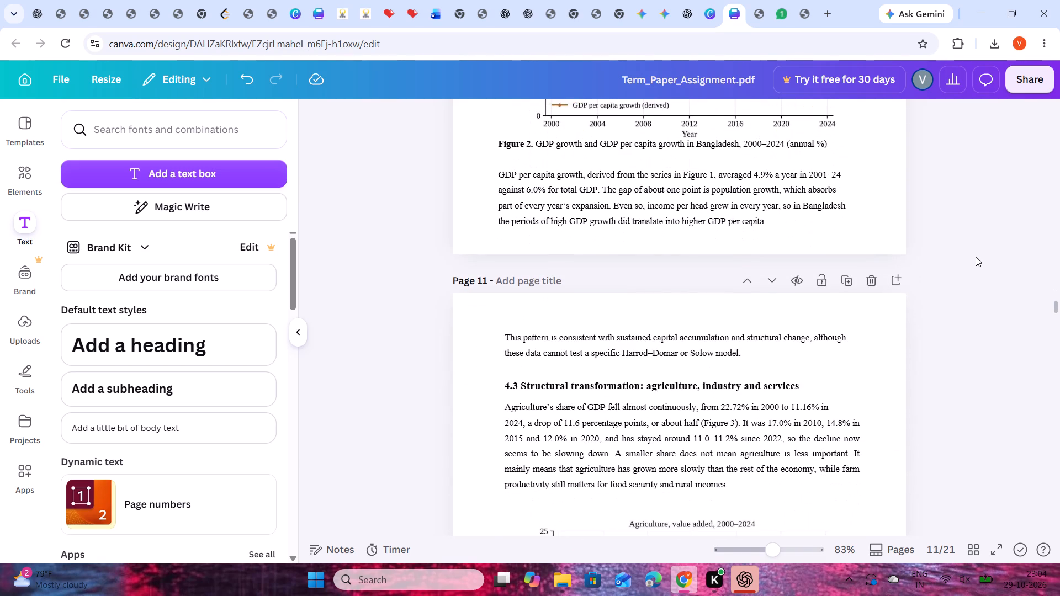
{"action": "scroll", "coordinate": [984, 243], "scroll_direction": "down", "scroll_amount": 2}
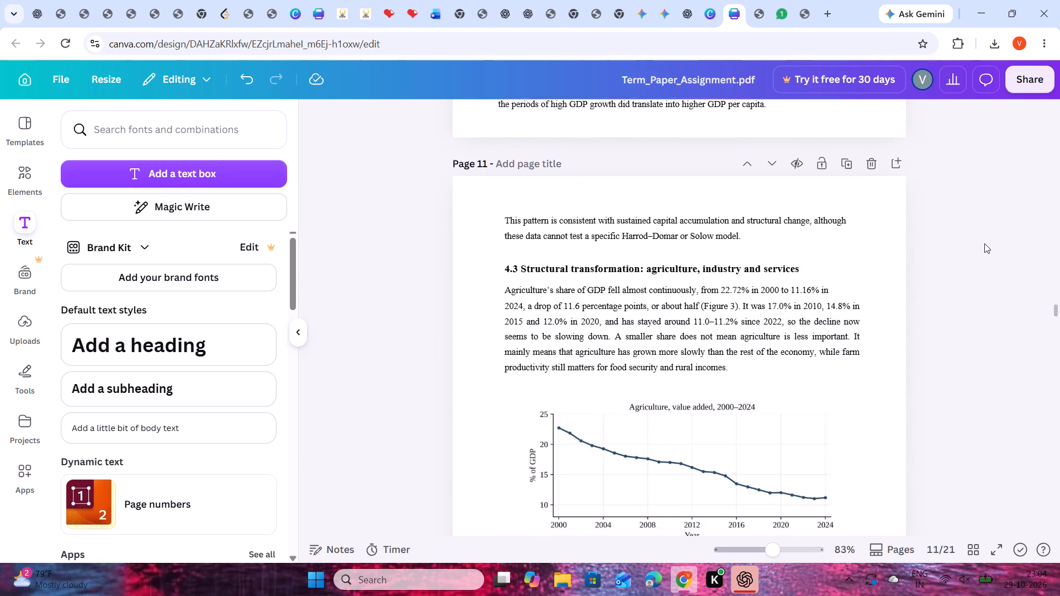
{"action": "scroll", "coordinate": [984, 243], "scroll_direction": "down", "scroll_amount": 3}
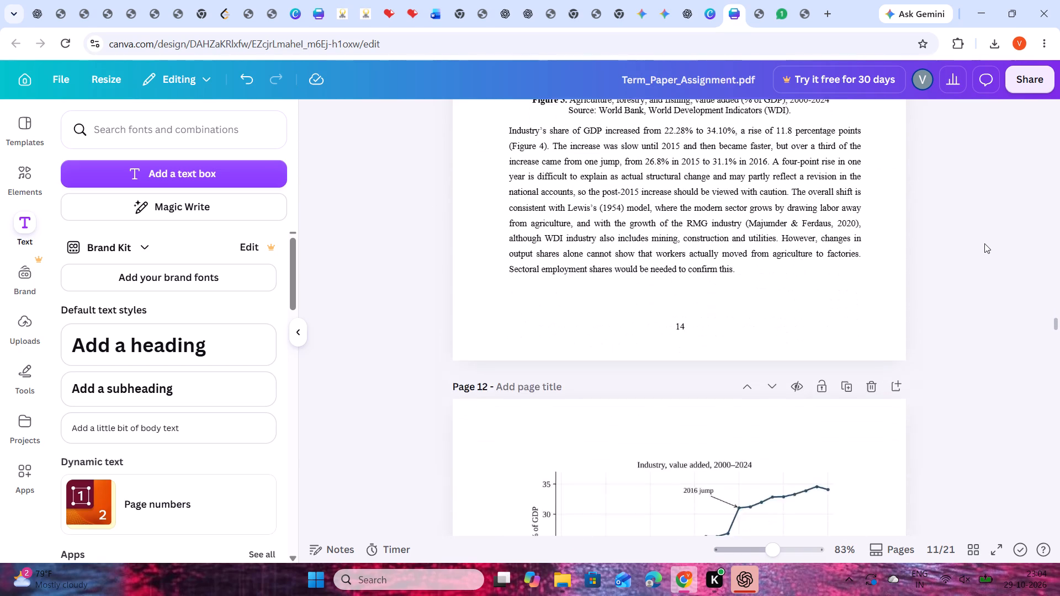
{"action": "scroll", "coordinate": [984, 243], "scroll_direction": "up", "scroll_amount": 4}
{"action": "scroll", "coordinate": [984, 243], "scroll_direction": "down", "scroll_amount": 1}
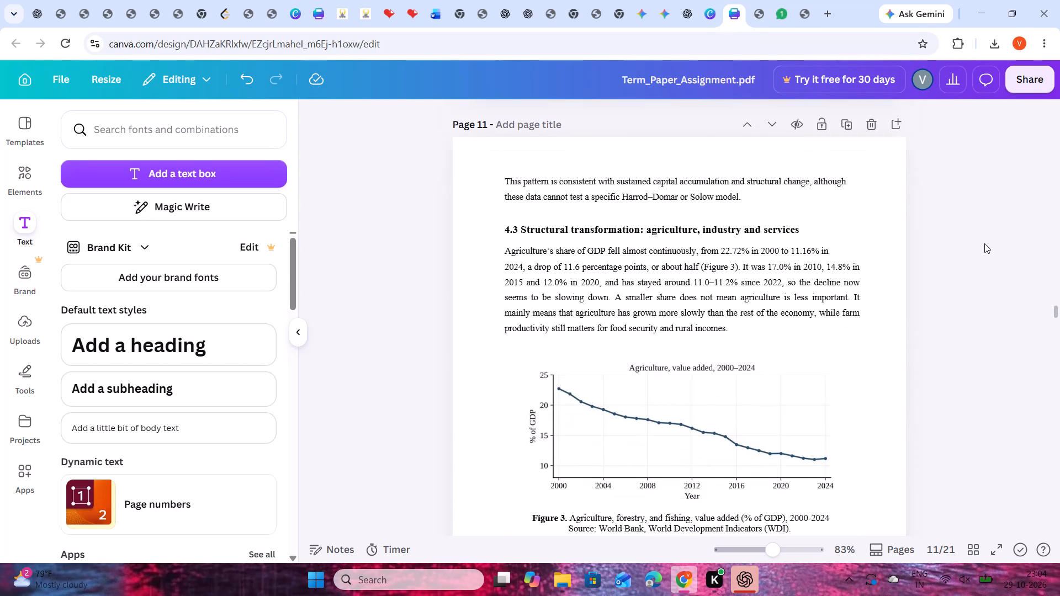
{"action": "scroll", "coordinate": [984, 243], "scroll_direction": "down", "scroll_amount": 1}
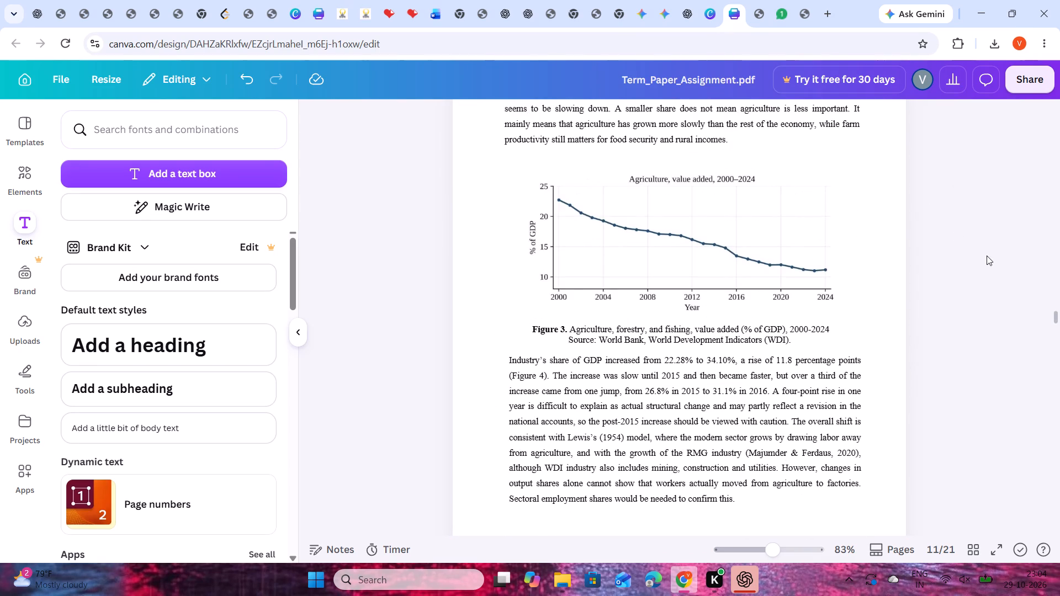
{"action": "scroll", "coordinate": [971, 248], "scroll_direction": "down", "scroll_amount": 3}
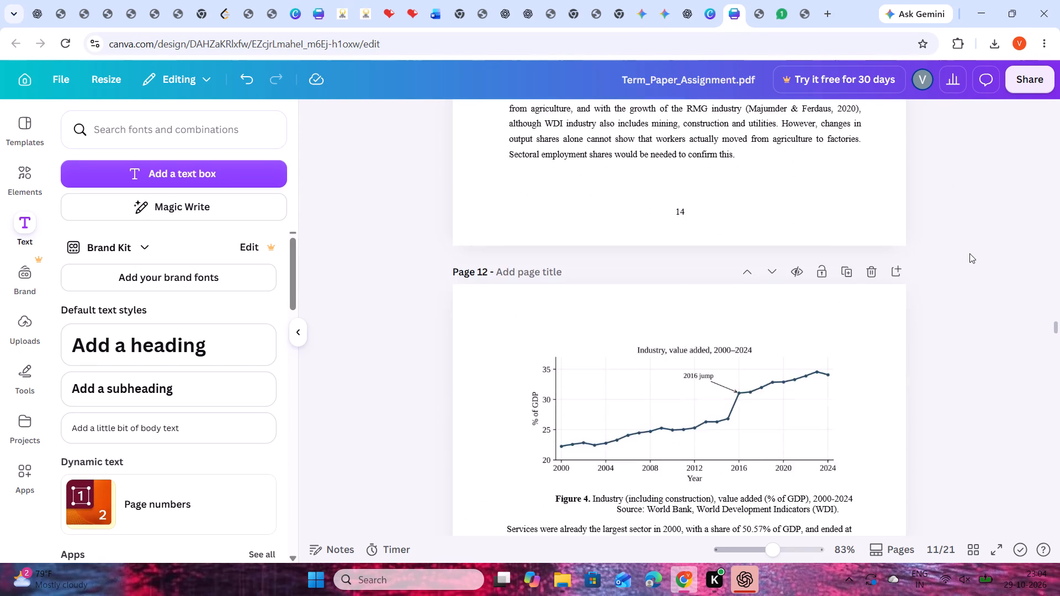
{"action": "scroll", "coordinate": [969, 253], "scroll_direction": "down", "scroll_amount": 1}
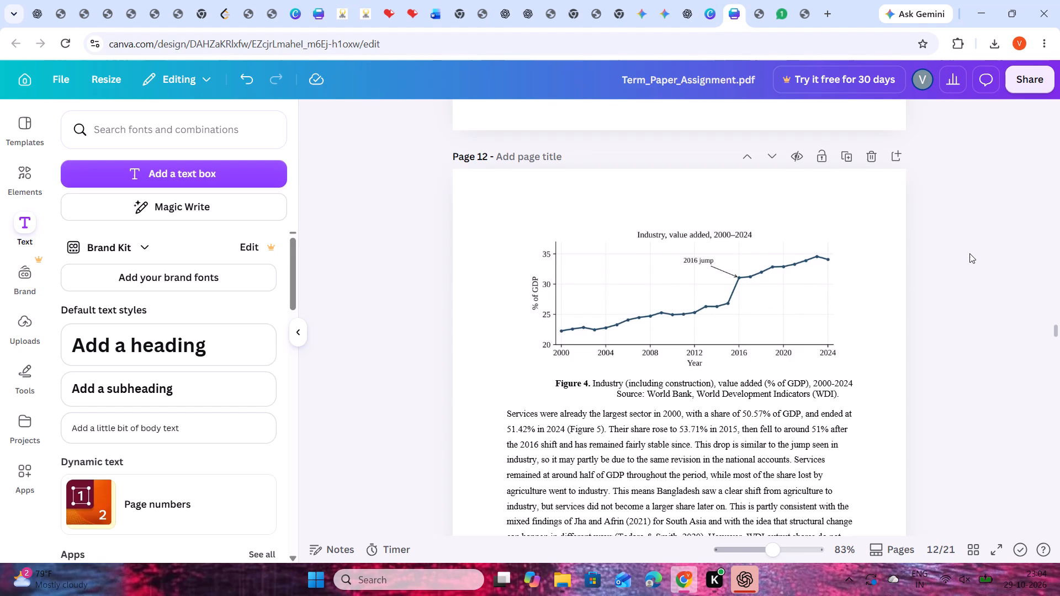
{"action": "scroll", "coordinate": [977, 255], "scroll_direction": "down", "scroll_amount": 3}
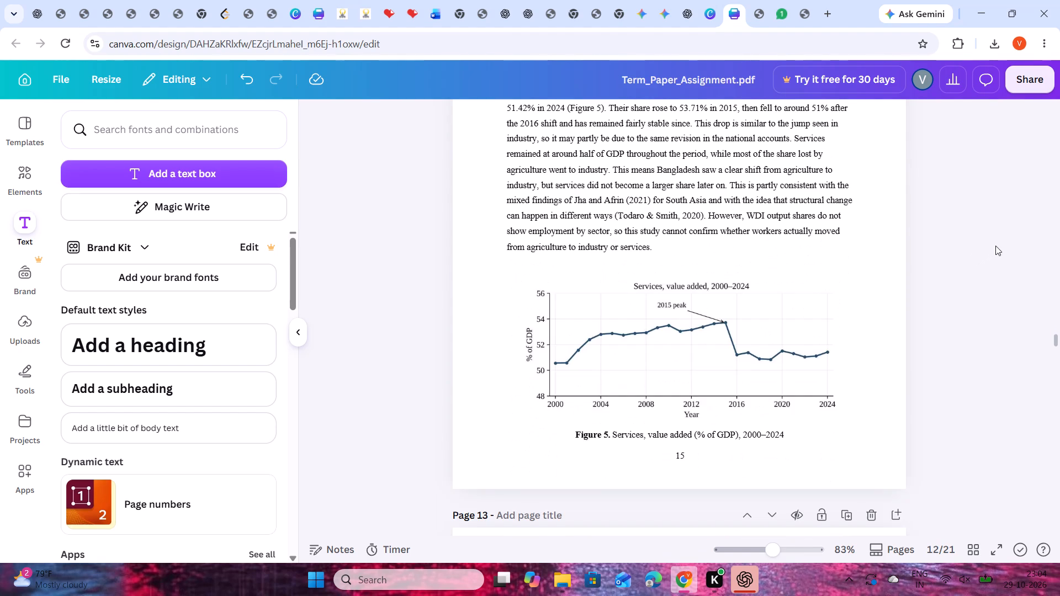
{"action": "scroll", "coordinate": [994, 267], "scroll_direction": "down", "scroll_amount": 3}
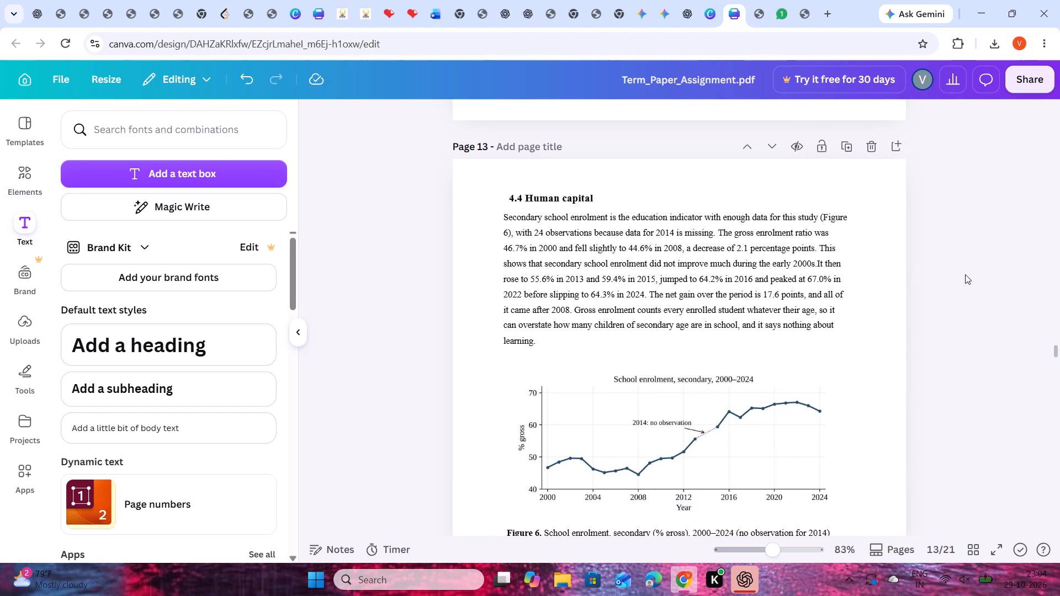
{"action": "scroll", "coordinate": [970, 281], "scroll_direction": "down", "scroll_amount": 1}
{"action": "scroll", "coordinate": [970, 281], "scroll_direction": "up", "scroll_amount": 1}
{"action": "scroll", "coordinate": [970, 281], "scroll_direction": "down", "scroll_amount": 1}
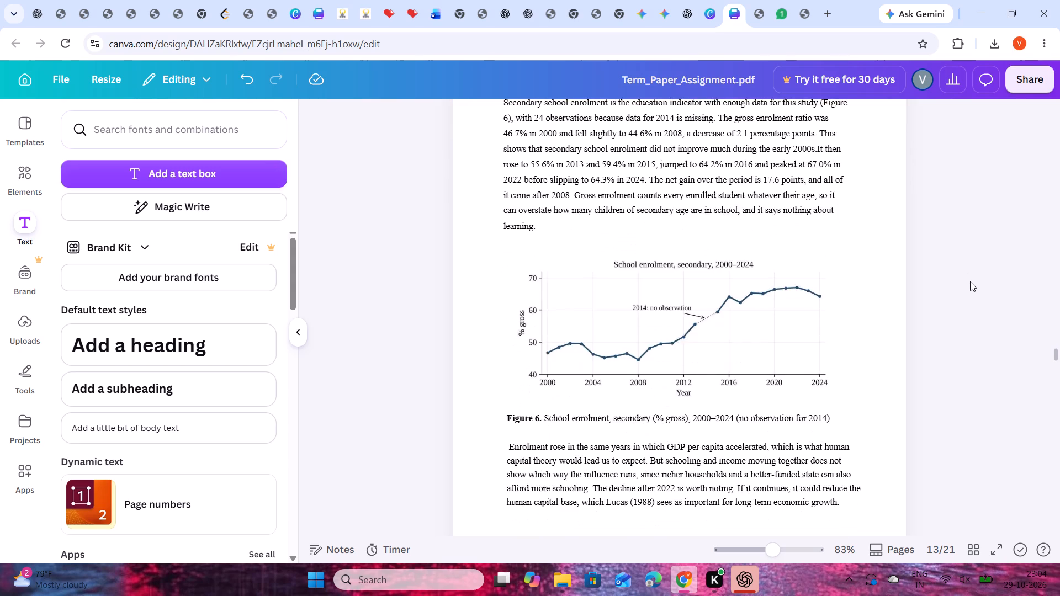
{"action": "scroll", "coordinate": [970, 281], "scroll_direction": "down", "scroll_amount": 3}
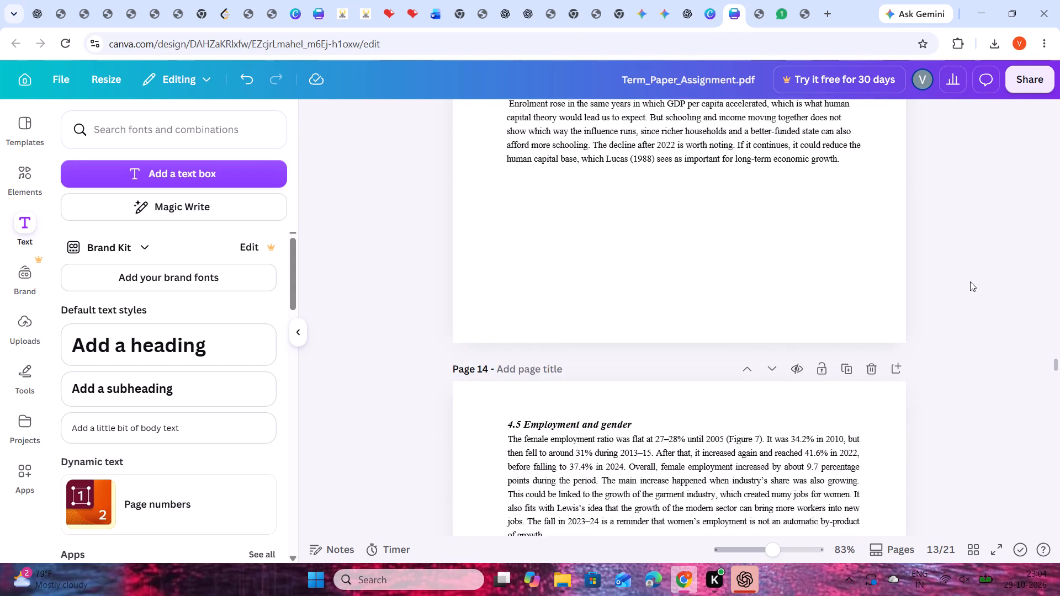
{"action": "scroll", "coordinate": [970, 281], "scroll_direction": "down", "scroll_amount": 2}
{"action": "scroll", "coordinate": [970, 278], "scroll_direction": "up", "scroll_amount": 2}
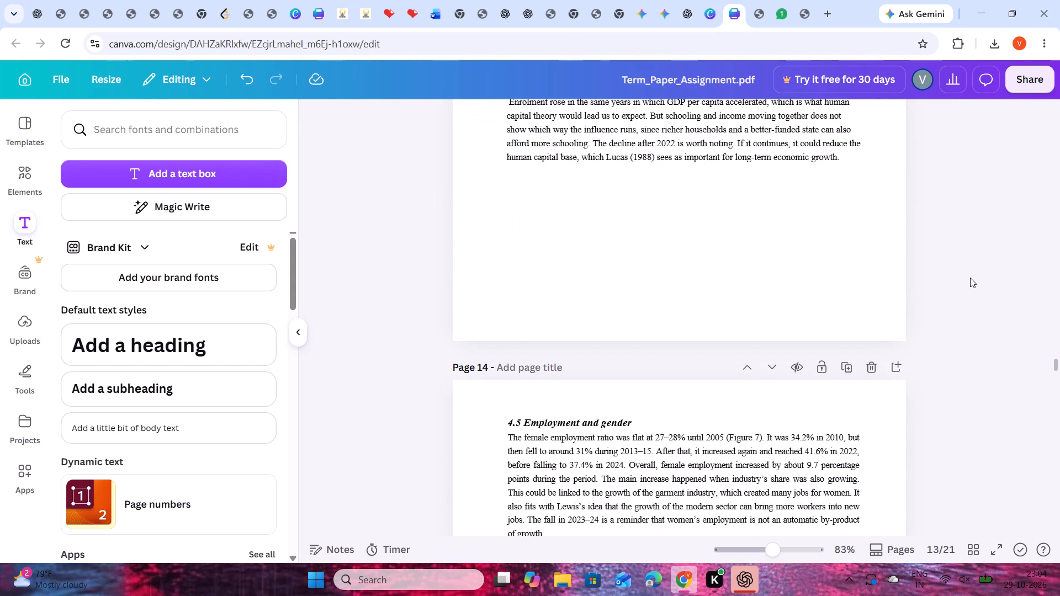
Set the line spacing to 1.5 for the "Enrolment rose in the same years" paragraph under Figure 6.
{"action": "scroll", "coordinate": [970, 278], "scroll_direction": "up", "scroll_amount": 1}
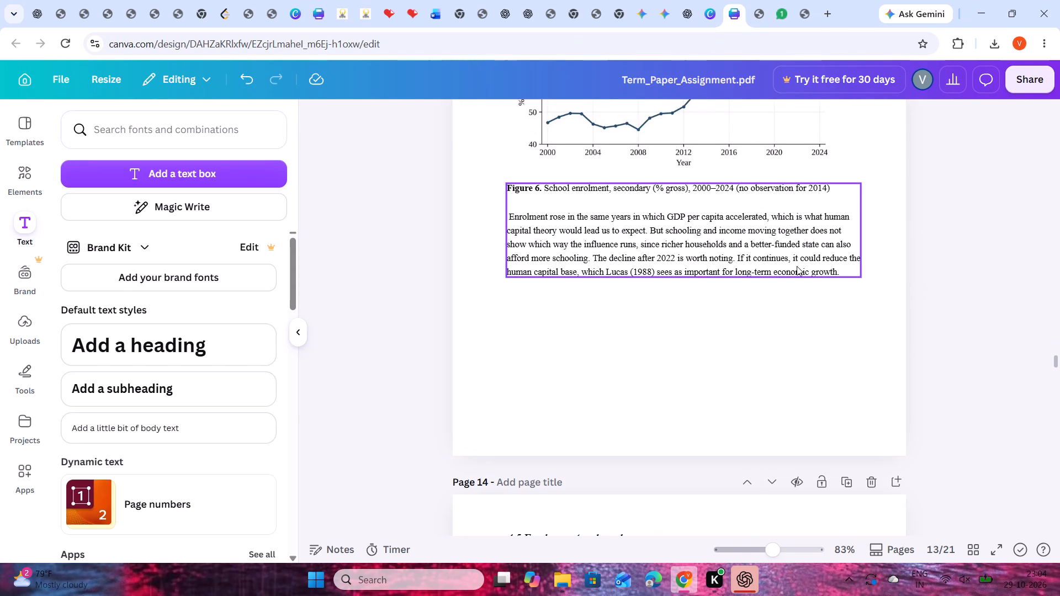
{"action": "left_click", "coordinate": [797, 266]}
{"action": "left_click", "coordinate": [841, 270]}
{"action": "left_click_drag", "start_coordinate": [841, 270], "coordinate": [542, 216]}
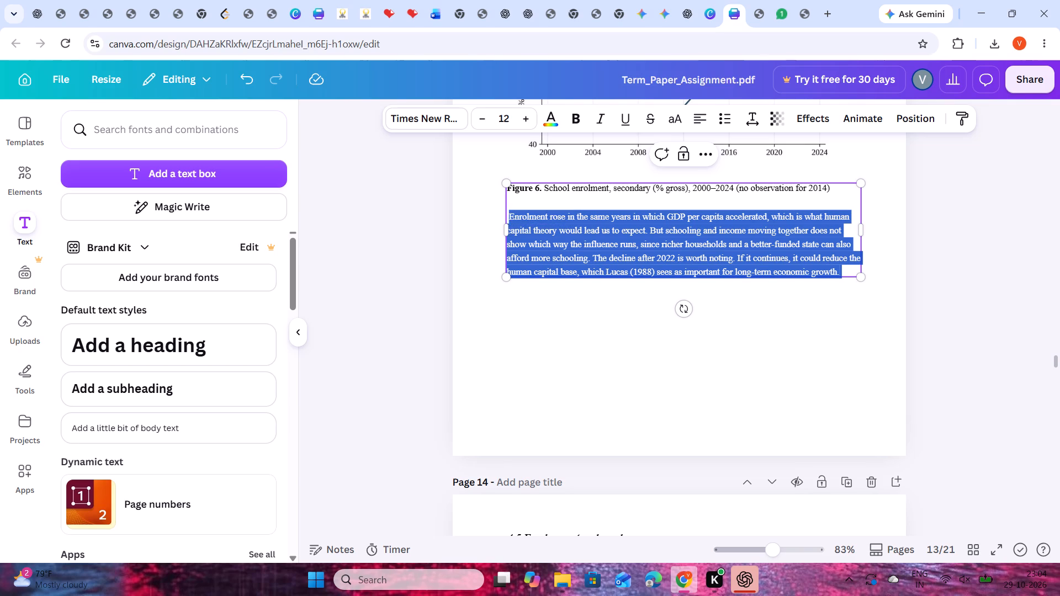
{"action": "left_click_drag", "start_coordinate": [542, 216], "coordinate": [507, 210]}
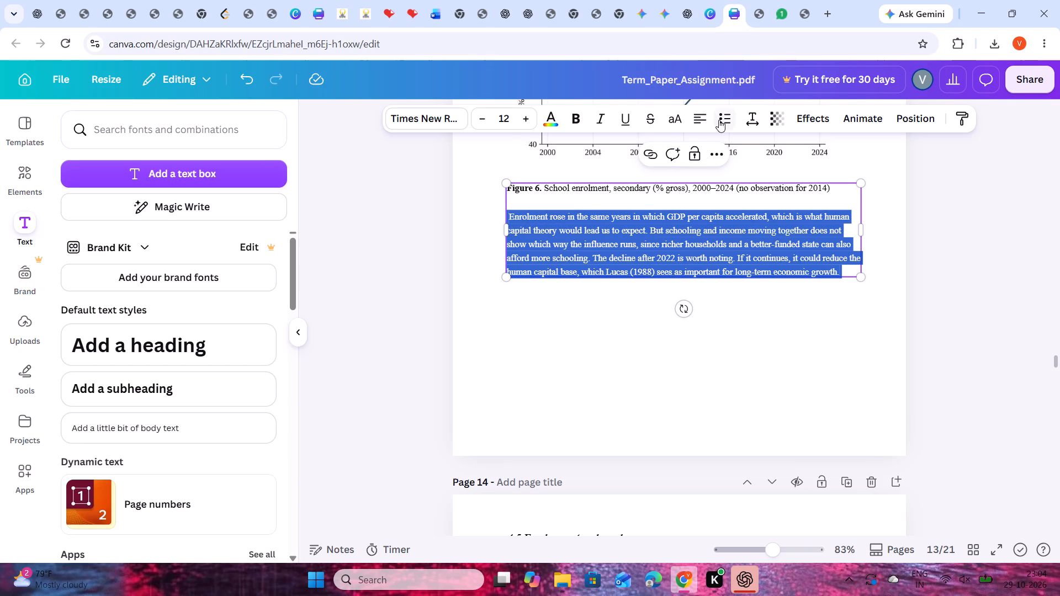
{"action": "left_click", "coordinate": [746, 118]}
{"action": "left_click", "coordinate": [812, 225]}
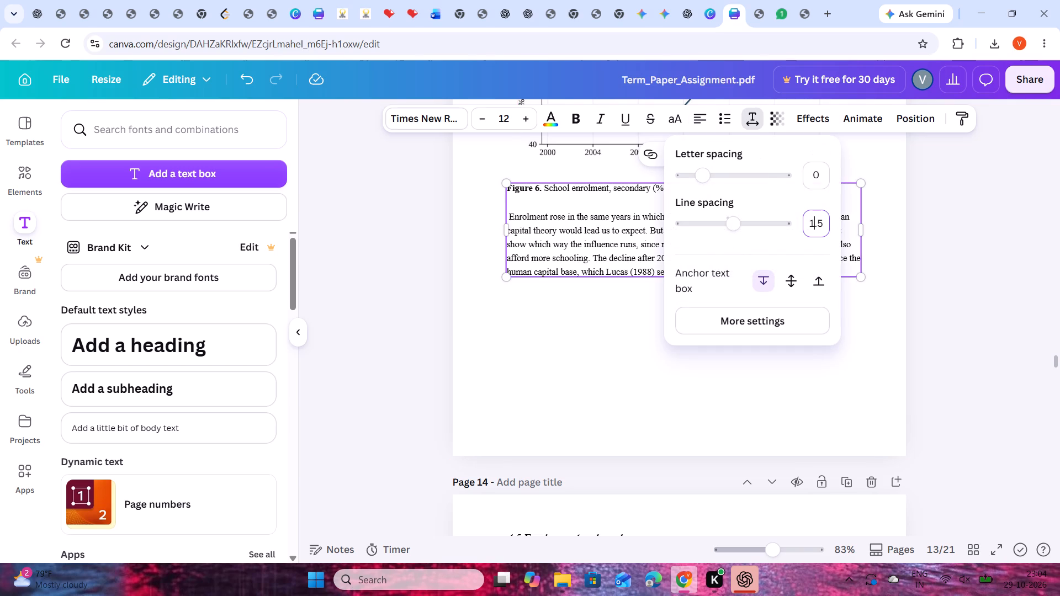
{"action": "key", "text": "1"}
{"action": "type", "text": ".5"}
{"action": "key", "text": "Return"}
{"action": "left_click", "coordinate": [1019, 302]}
{"action": "left_click", "coordinate": [947, 323]}
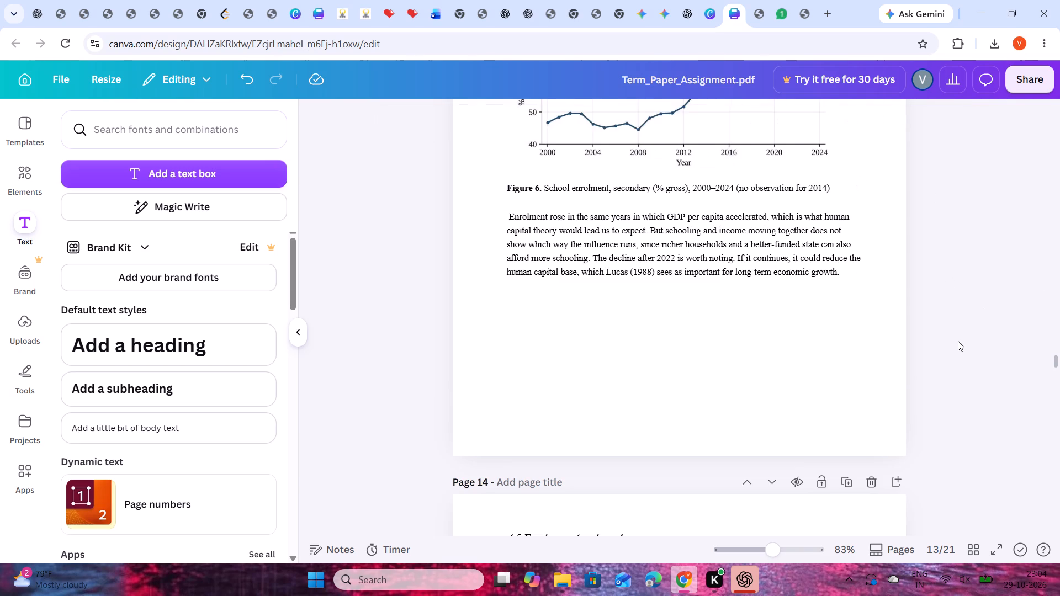
Check pages 14 to 16, from section 4.5 through the regression tables, for heading, caption, spacing and alignment inconsistencies.
{"action": "scroll", "coordinate": [955, 343], "scroll_direction": "down", "scroll_amount": 2}
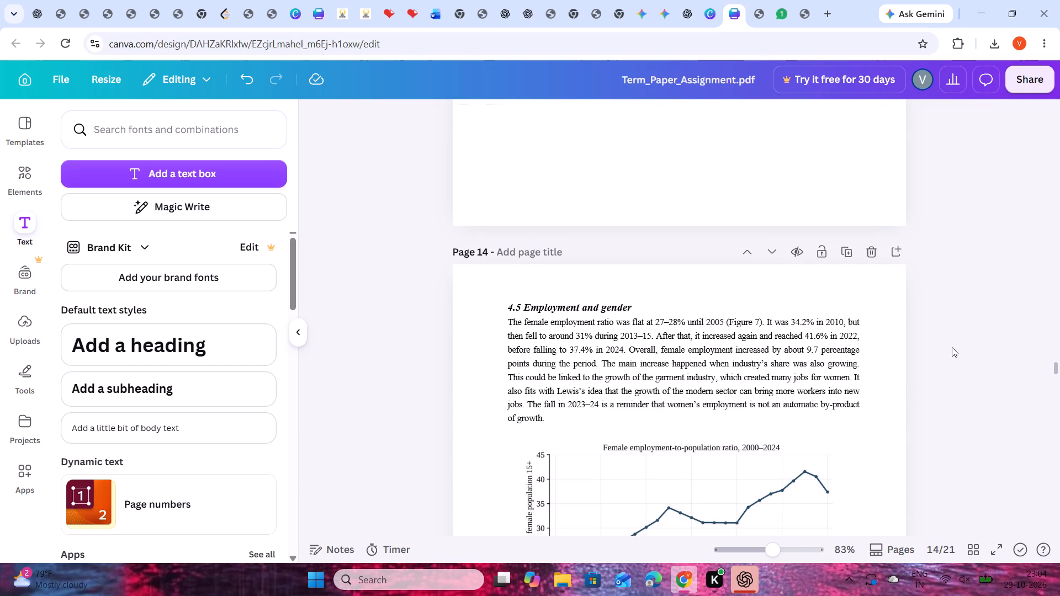
{"action": "scroll", "coordinate": [960, 360], "scroll_direction": "down", "scroll_amount": 6}
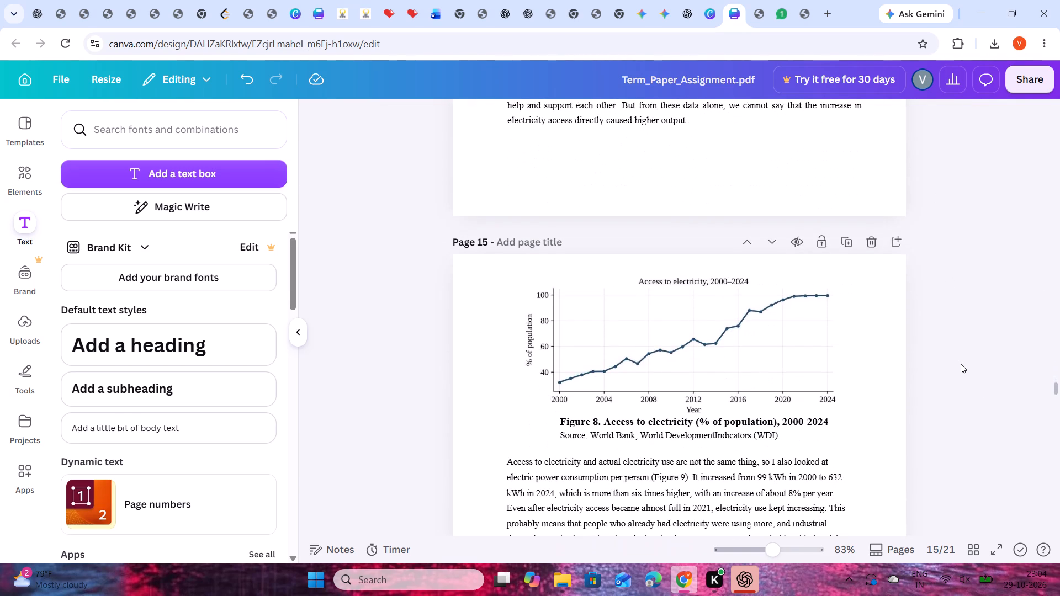
{"action": "scroll", "coordinate": [1010, 404], "scroll_direction": "down", "scroll_amount": 4}
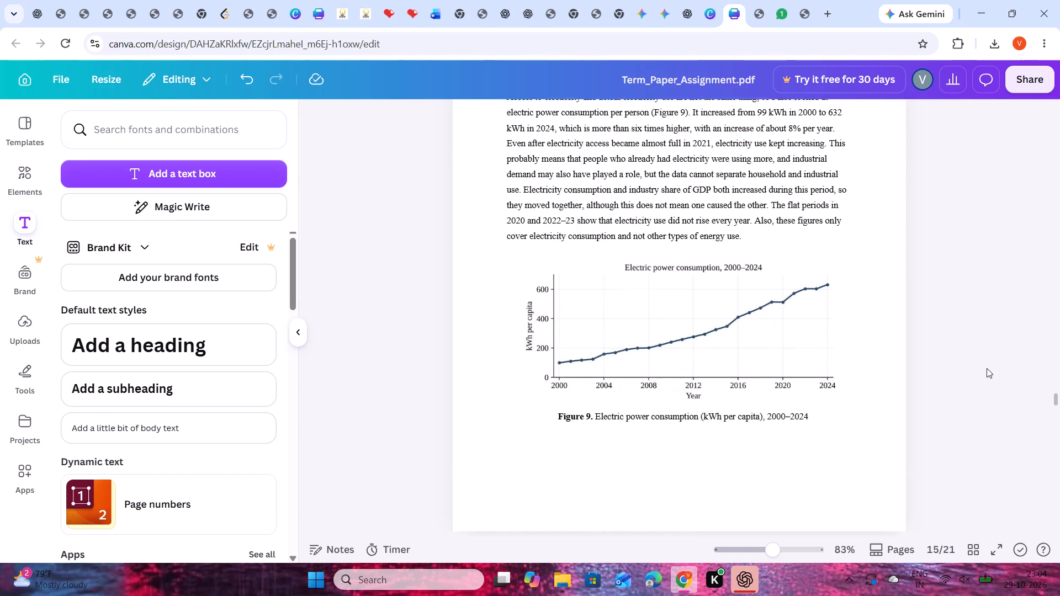
{"action": "scroll", "coordinate": [976, 364], "scroll_direction": "down", "scroll_amount": 2}
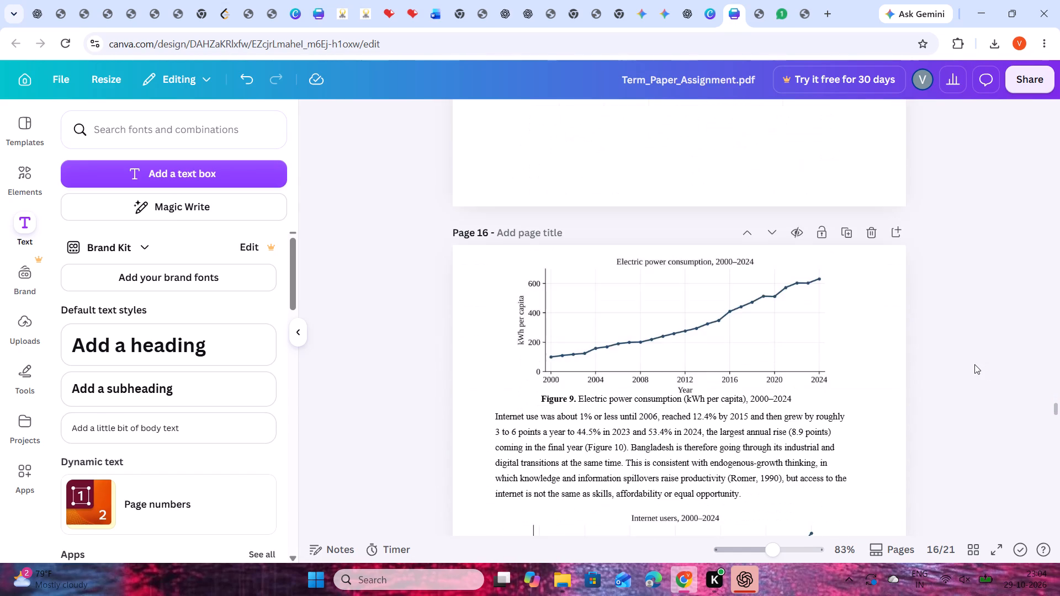
{"action": "scroll", "coordinate": [974, 364], "scroll_direction": "down", "scroll_amount": 2}
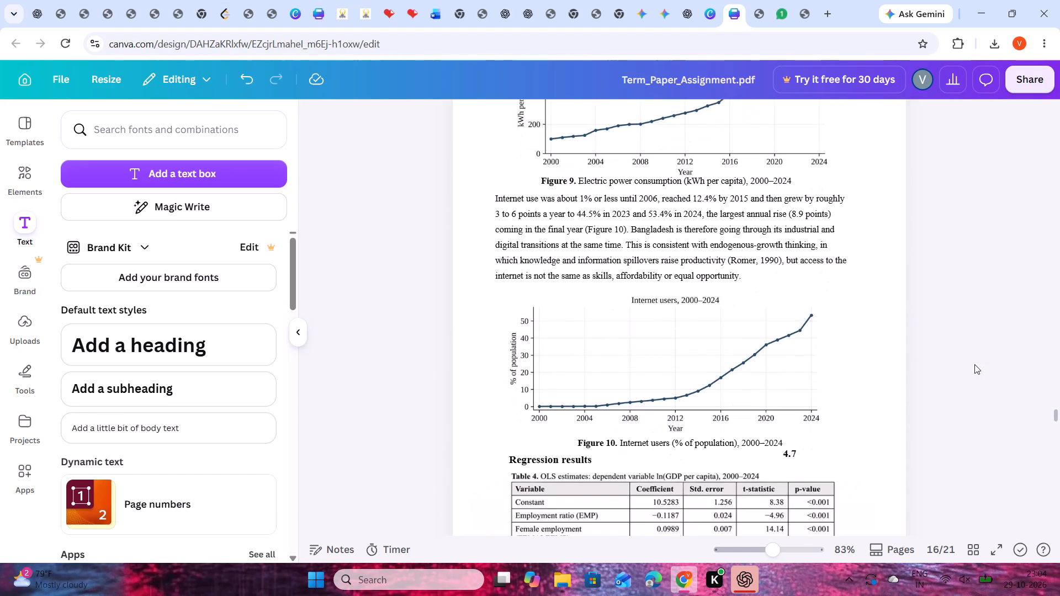
{"action": "scroll", "coordinate": [974, 364], "scroll_direction": "up", "scroll_amount": 1}
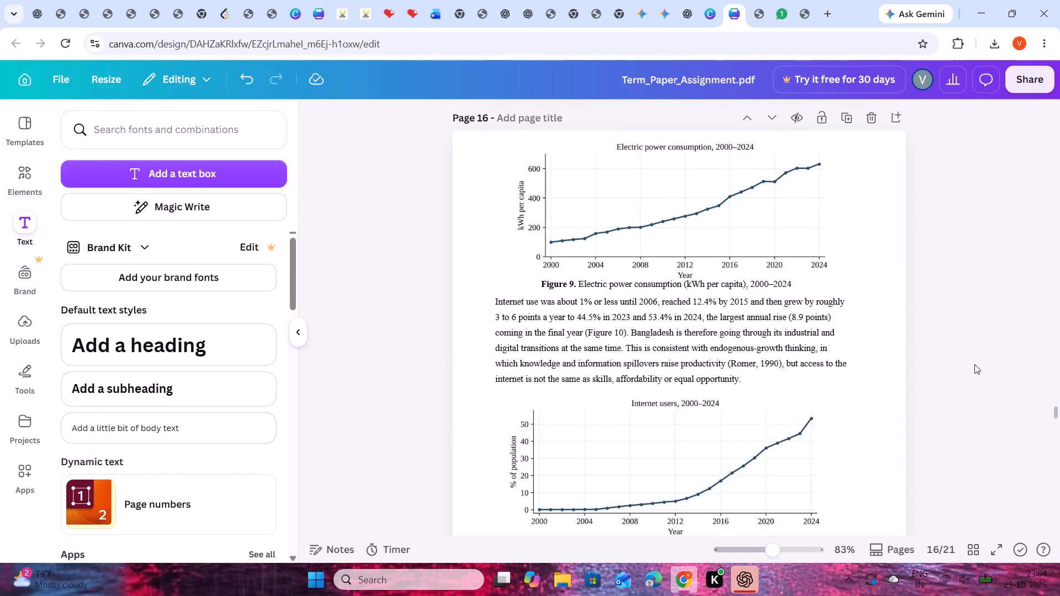
{"action": "scroll", "coordinate": [974, 364], "scroll_direction": "down", "scroll_amount": 1}
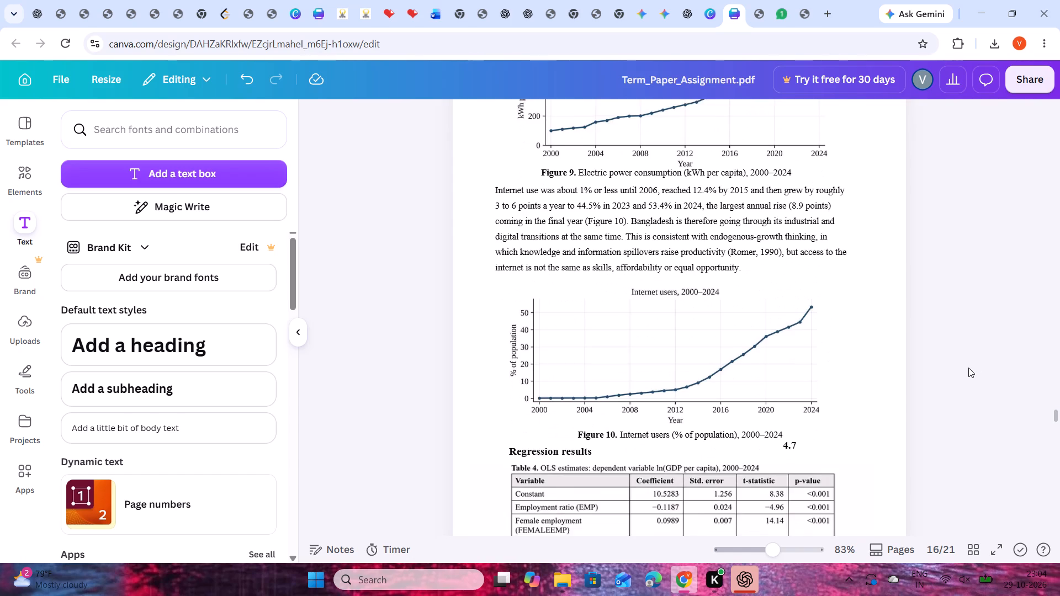
{"action": "scroll", "coordinate": [967, 369], "scroll_direction": "down", "scroll_amount": 1}
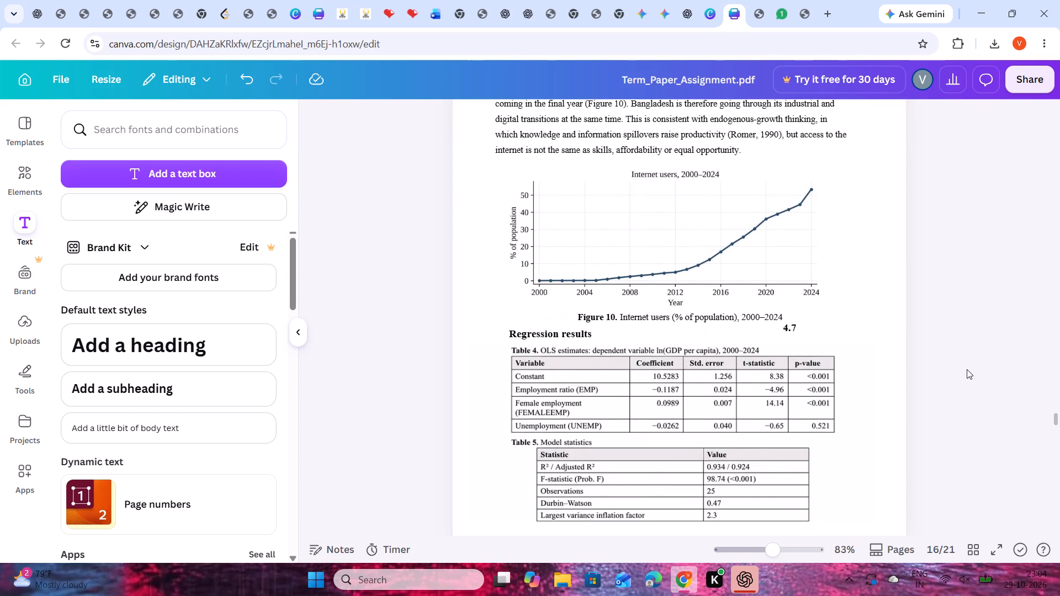
{"action": "scroll", "coordinate": [1017, 405], "scroll_direction": "down", "scroll_amount": 1}
{"action": "scroll", "coordinate": [973, 380], "scroll_direction": "down", "scroll_amount": 1}
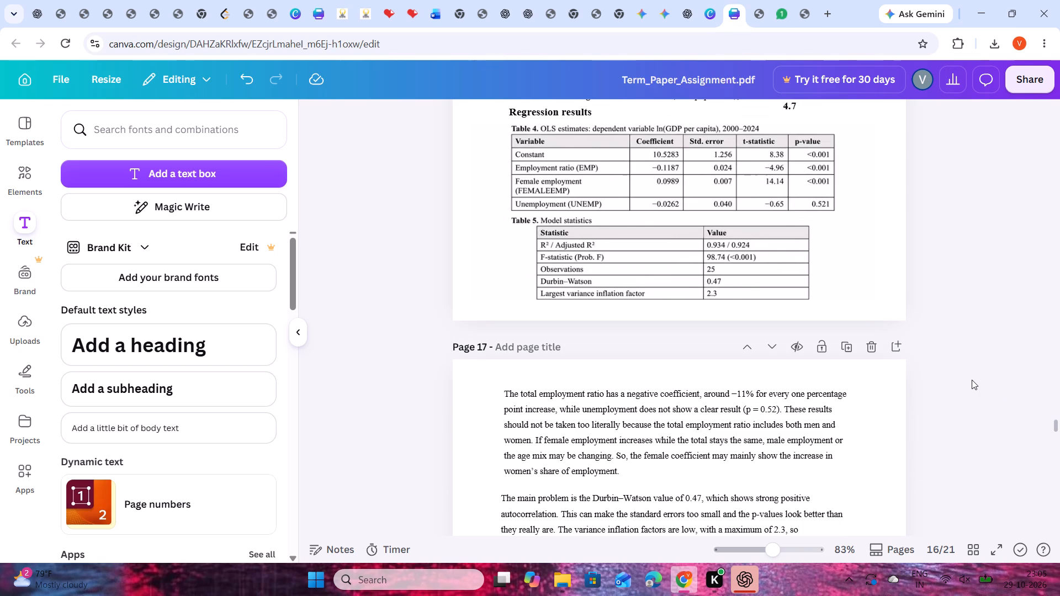
Review pages 17 to 21, from the regression discussion through the conclusion, references and appendix, for remaining formatting problems.
{"action": "scroll", "coordinate": [1005, 369], "scroll_direction": "down", "scroll_amount": 1}
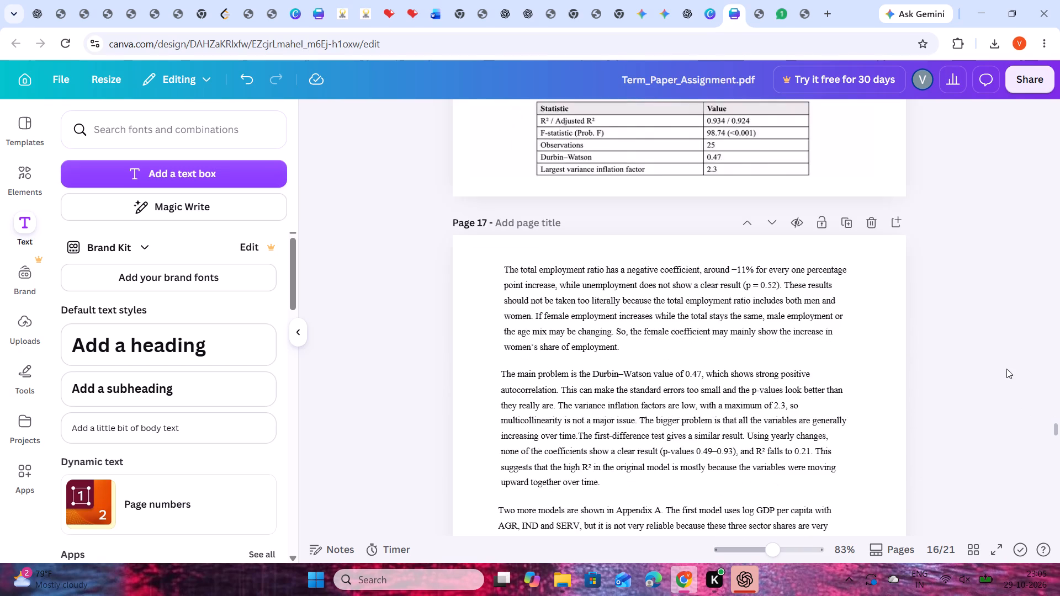
{"action": "scroll", "coordinate": [992, 365], "scroll_direction": "down", "scroll_amount": 1}
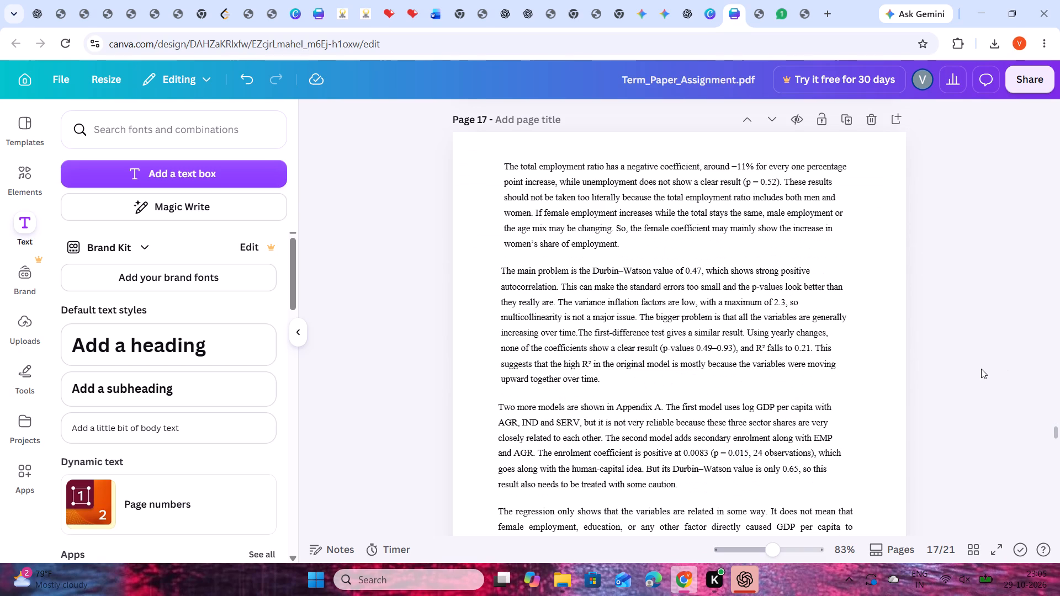
{"action": "scroll", "coordinate": [981, 369], "scroll_direction": "down", "scroll_amount": 1}
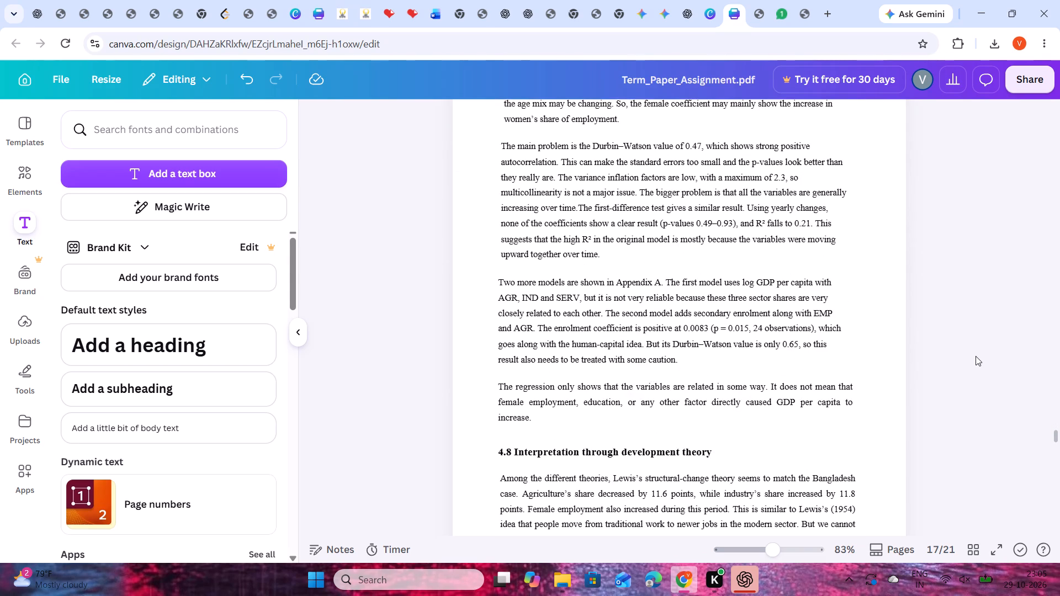
{"action": "scroll", "coordinate": [976, 356], "scroll_direction": "up", "scroll_amount": 1}
{"action": "scroll", "coordinate": [976, 356], "scroll_direction": "down", "scroll_amount": 1}
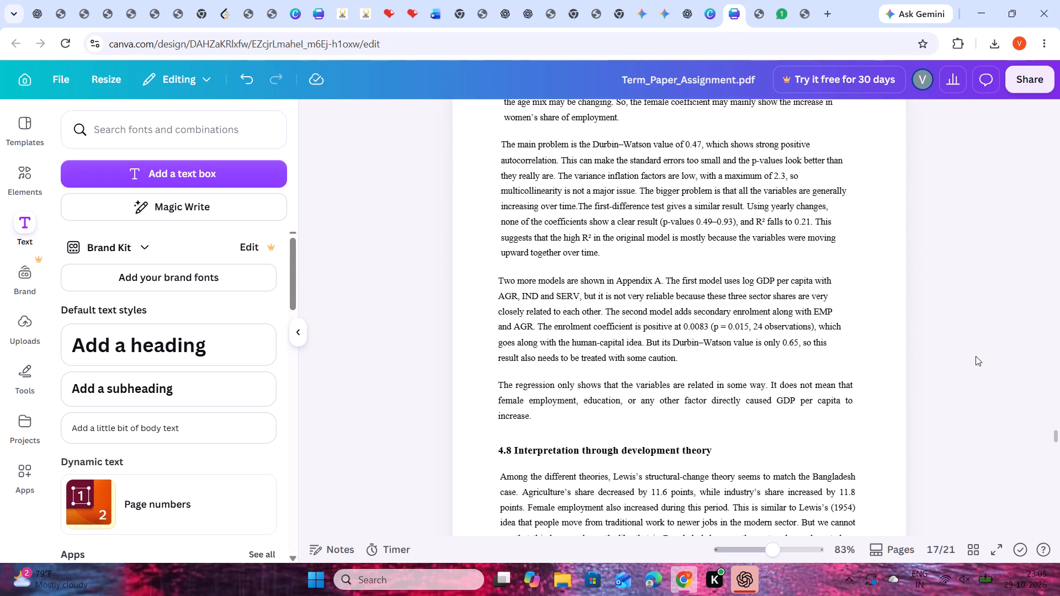
{"action": "scroll", "coordinate": [977, 352], "scroll_direction": "down", "scroll_amount": 2}
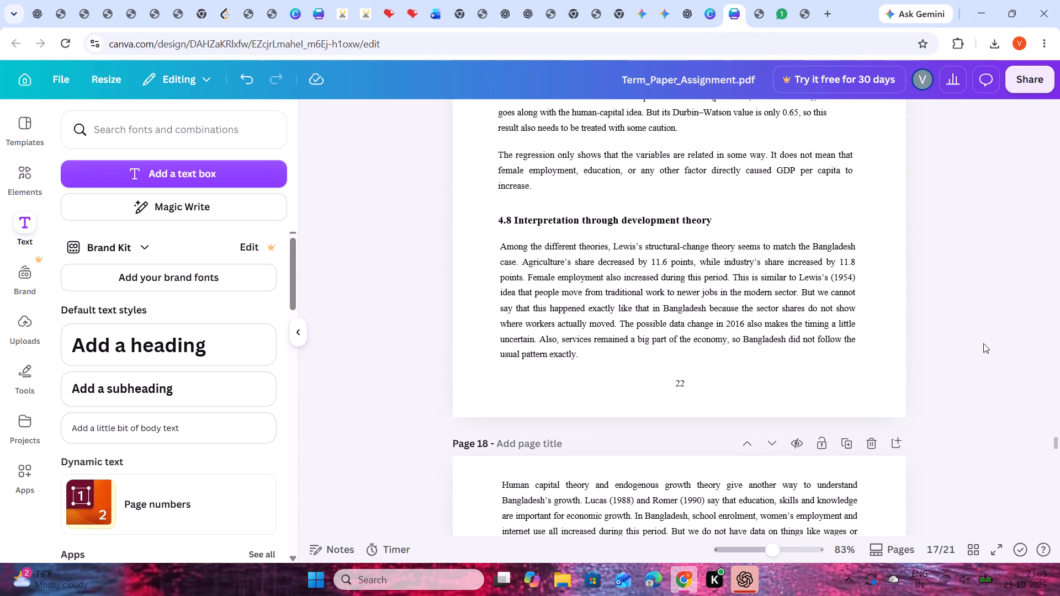
{"action": "scroll", "coordinate": [983, 343], "scroll_direction": "down", "scroll_amount": 7}
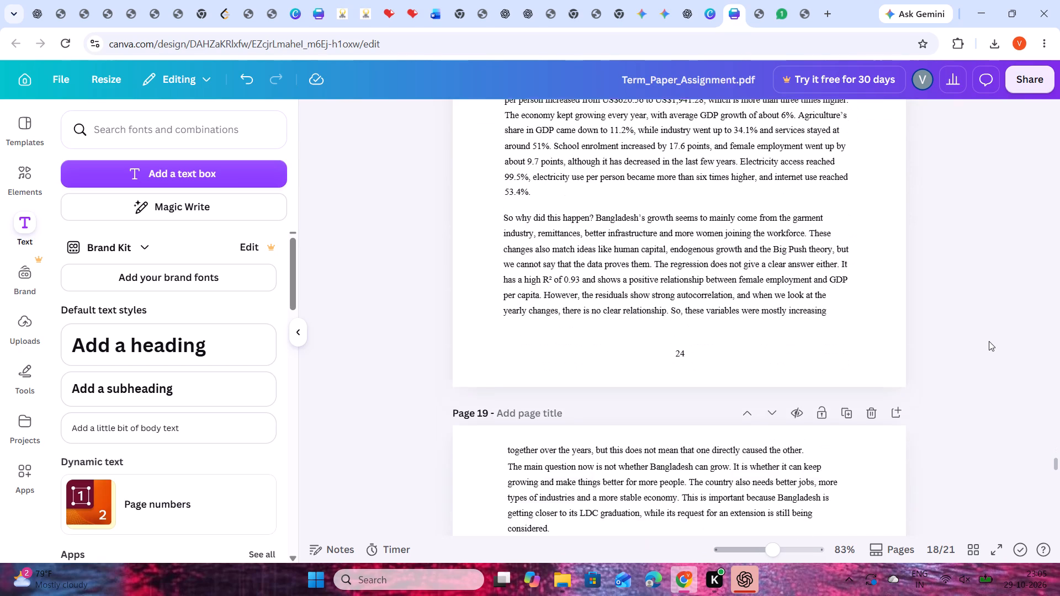
{"action": "scroll", "coordinate": [992, 341], "scroll_direction": "down", "scroll_amount": 9}
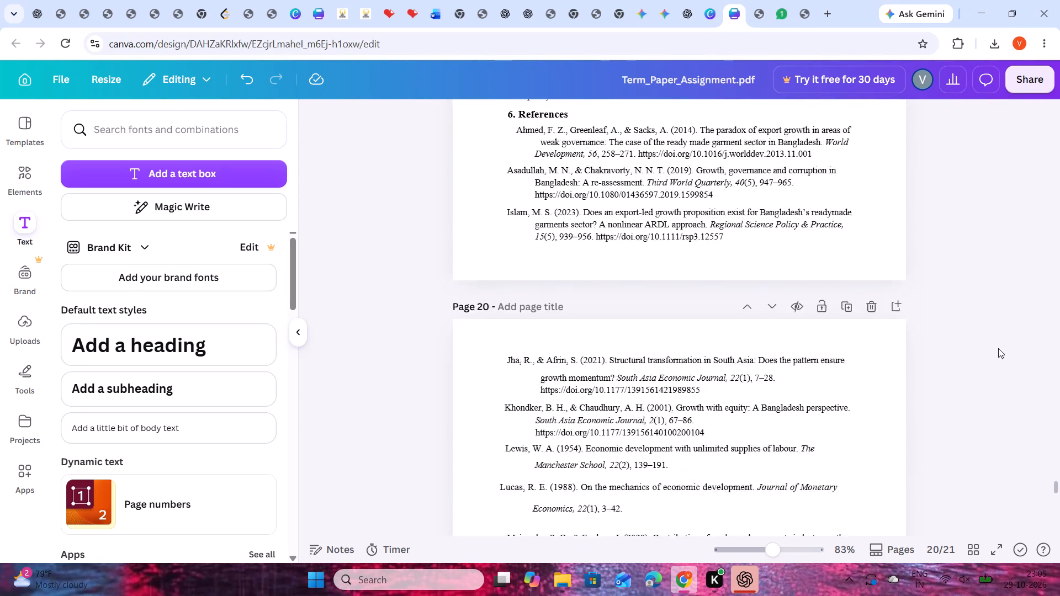
{"action": "scroll", "coordinate": [998, 348], "scroll_direction": "down", "scroll_amount": 10}
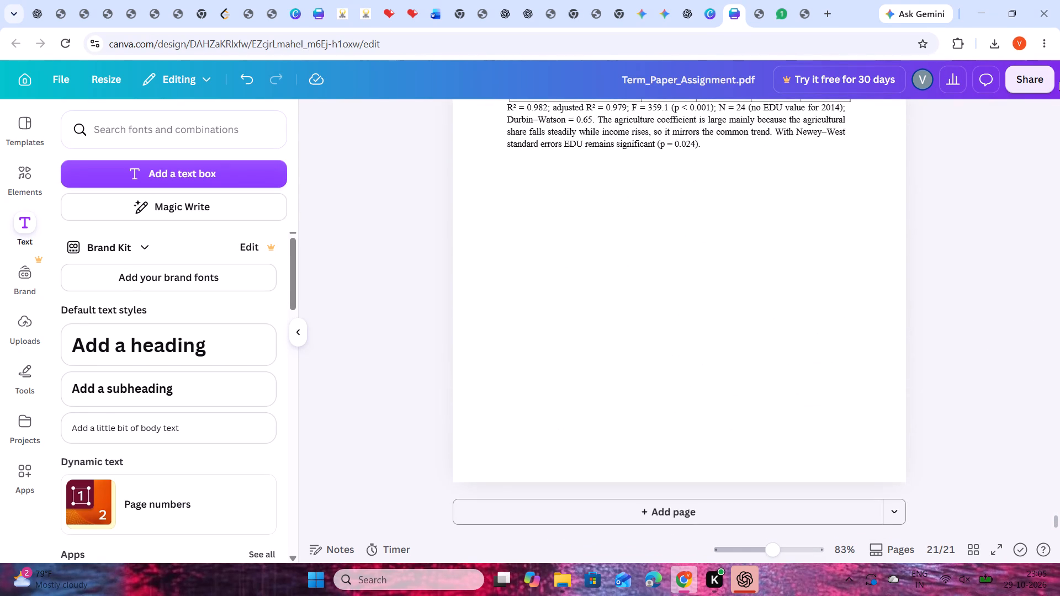
Rename the design as Term_Paper_Assignment by removing the .pdf extension from its title.
{"action": "left_click", "coordinate": [1038, 78]}
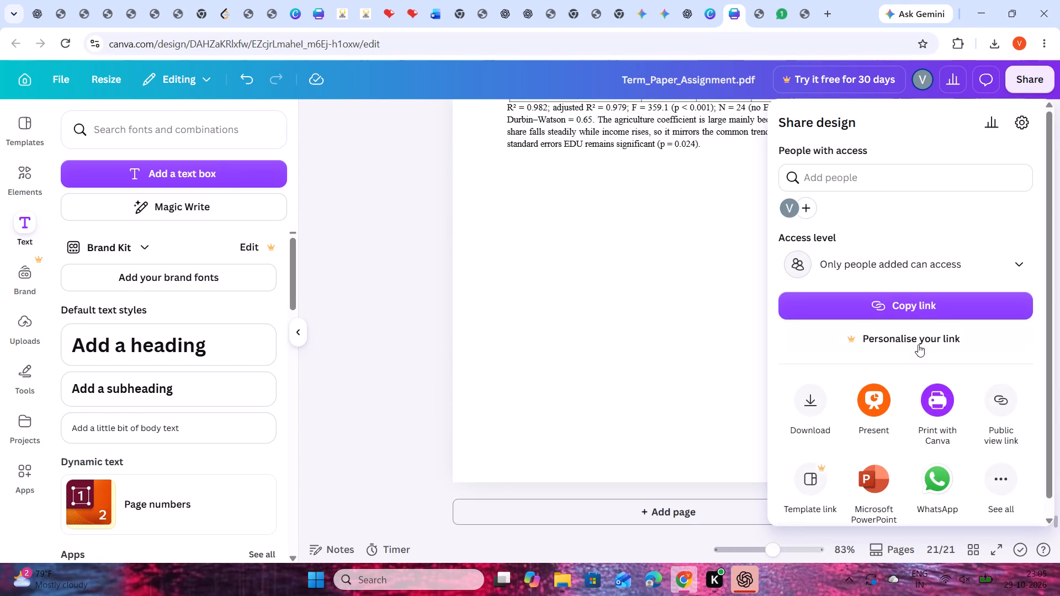
{"action": "left_click", "coordinate": [820, 405]}
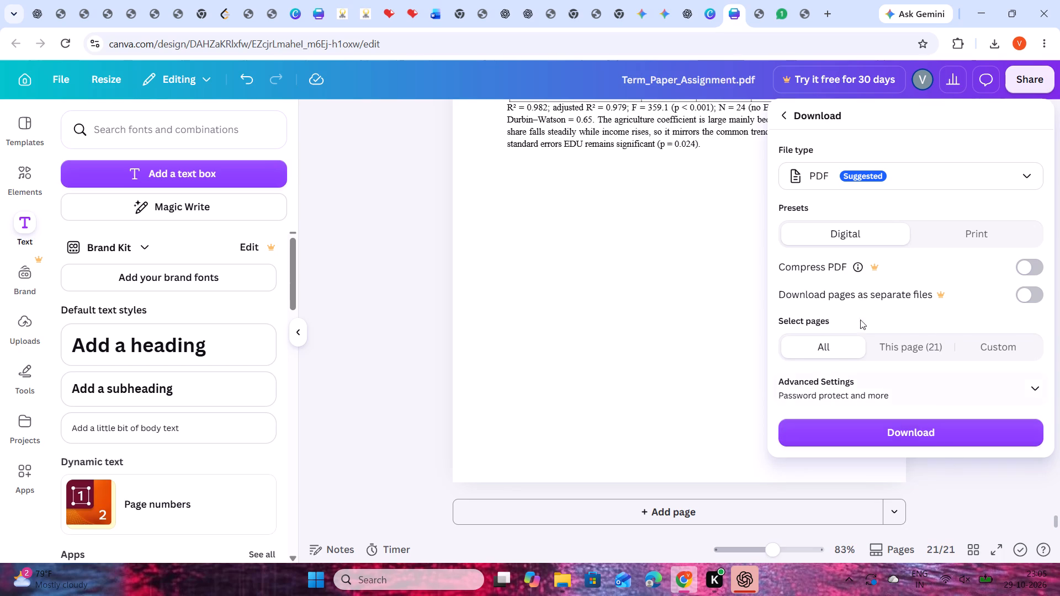
{"action": "left_click", "coordinate": [755, 77]}
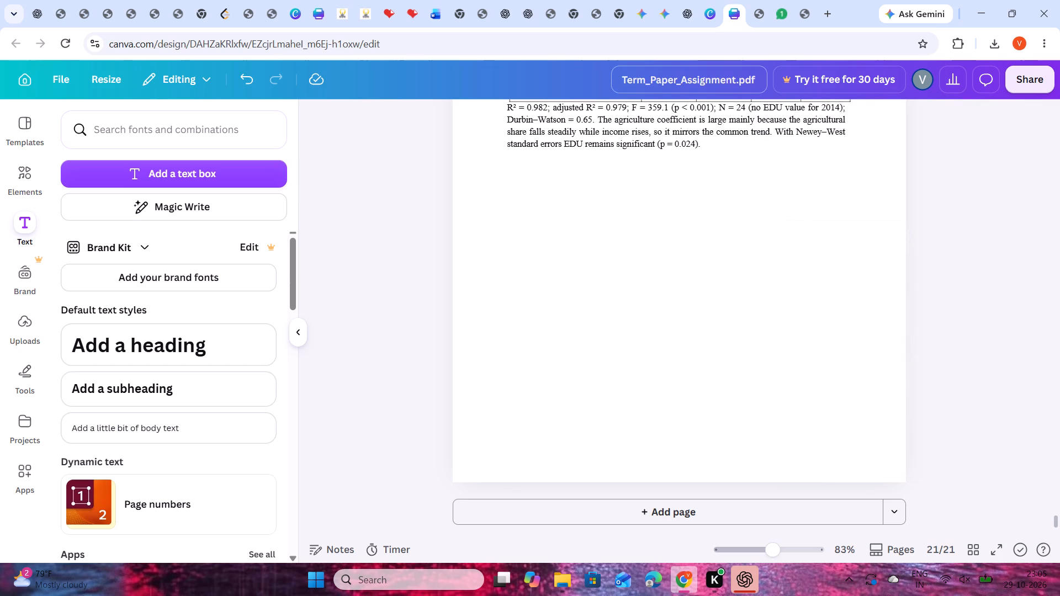
{"action": "left_click", "coordinate": [757, 80]}
{"action": "key", "text": "BackSpace"}
{"action": "key", "text": "BackSpace"}
{"action": "key", "text": "BackSpace"}
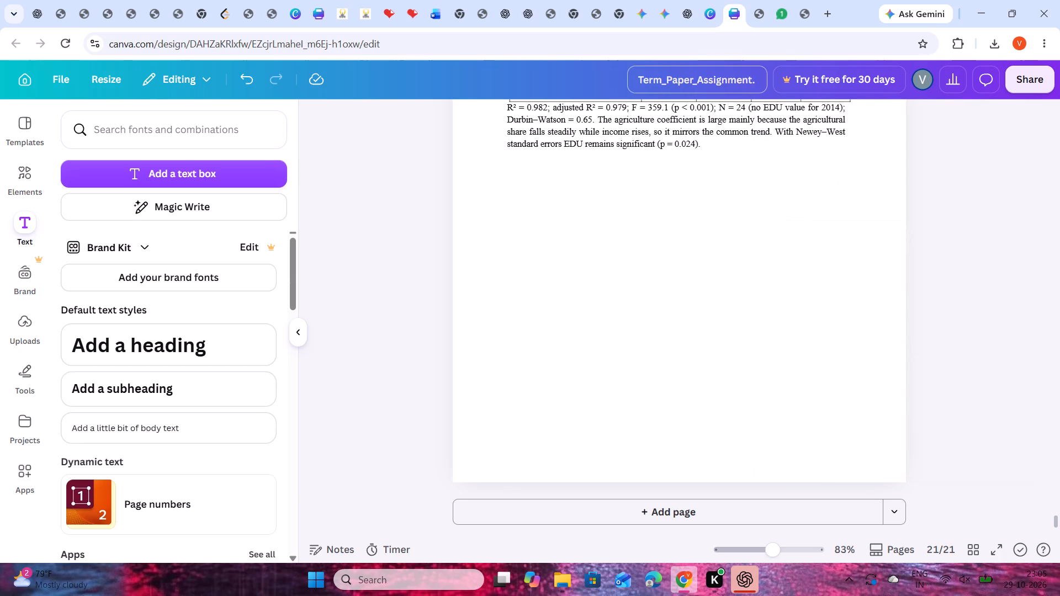
{"action": "key", "text": "BackSpace"}
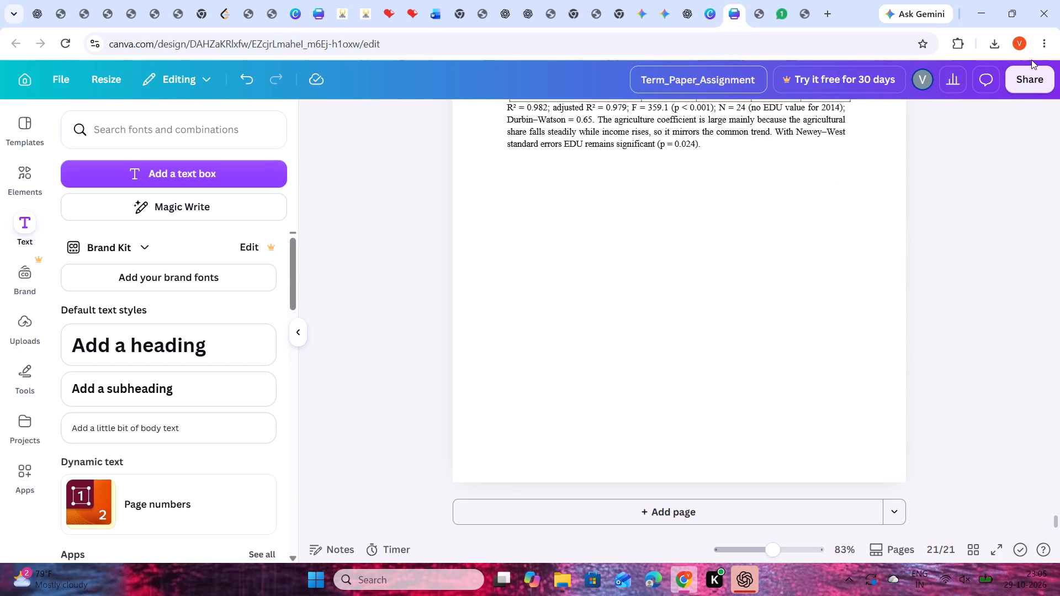
{"action": "left_click", "coordinate": [1003, 192]}
Download all pages of the paper as a PDF with the Digital preset.
{"action": "left_click", "coordinate": [1032, 81]}
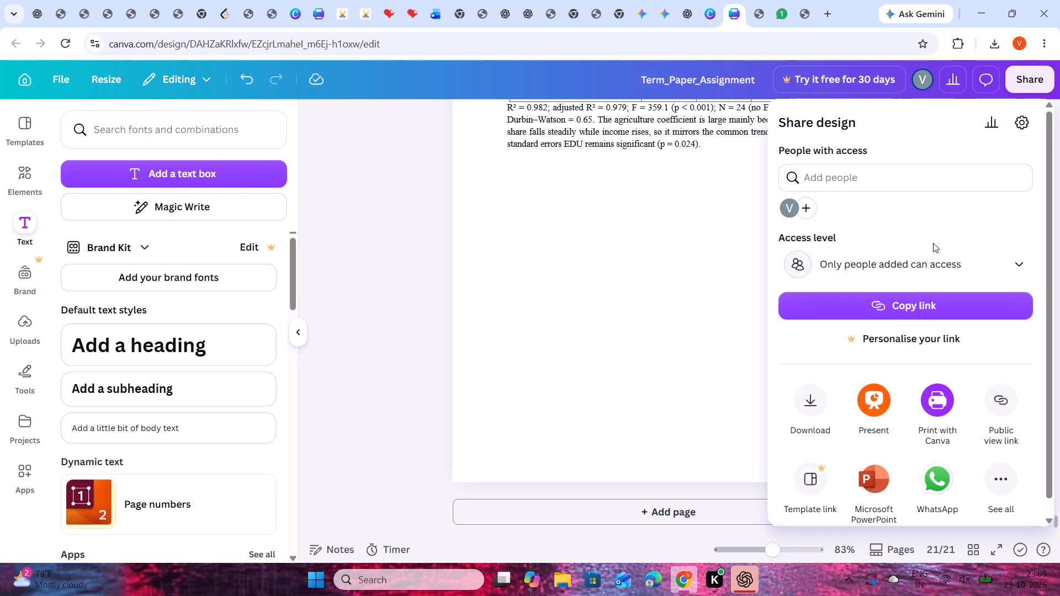
{"action": "left_click", "coordinate": [812, 394]}
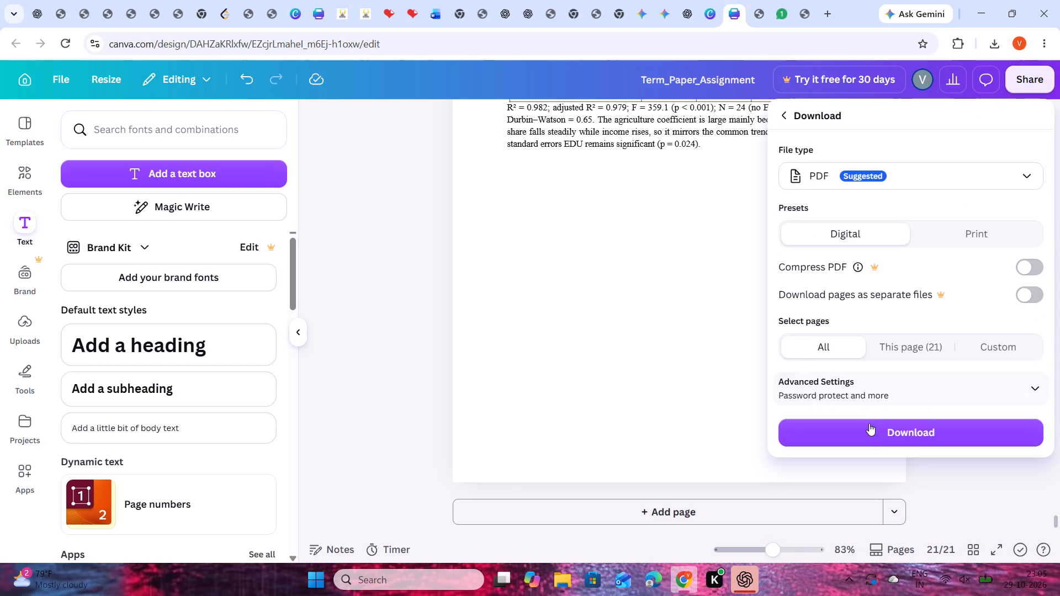
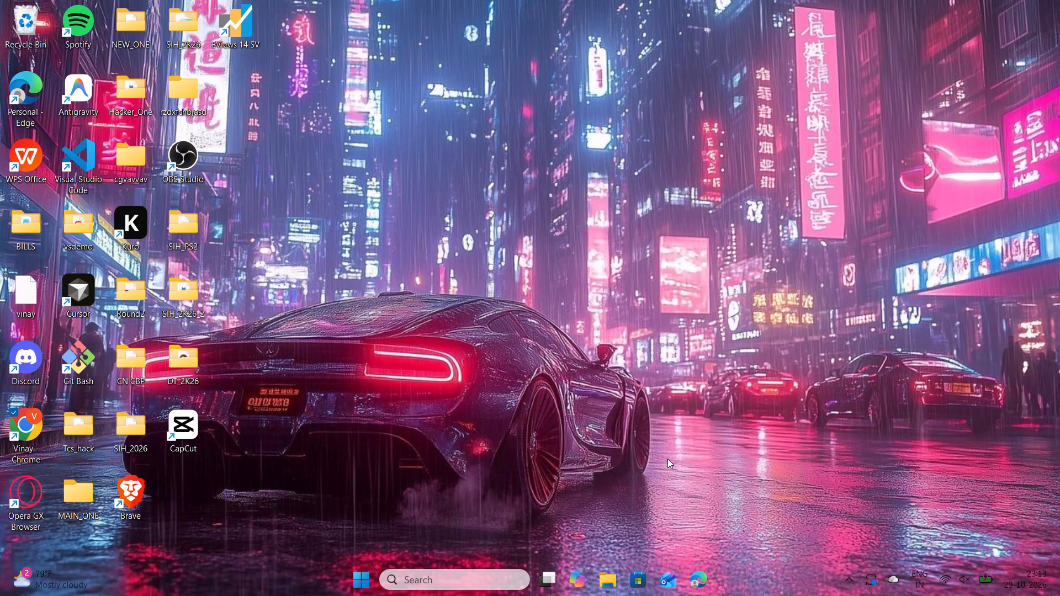
Switch to File Explorer and open the Downloads folder.
{"action": "left_click", "coordinate": [606, 576]}
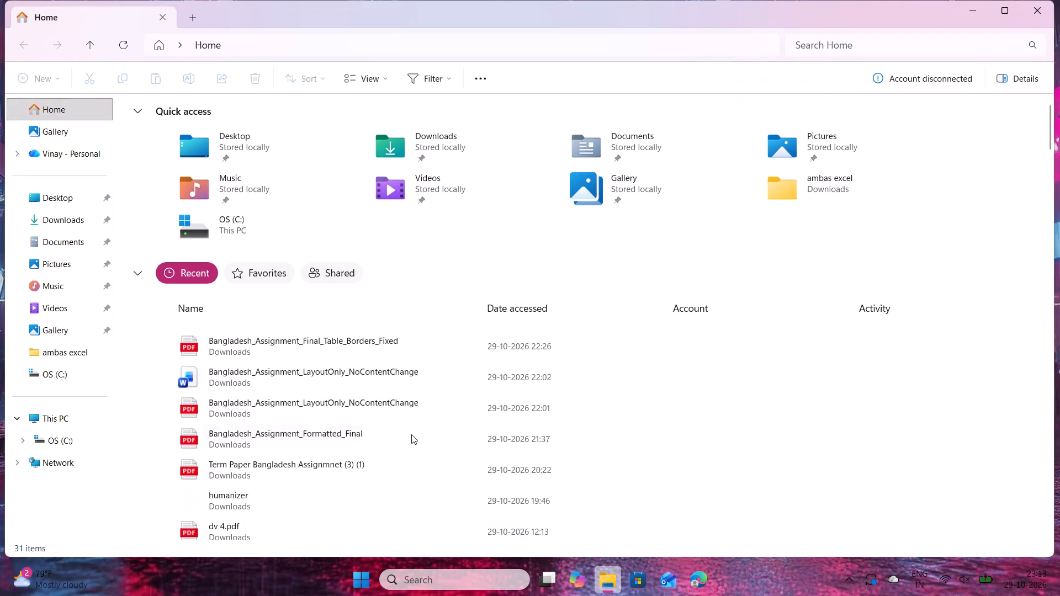
{"action": "left_click", "coordinate": [65, 218]}
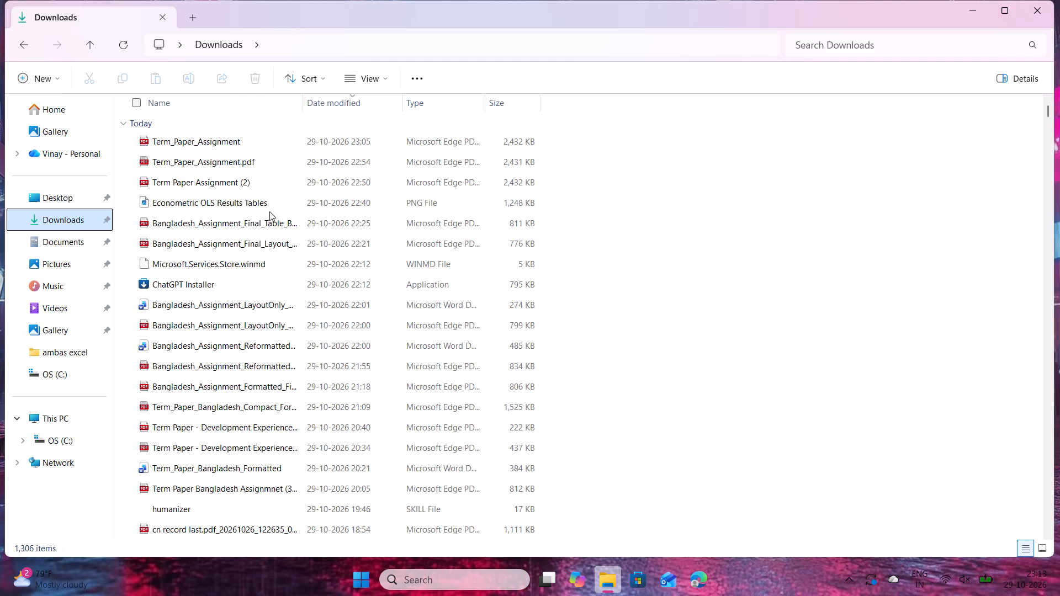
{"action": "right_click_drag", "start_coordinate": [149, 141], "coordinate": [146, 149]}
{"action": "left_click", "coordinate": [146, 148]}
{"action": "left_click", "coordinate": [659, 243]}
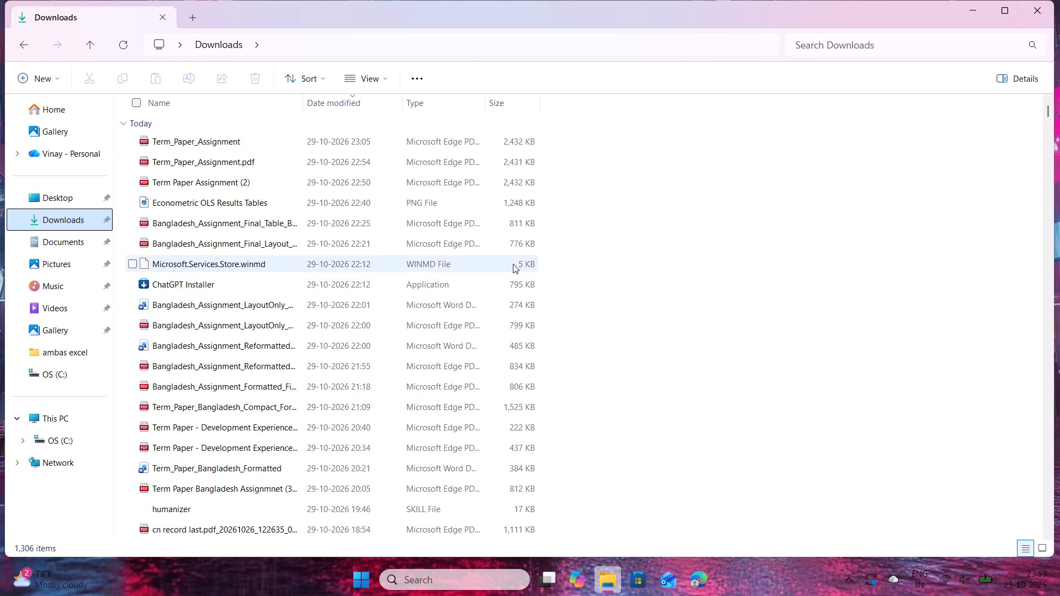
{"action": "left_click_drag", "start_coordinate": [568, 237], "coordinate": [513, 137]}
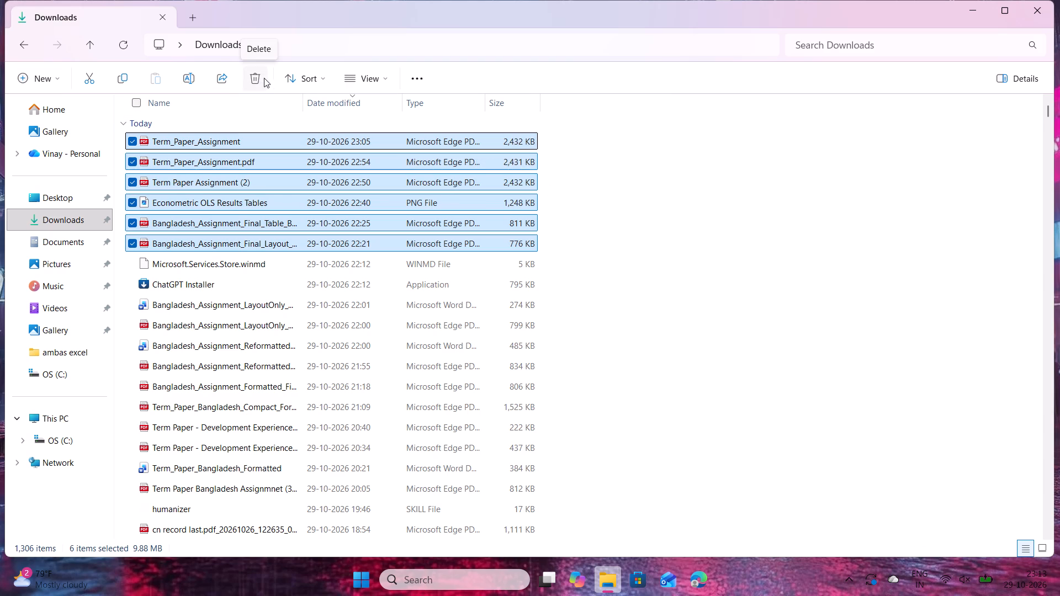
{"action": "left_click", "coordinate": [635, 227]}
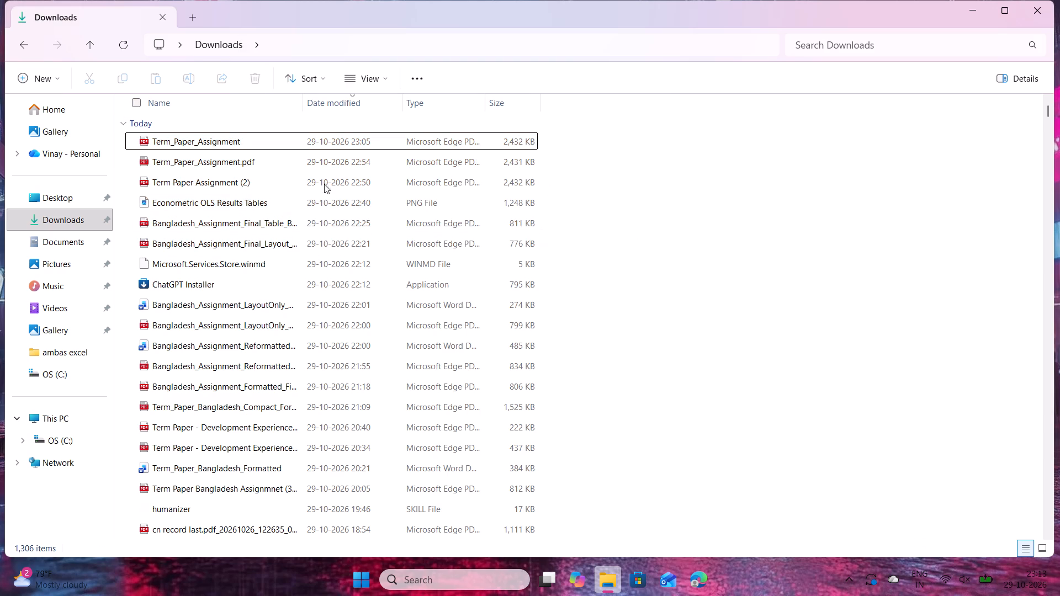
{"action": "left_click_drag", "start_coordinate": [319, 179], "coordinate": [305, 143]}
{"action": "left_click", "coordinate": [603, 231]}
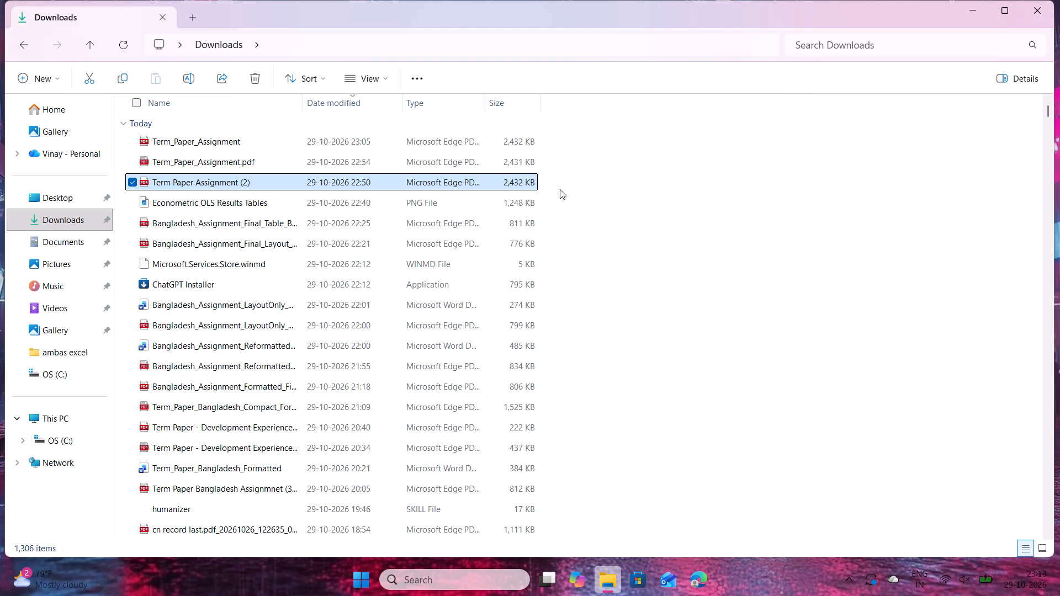
Delete the three newest Term Paper Assignment PDFs and the two Bangladesh_Assignment_Final PDFs from the Downloads folder.
{"action": "left_click_drag", "start_coordinate": [554, 180], "coordinate": [525, 132]}
{"action": "left_click", "coordinate": [254, 82]}
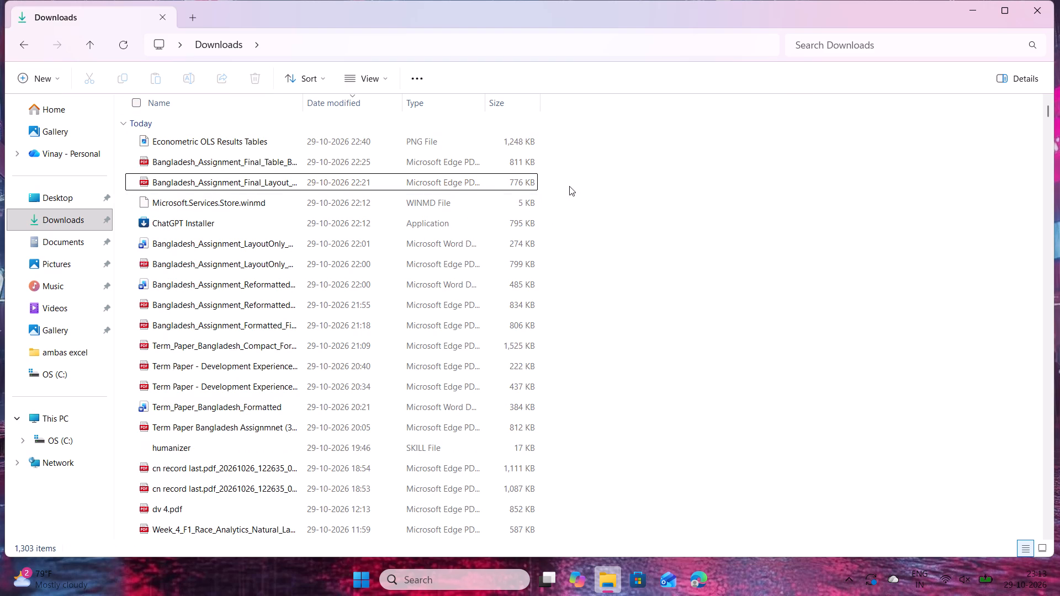
{"action": "left_click_drag", "start_coordinate": [564, 182], "coordinate": [543, 152]}
{"action": "left_click", "coordinate": [579, 203]}
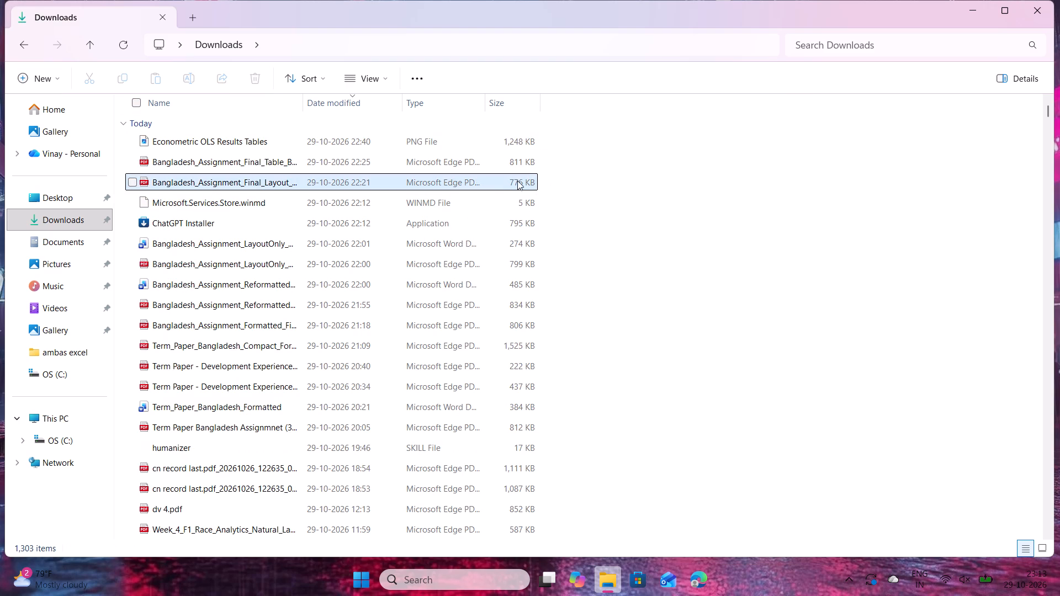
{"action": "left_click_drag", "start_coordinate": [507, 180], "coordinate": [497, 161]}
{"action": "left_click", "coordinate": [256, 88]}
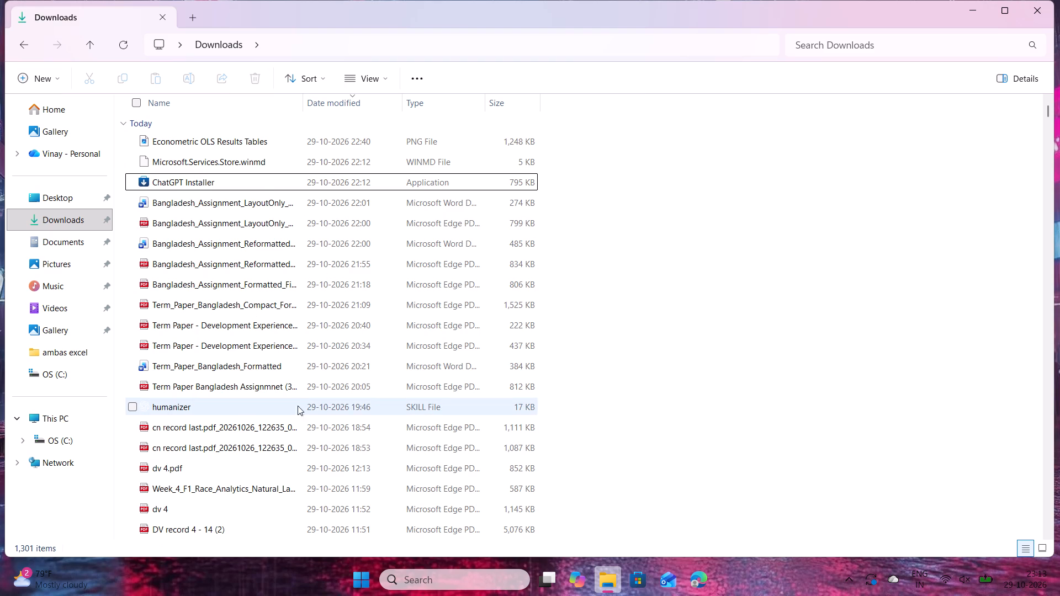
Delete the ten consecutive term paper drafts, from Bangladesh_Assignment_LayoutOnly (22:01) through the Term Paper Bangladesh Assignmnet PDF (20:05).
{"action": "left_click_drag", "start_coordinate": [556, 387], "coordinate": [402, 191]}
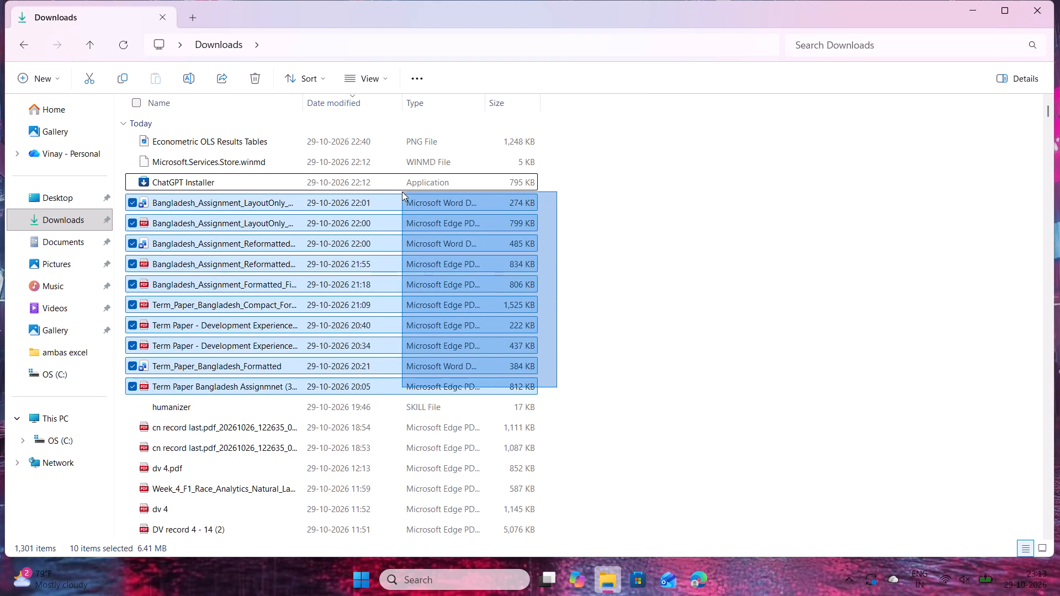
{"action": "left_click_drag", "start_coordinate": [402, 191], "coordinate": [327, 194]}
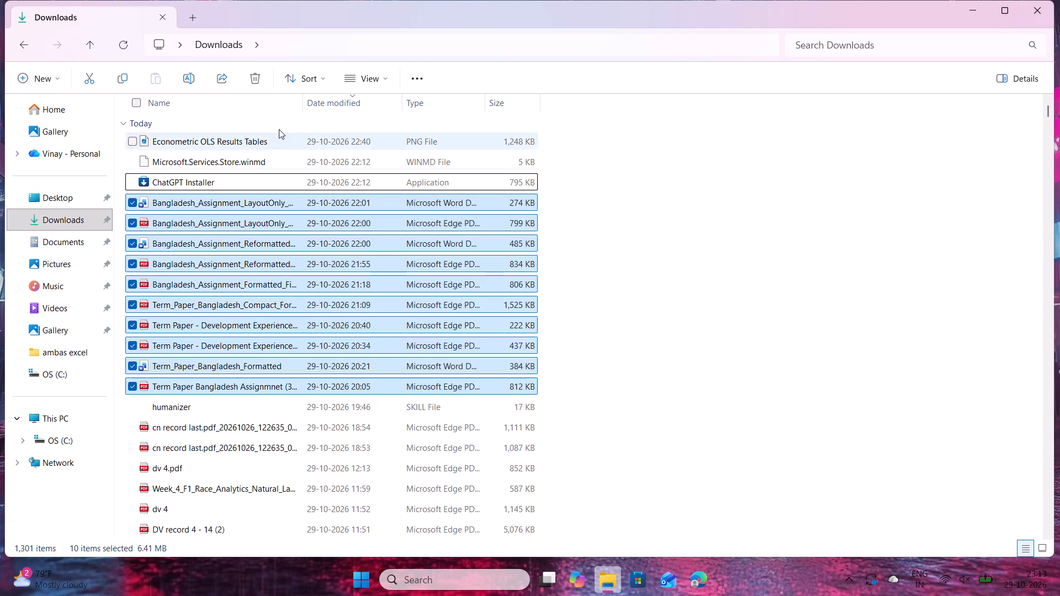
{"action": "left_click", "coordinate": [247, 83]}
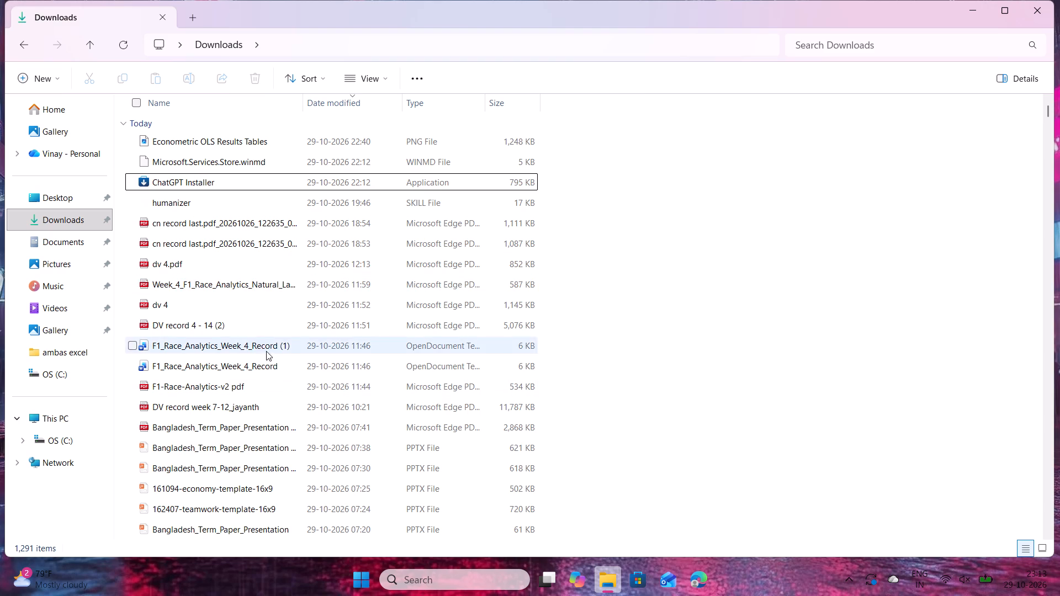
Delete today's eight oldest files, from the Bangladesh_Term_Paper_Presentation PDF (07:41) through the Term Paper Bangladesh Assignmnet (3) PDF, including both 16x9 templates.
{"action": "scroll", "coordinate": [332, 313], "scroll_direction": "down", "scroll_amount": 1}
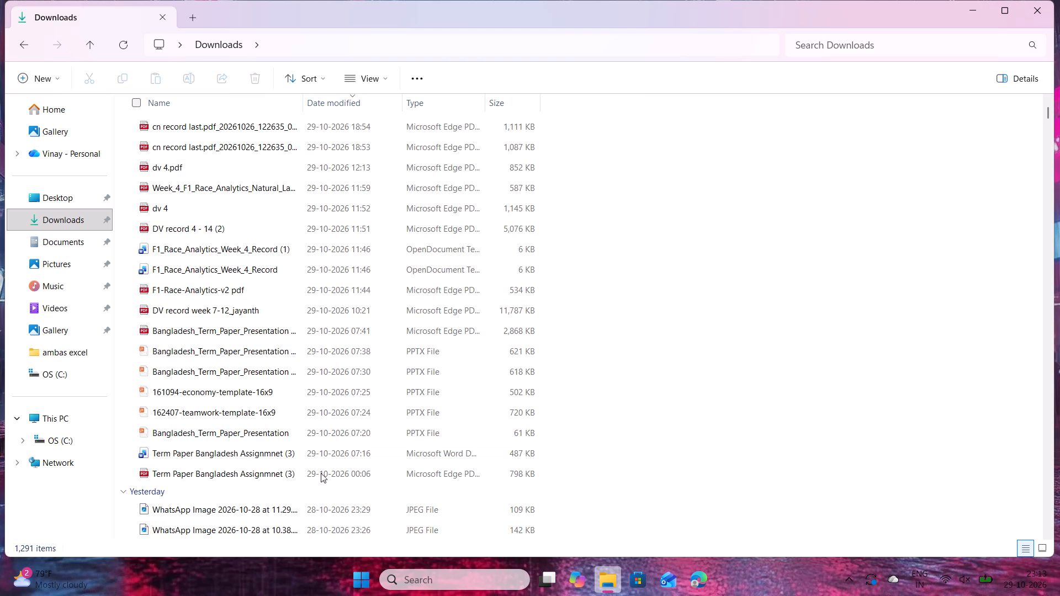
{"action": "left_click_drag", "start_coordinate": [325, 474], "coordinate": [304, 425]}
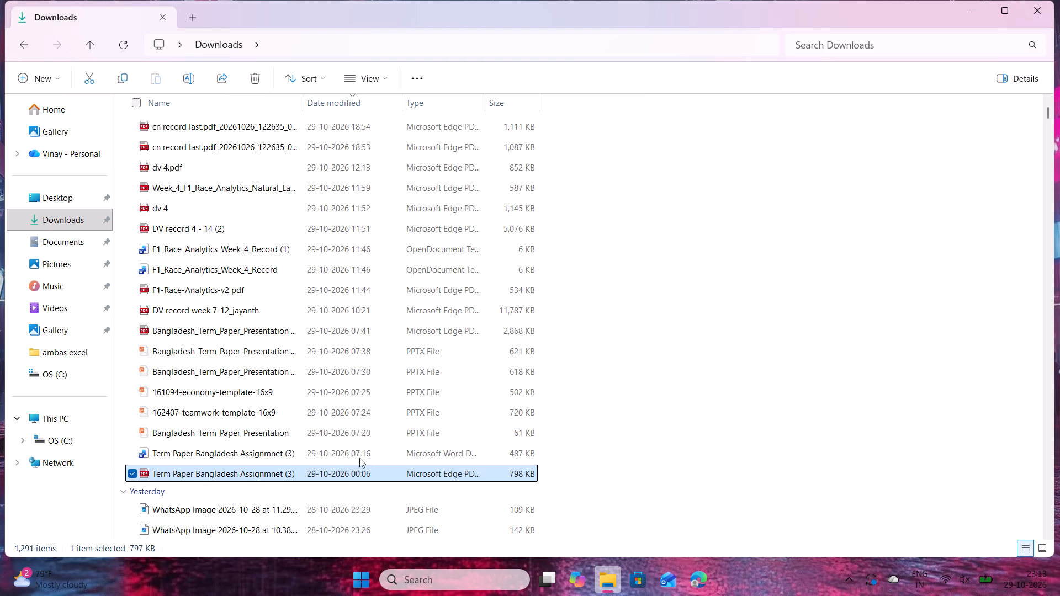
{"action": "left_click", "coordinate": [553, 478]}
{"action": "left_click_drag", "start_coordinate": [532, 466], "coordinate": [521, 460]}
{"action": "left_click", "coordinate": [578, 480]}
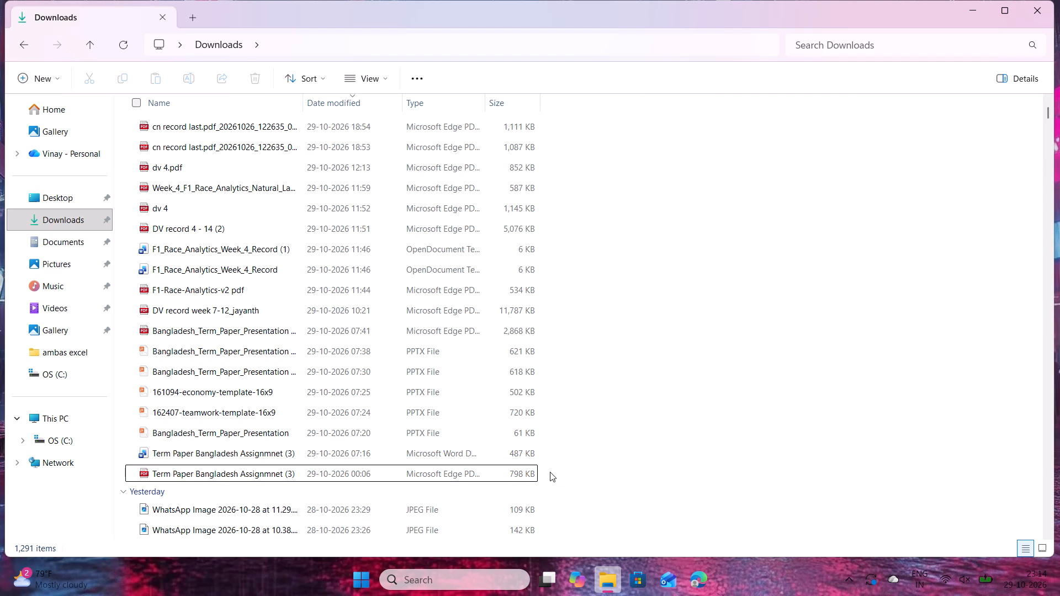
{"action": "left_click_drag", "start_coordinate": [510, 470], "coordinate": [437, 401]}
{"action": "left_click", "coordinate": [624, 451]}
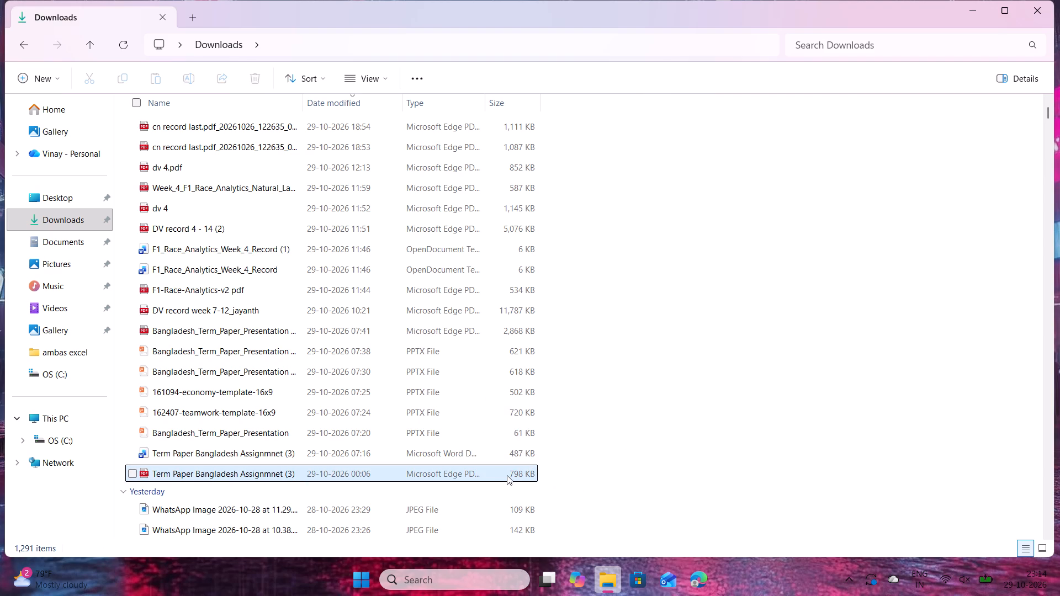
{"action": "left_click_drag", "start_coordinate": [491, 469], "coordinate": [388, 323]}
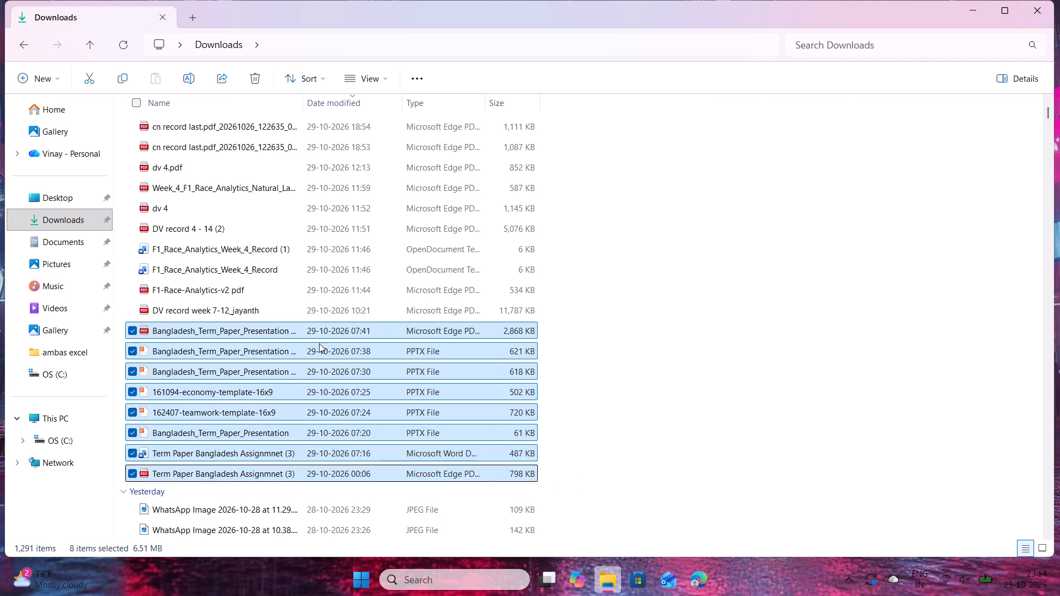
{"action": "left_click", "coordinate": [261, 80]}
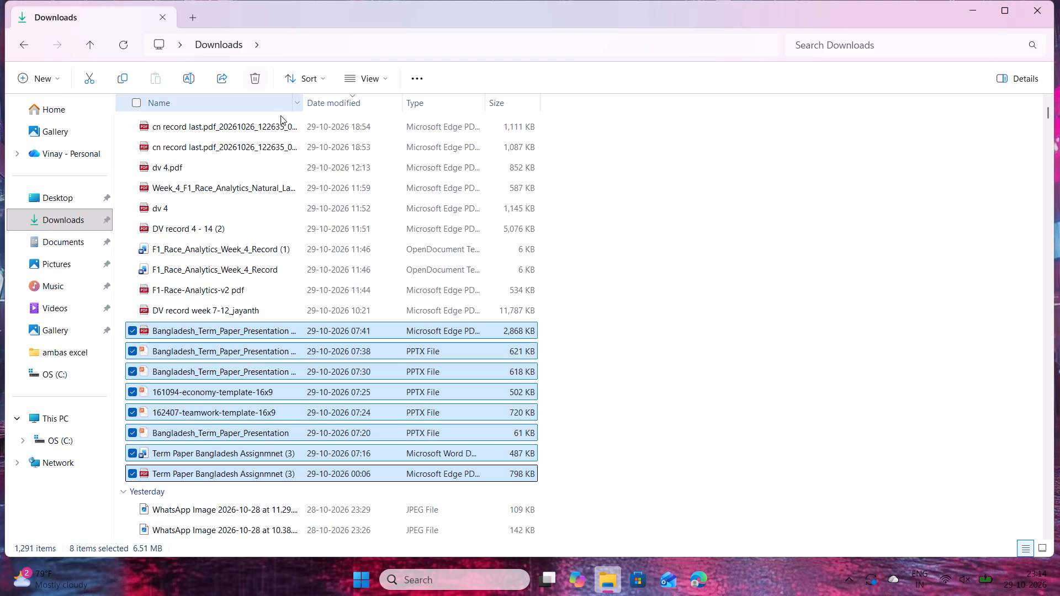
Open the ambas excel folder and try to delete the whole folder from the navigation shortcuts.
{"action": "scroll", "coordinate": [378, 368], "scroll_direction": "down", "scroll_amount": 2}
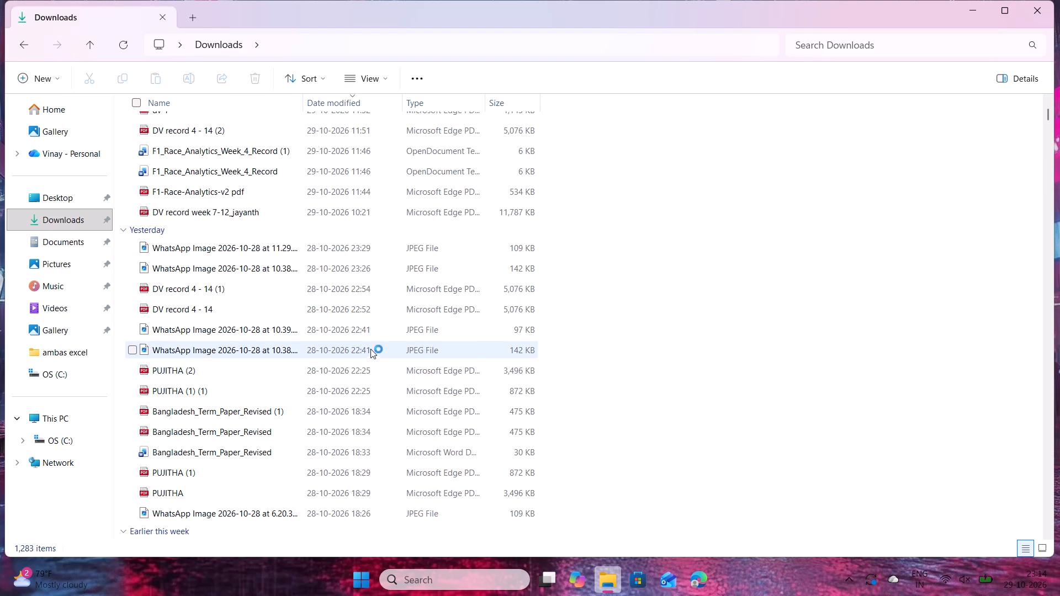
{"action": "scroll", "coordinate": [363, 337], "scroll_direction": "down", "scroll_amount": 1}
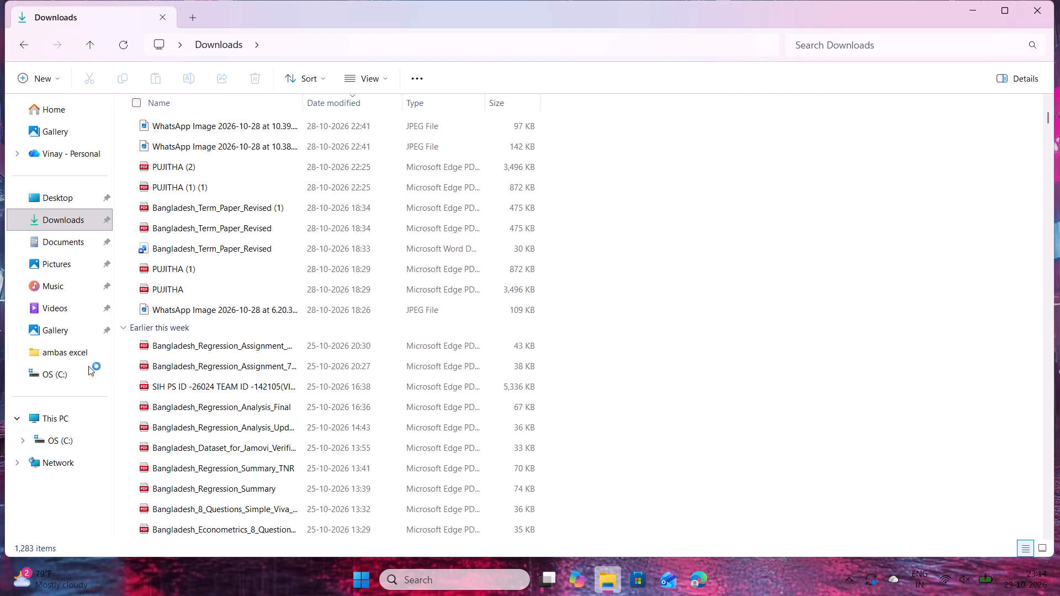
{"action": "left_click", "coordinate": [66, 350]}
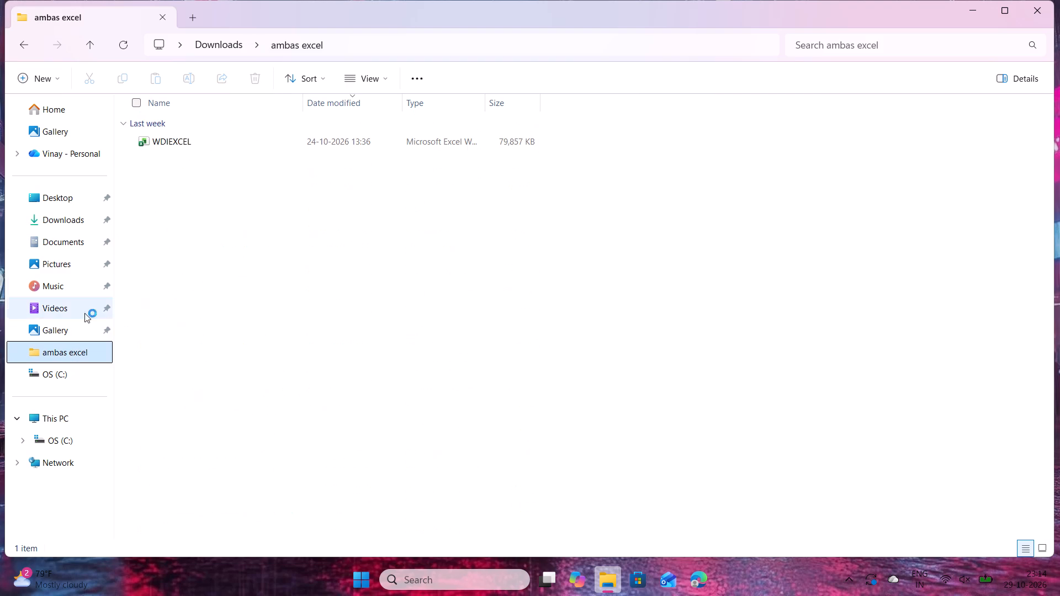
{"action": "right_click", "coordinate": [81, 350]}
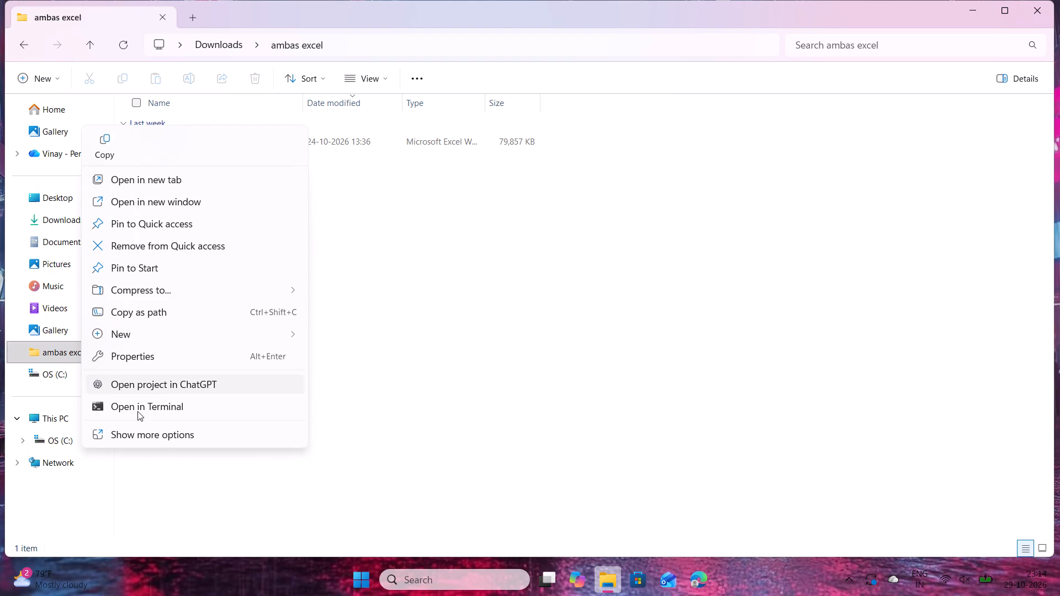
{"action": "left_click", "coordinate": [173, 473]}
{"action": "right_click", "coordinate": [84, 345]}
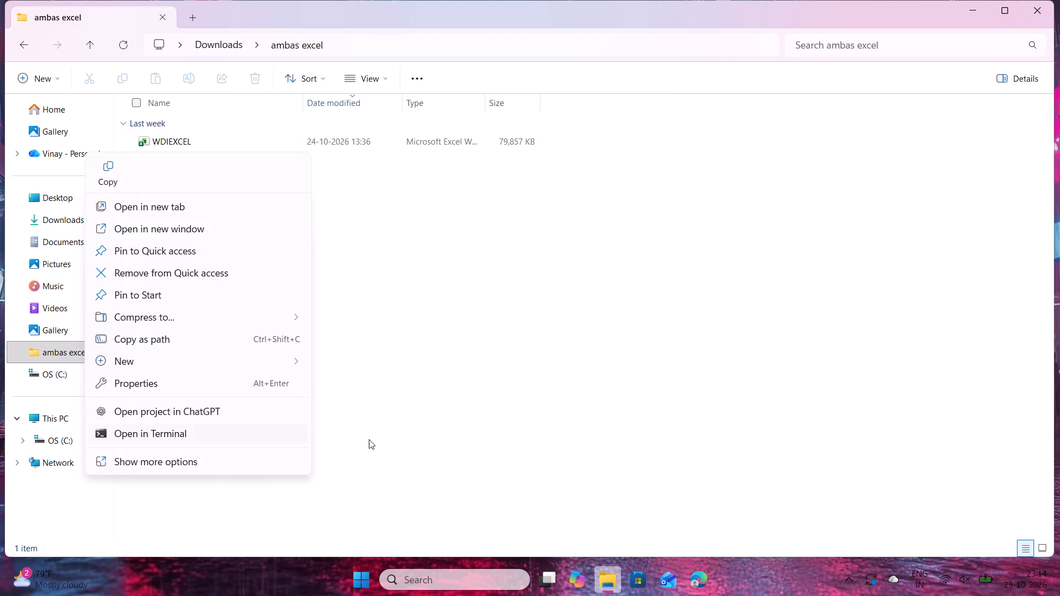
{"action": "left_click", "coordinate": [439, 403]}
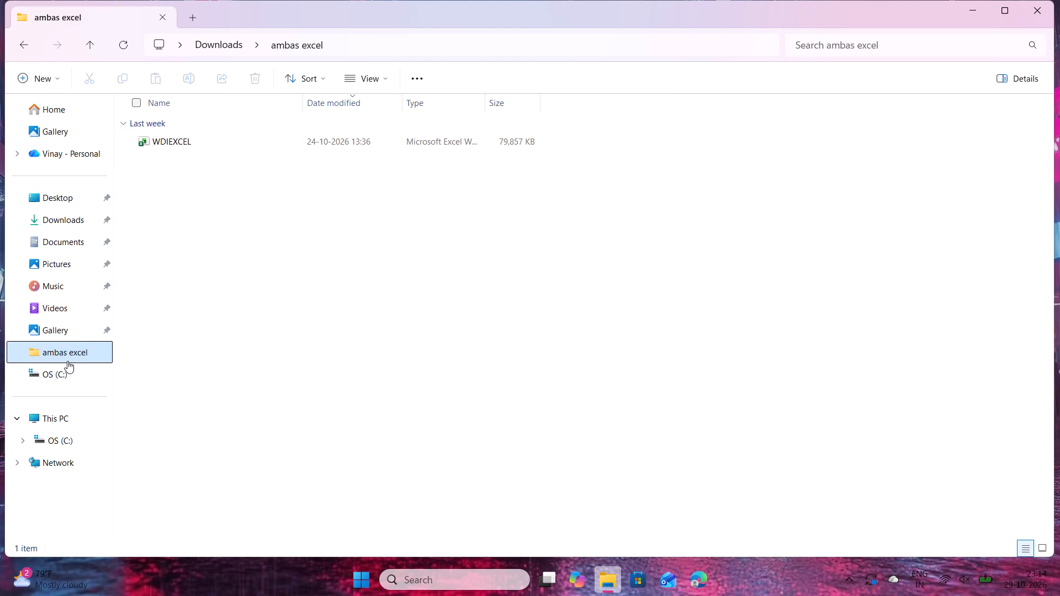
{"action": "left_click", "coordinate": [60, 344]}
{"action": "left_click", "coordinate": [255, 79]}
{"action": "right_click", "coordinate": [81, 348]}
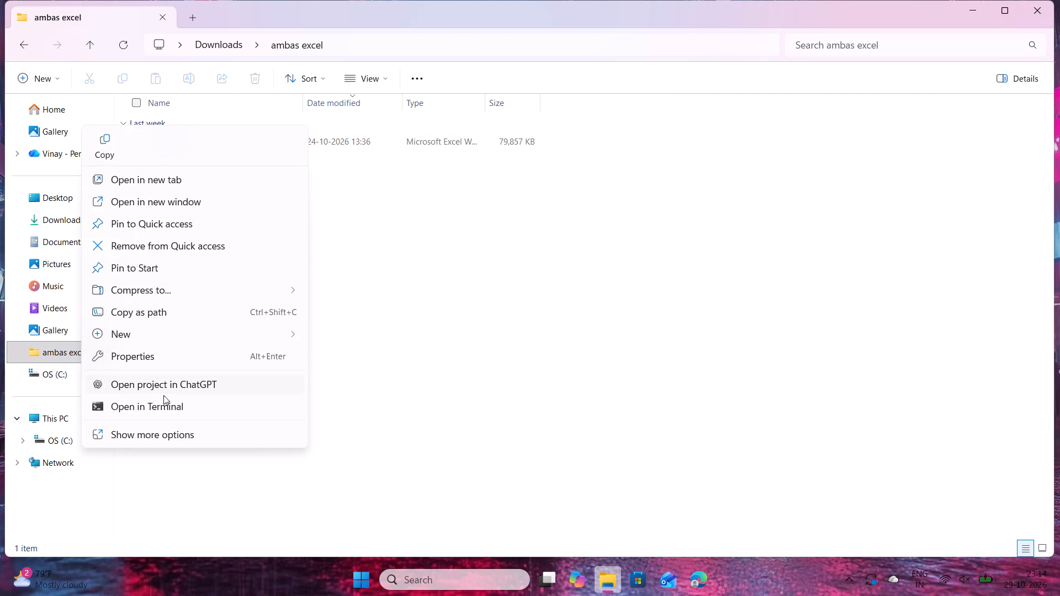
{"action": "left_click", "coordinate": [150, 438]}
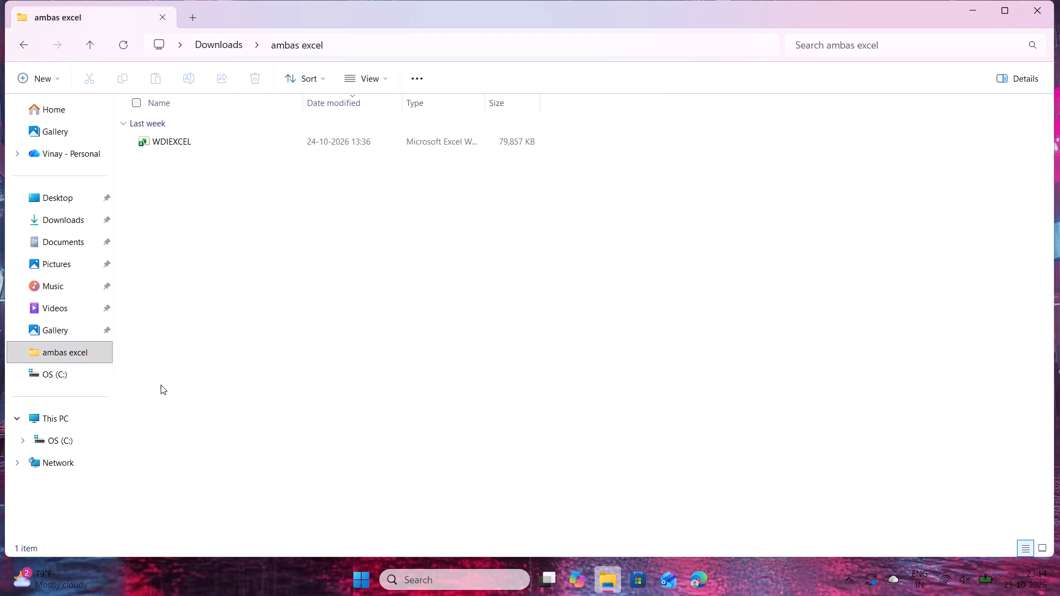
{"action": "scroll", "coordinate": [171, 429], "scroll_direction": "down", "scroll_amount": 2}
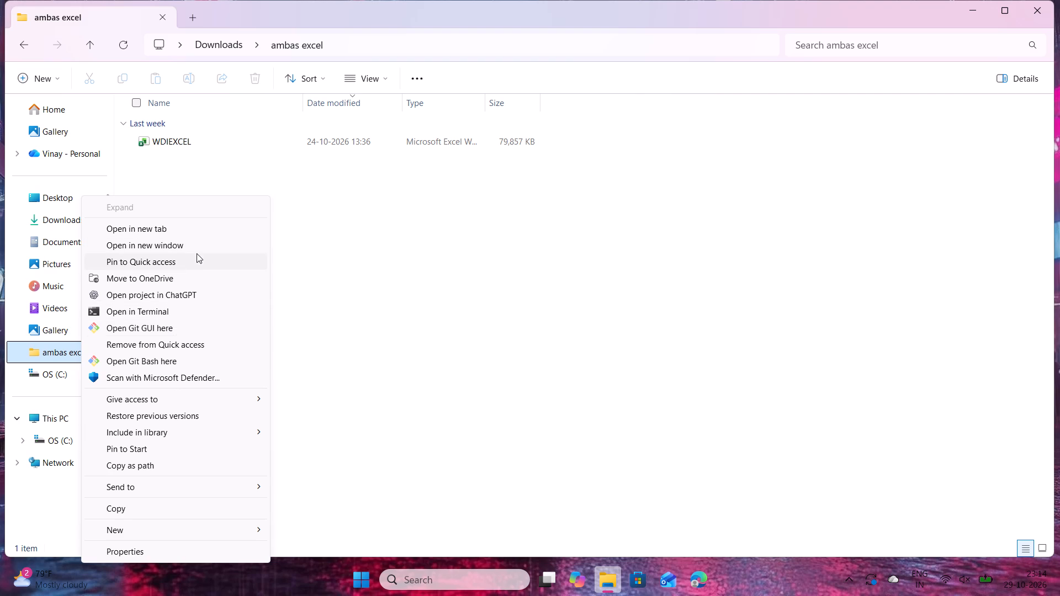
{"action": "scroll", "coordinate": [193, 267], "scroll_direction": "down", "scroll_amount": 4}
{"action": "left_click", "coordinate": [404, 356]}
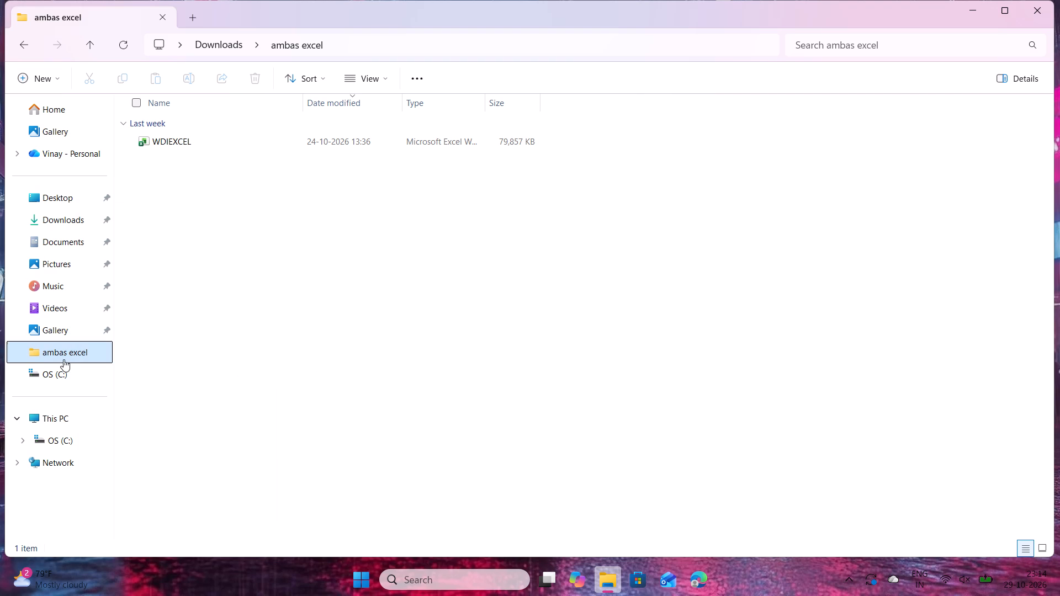
Delete the WDIEXCEL workbook from the ambas excel folder.
{"action": "double_click", "coordinate": [61, 354]}
{"action": "left_click", "coordinate": [187, 148]}
{"action": "left_click", "coordinate": [250, 83]}
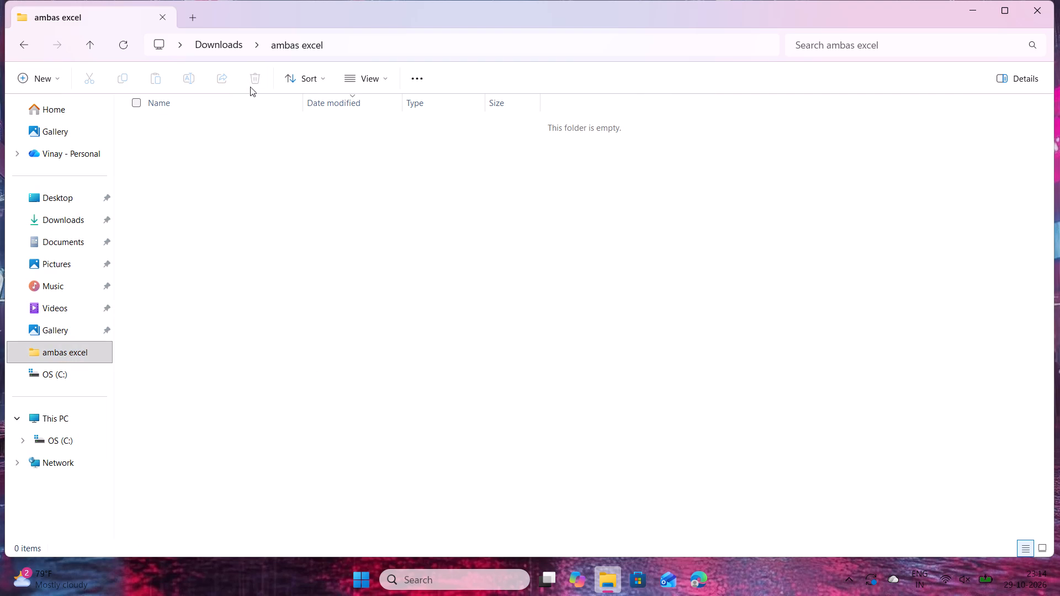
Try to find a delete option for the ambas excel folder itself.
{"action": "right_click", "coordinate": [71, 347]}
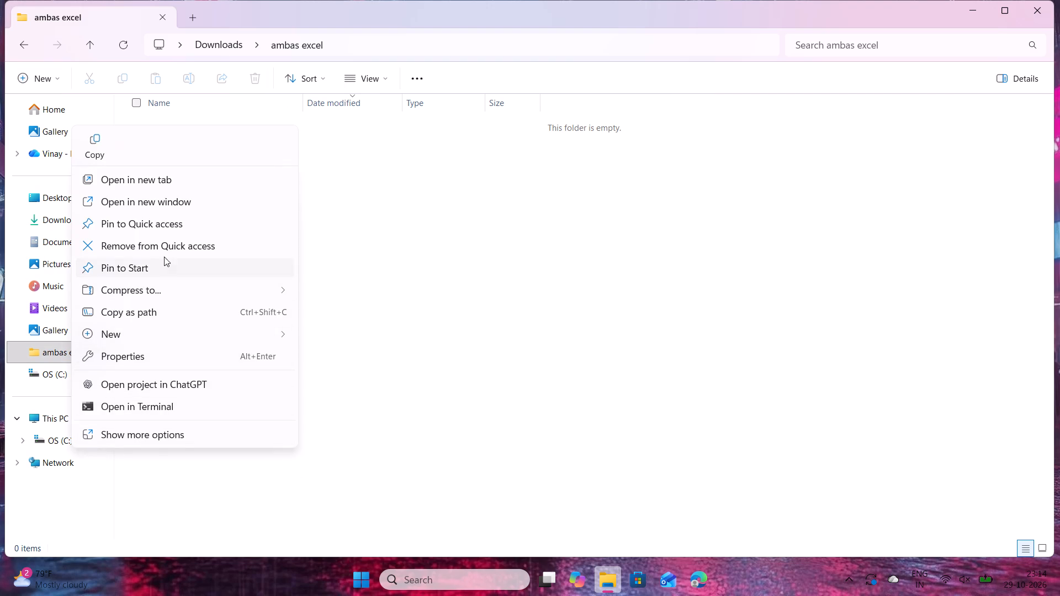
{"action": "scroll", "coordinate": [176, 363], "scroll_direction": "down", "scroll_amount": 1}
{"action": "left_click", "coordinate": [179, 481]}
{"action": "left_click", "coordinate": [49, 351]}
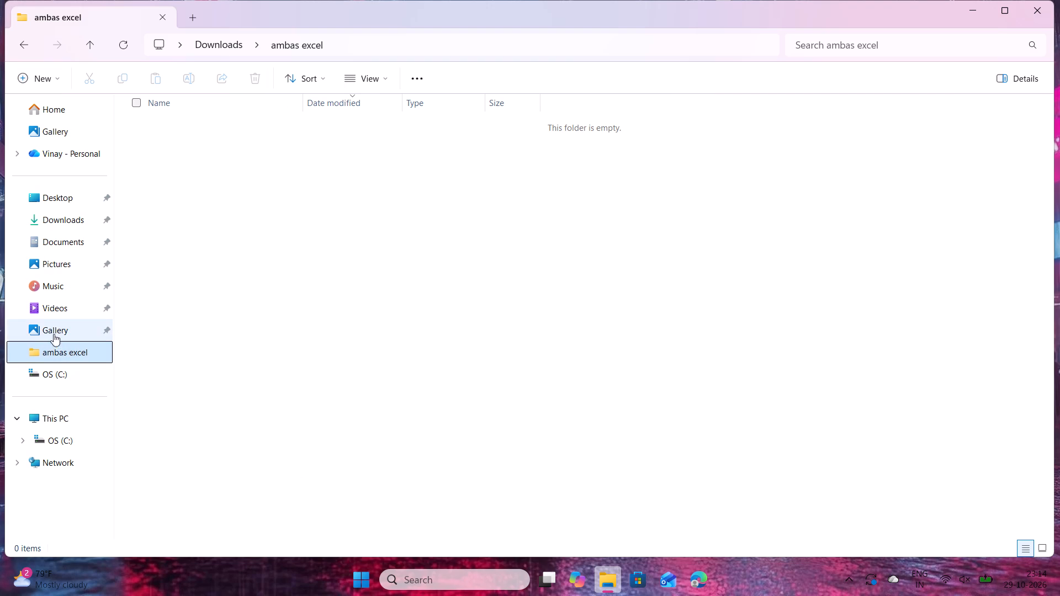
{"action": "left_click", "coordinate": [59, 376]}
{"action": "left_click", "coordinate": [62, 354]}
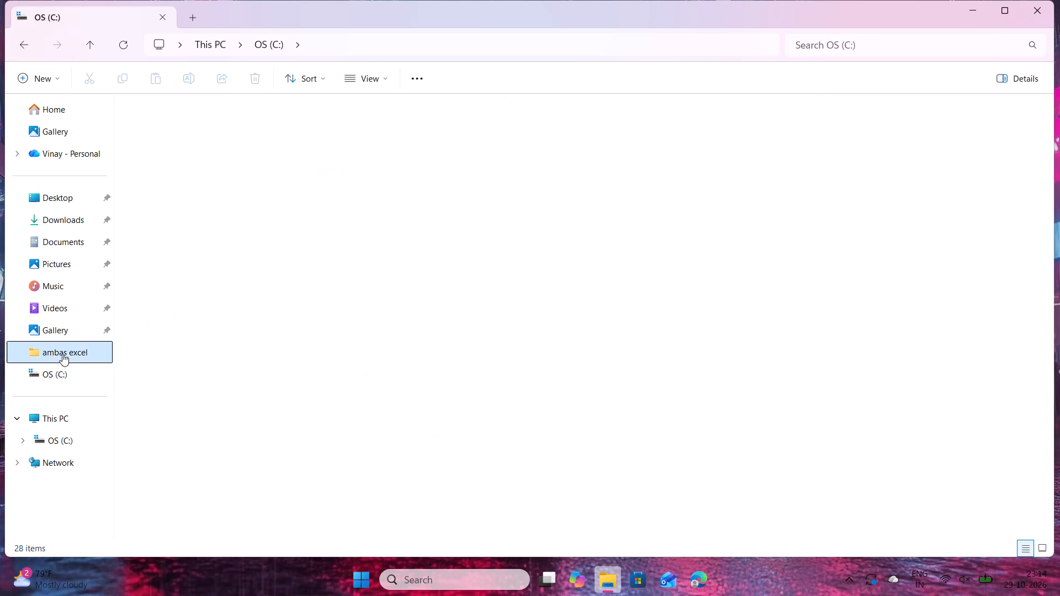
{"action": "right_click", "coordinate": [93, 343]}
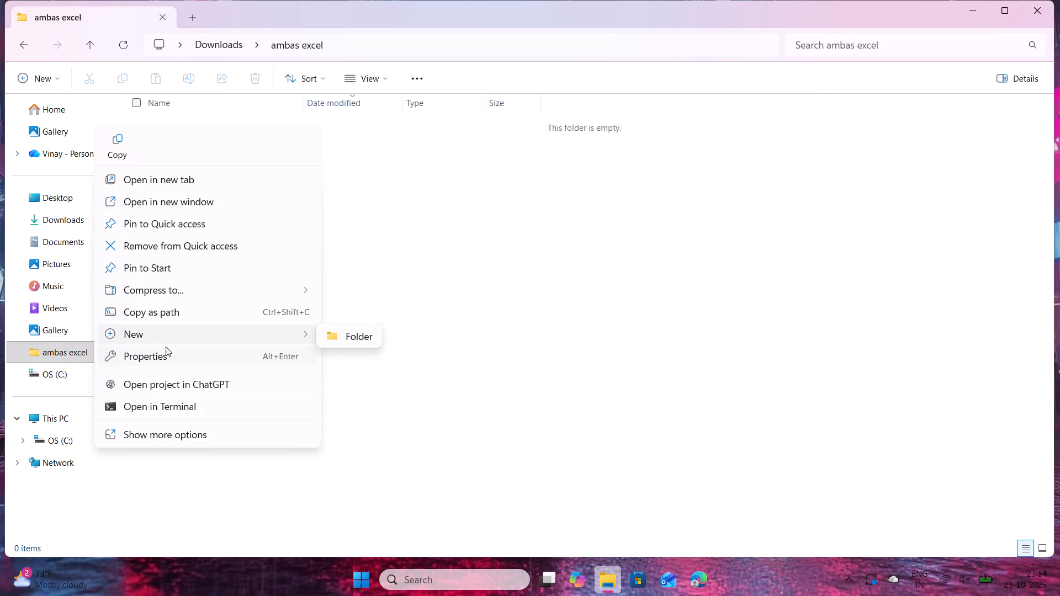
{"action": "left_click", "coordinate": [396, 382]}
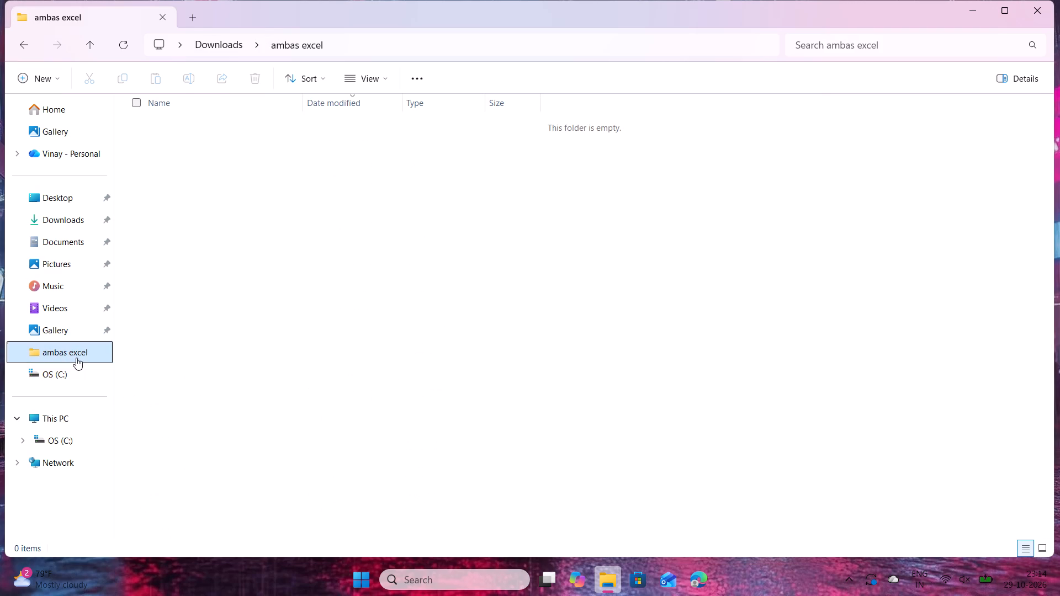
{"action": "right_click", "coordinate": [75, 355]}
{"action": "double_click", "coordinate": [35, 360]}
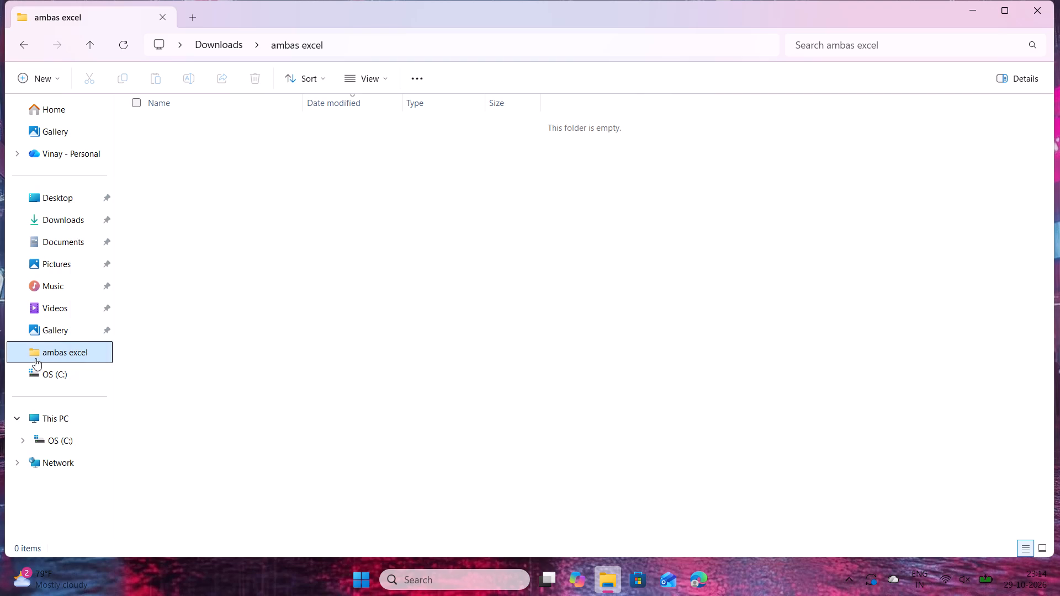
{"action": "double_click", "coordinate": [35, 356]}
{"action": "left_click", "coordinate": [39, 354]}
Capture a screenshot of the ambas excel folder window, including its navigation shortcuts.
{"action": "key", "text": "shift+super+s"}
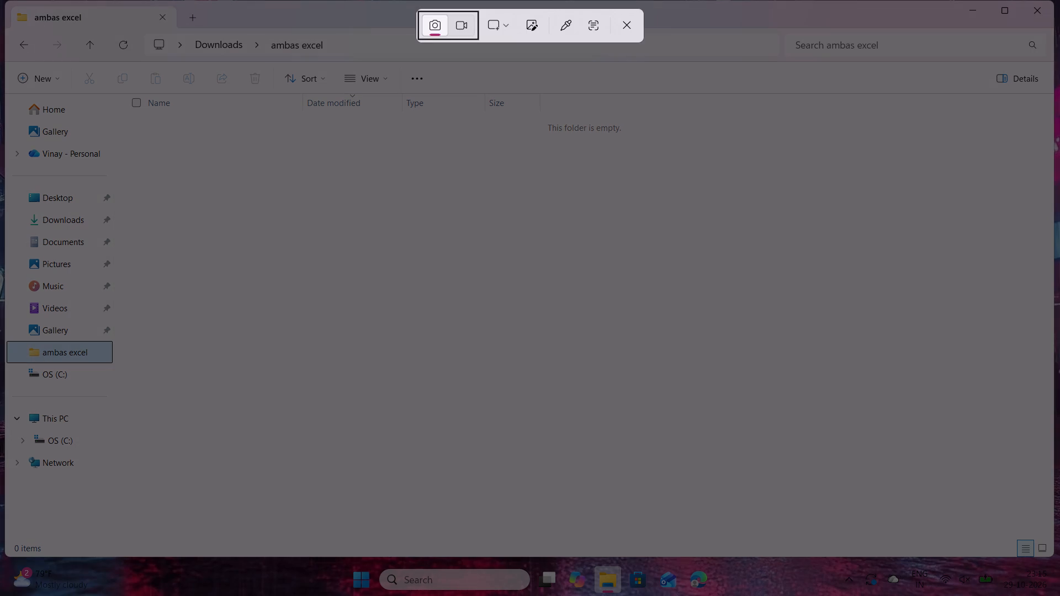
{"action": "left_click_drag", "start_coordinate": [3, 50], "coordinate": [717, 504]}
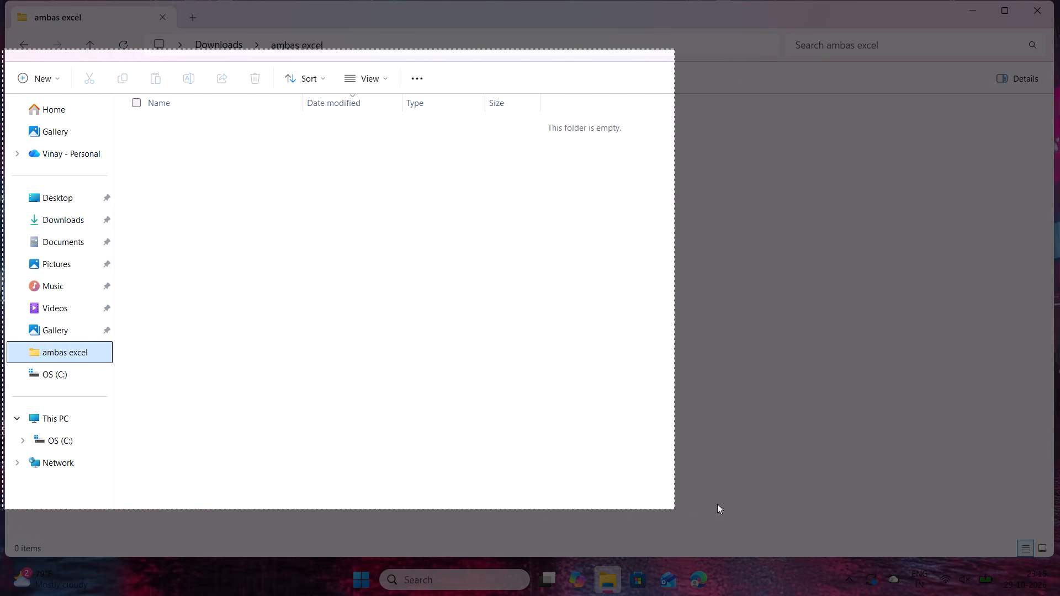
{"action": "left_click_drag", "start_coordinate": [717, 504], "coordinate": [747, 498]}
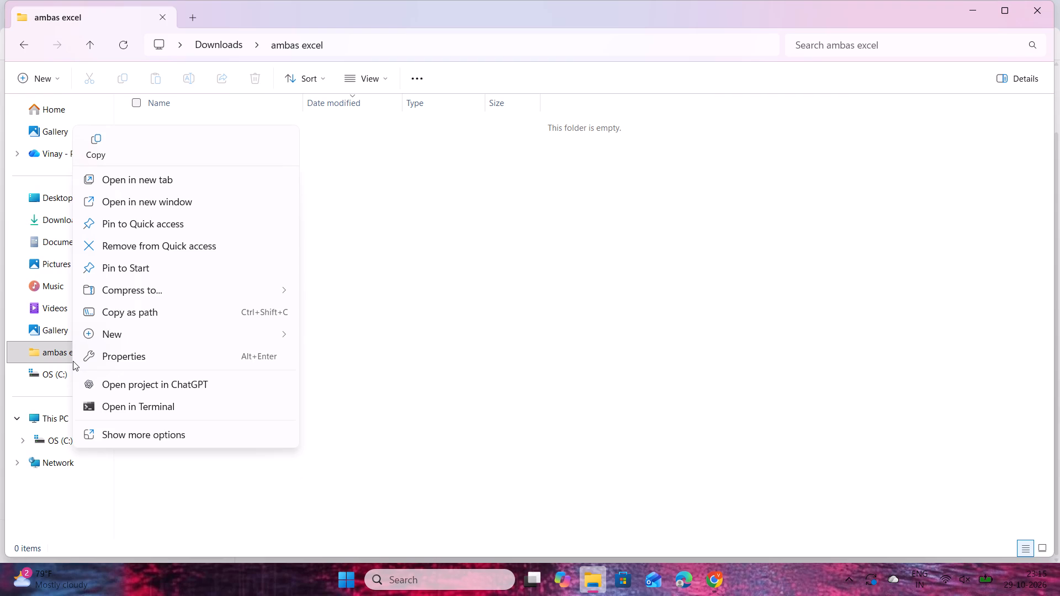
{"action": "scroll", "coordinate": [129, 351], "scroll_direction": "down", "scroll_amount": 4}
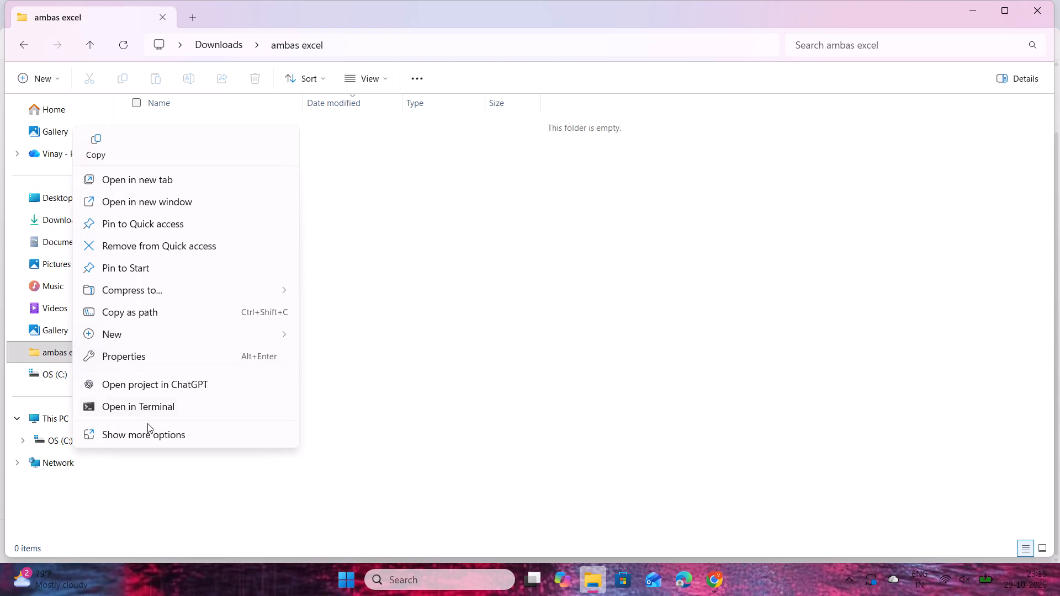
{"action": "left_click", "coordinate": [146, 433]}
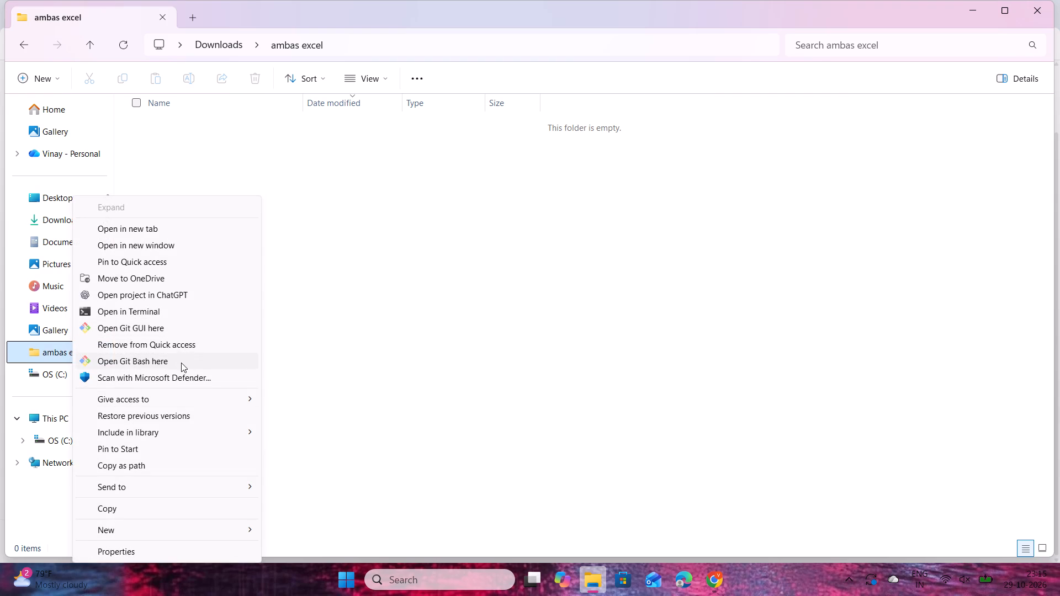
{"action": "left_click", "coordinate": [174, 347]}
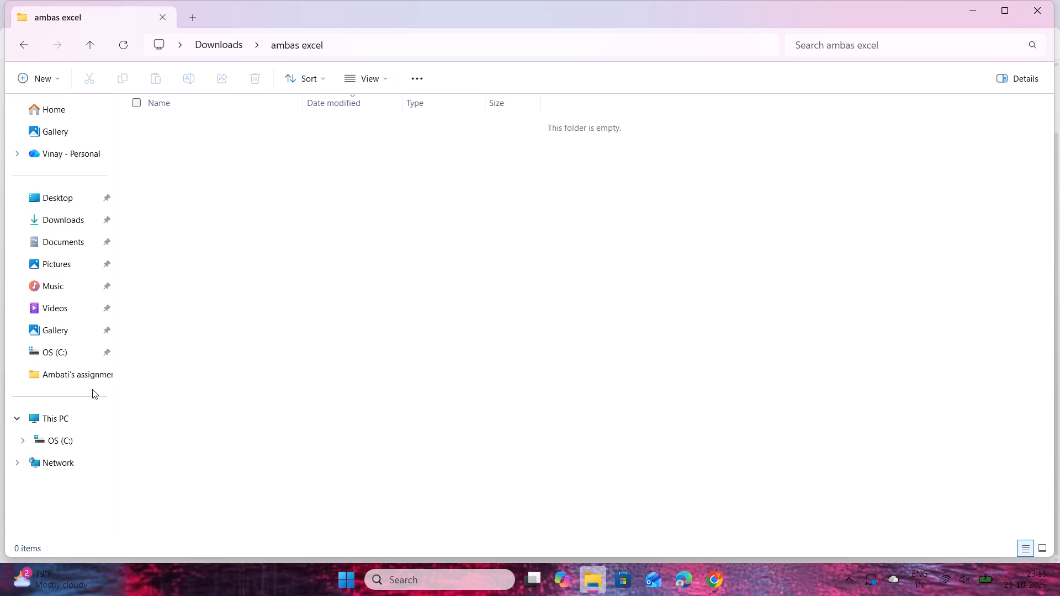
Look for a delete option for the assignment-1 folder among its extended options.
{"action": "right_click", "coordinate": [67, 379]}
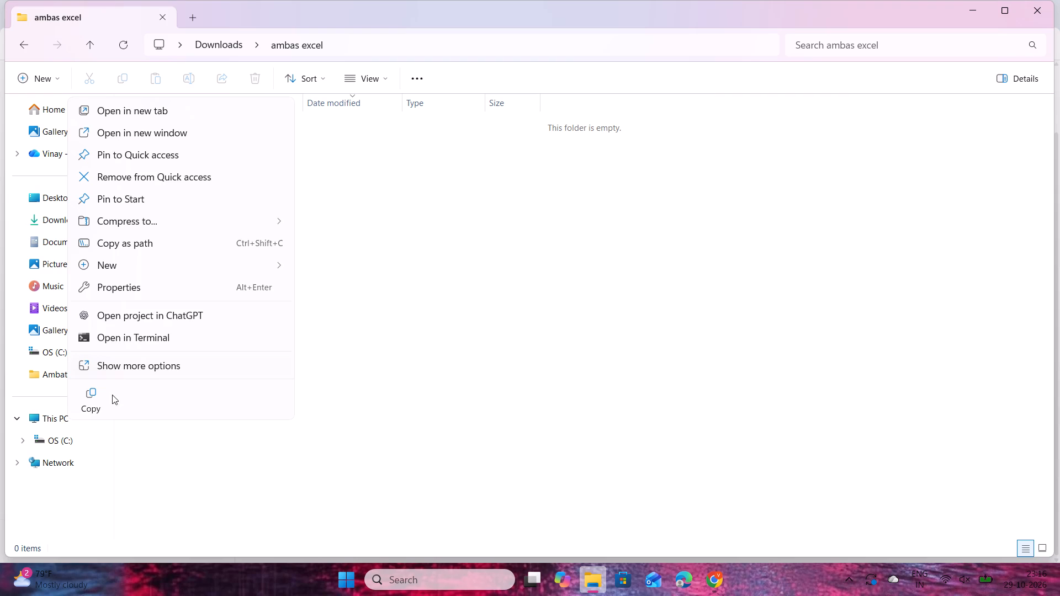
{"action": "left_click", "coordinate": [129, 371]}
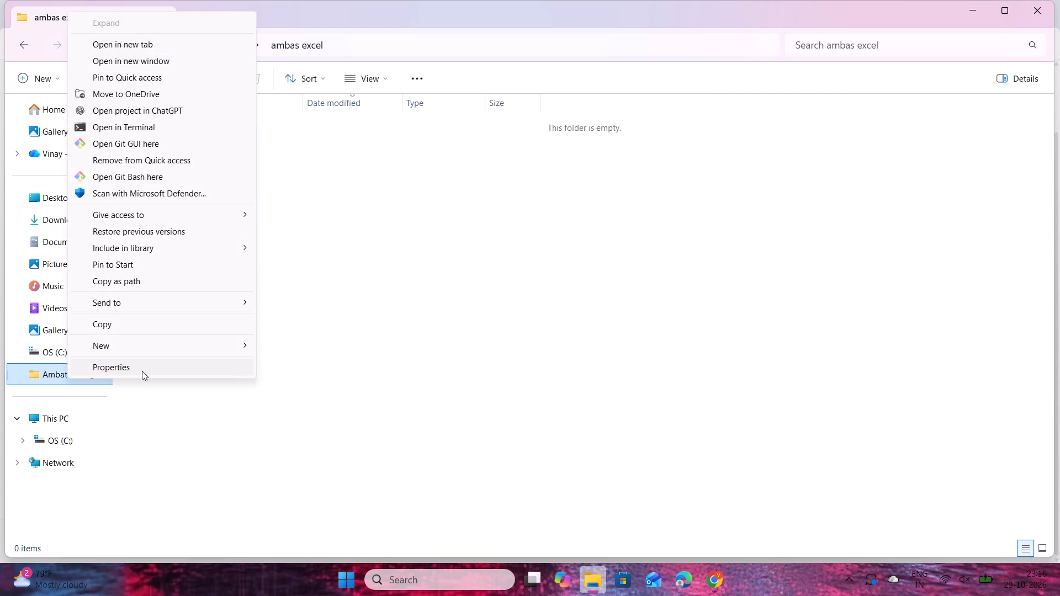
{"action": "scroll", "coordinate": [151, 353], "scroll_direction": "down", "scroll_amount": 1}
{"action": "left_click", "coordinate": [155, 393]}
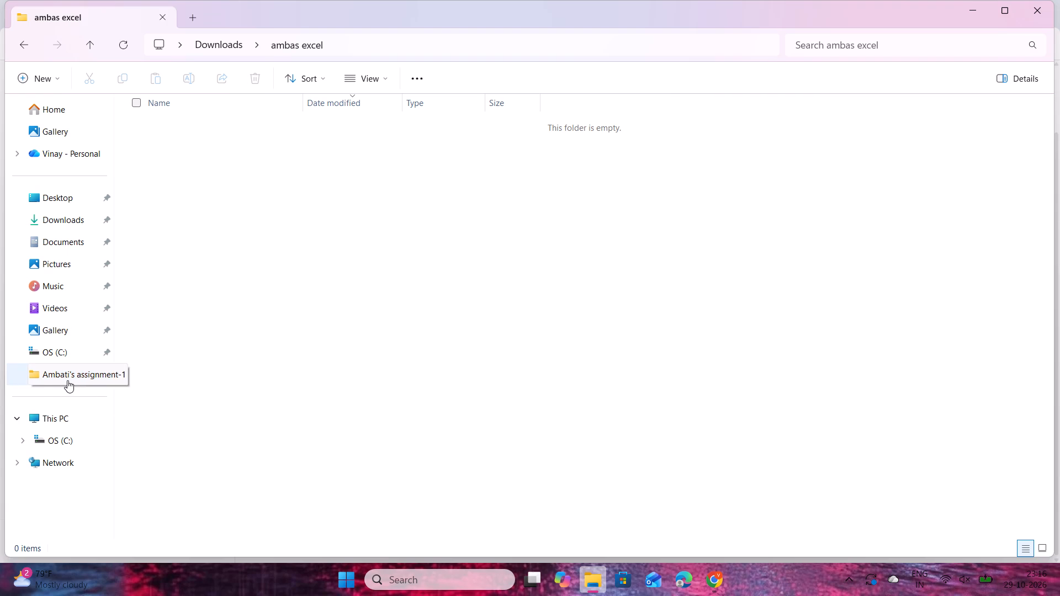
Open the assignment-1 folder and delete both Monetary_Recovery_Model_Assignment PDF files in it.
{"action": "double_click", "coordinate": [38, 380]}
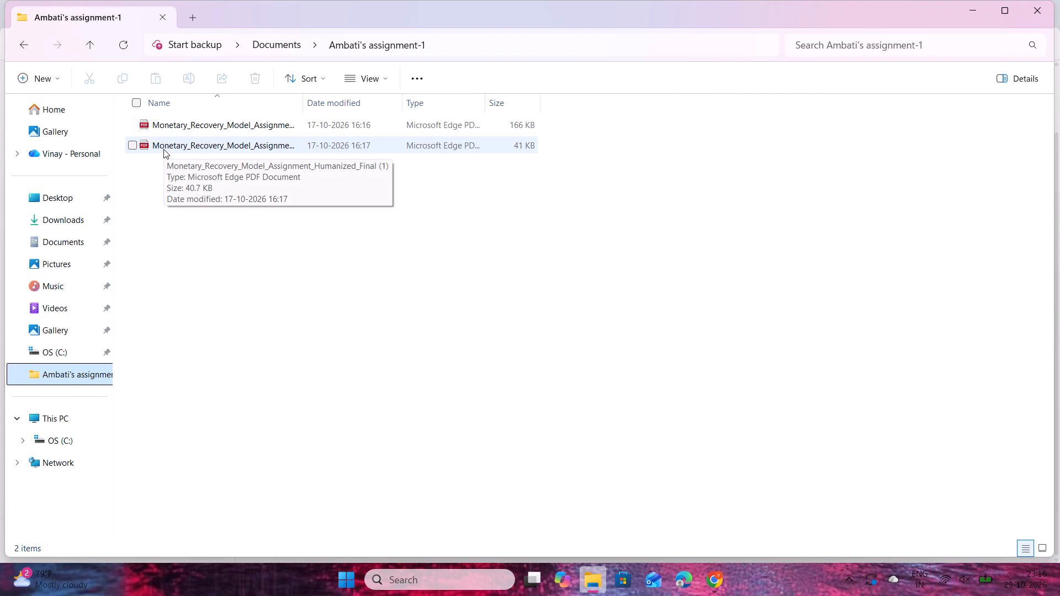
{"action": "left_click_drag", "start_coordinate": [163, 149], "coordinate": [162, 129]}
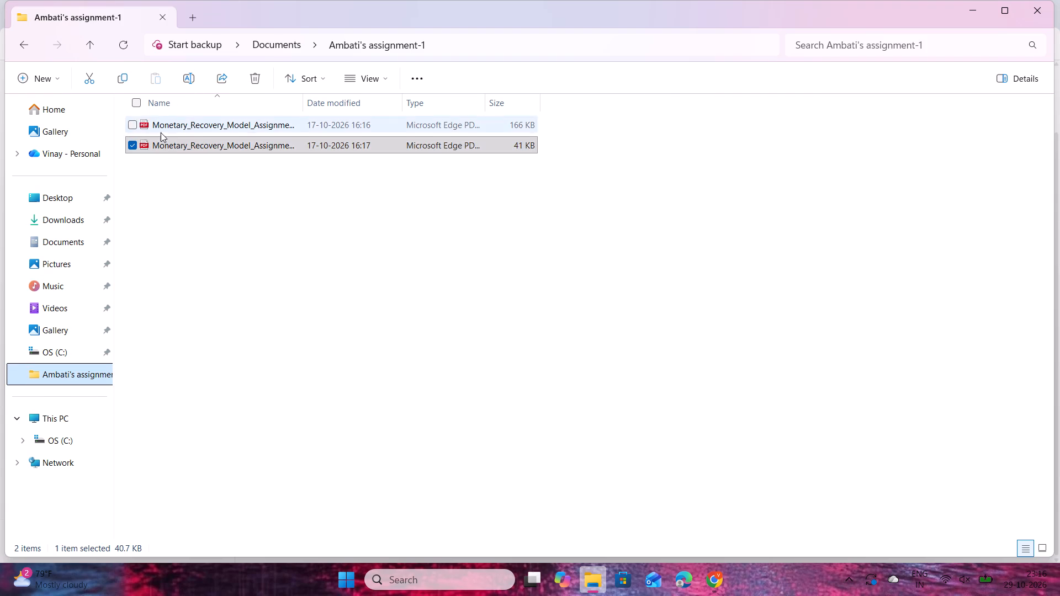
{"action": "left_click", "coordinate": [161, 130]}
{"action": "left_click", "coordinate": [161, 145]}
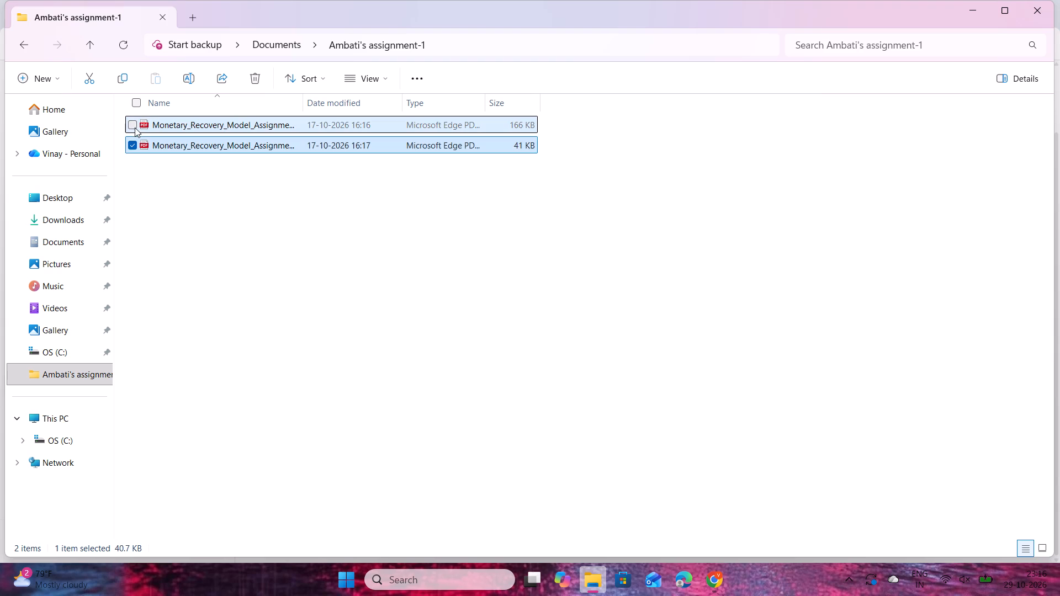
{"action": "left_click", "coordinate": [135, 127]}
{"action": "left_click", "coordinate": [255, 81]}
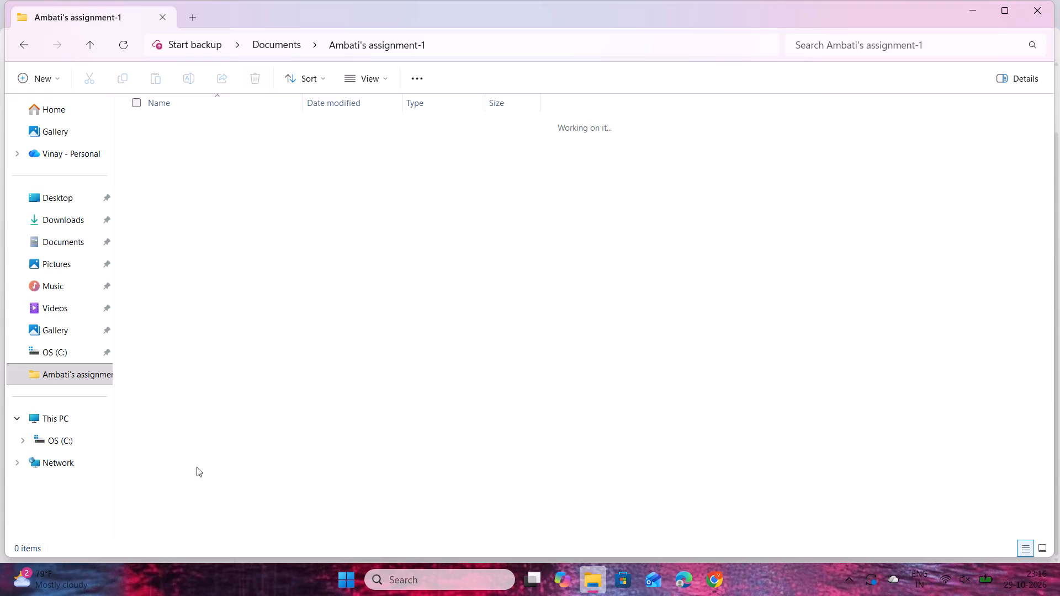
Check the assignment-1 folder's options again and reopen the folder to inspect its contents.
{"action": "right_click", "coordinate": [55, 369]}
{"action": "left_click", "coordinate": [398, 394]}
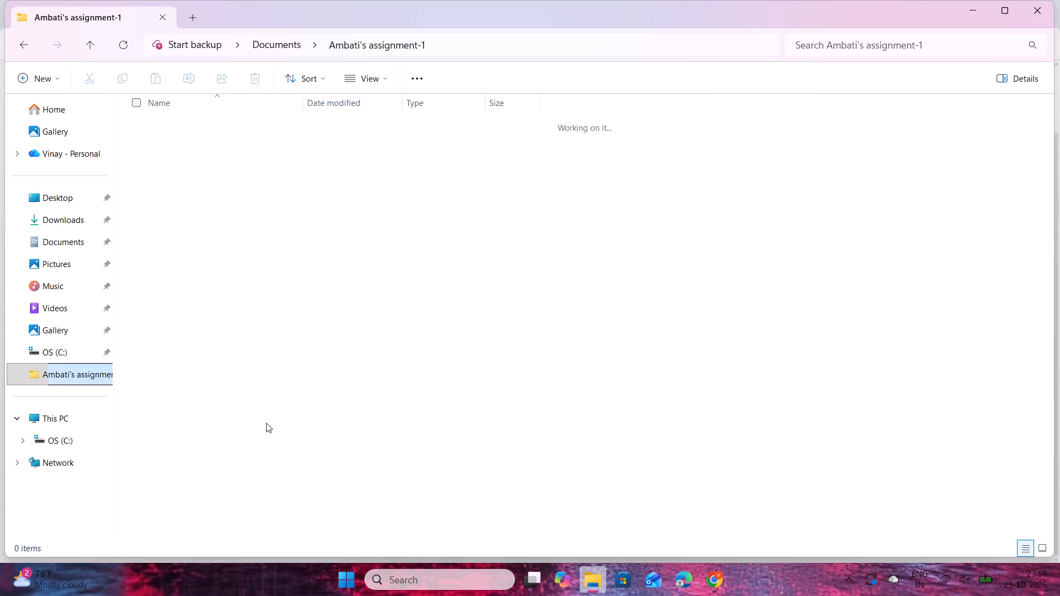
{"action": "left_click", "coordinate": [264, 390]}
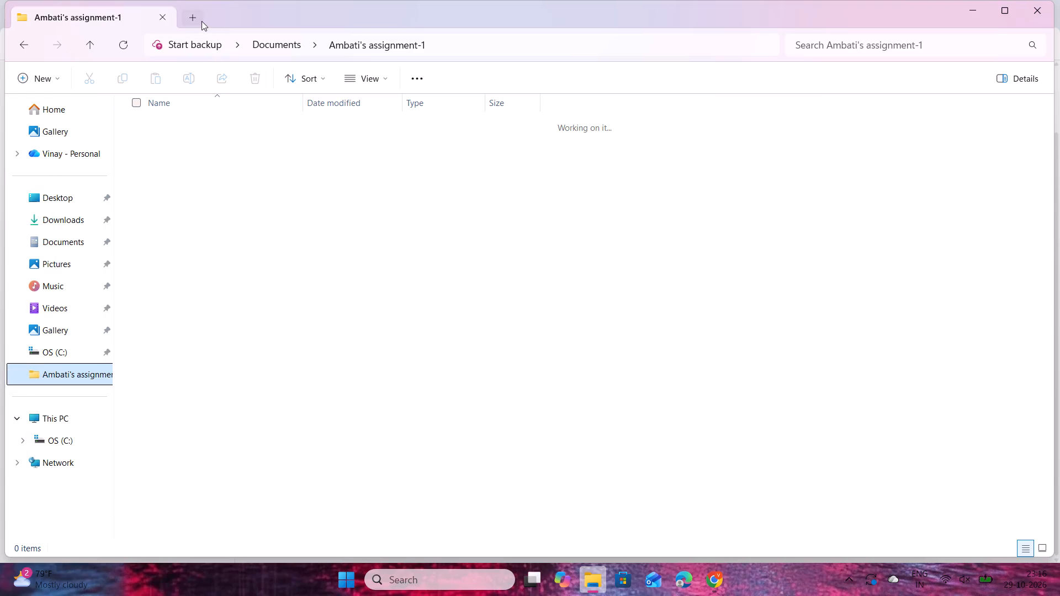
{"action": "left_click", "coordinate": [202, 21]}
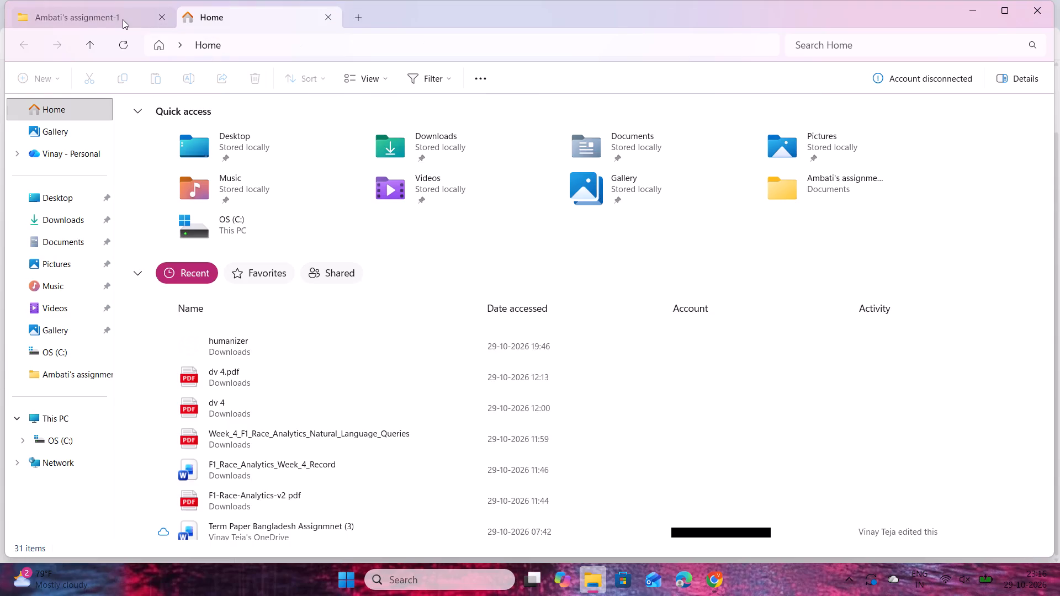
{"action": "left_click", "coordinate": [123, 19]}
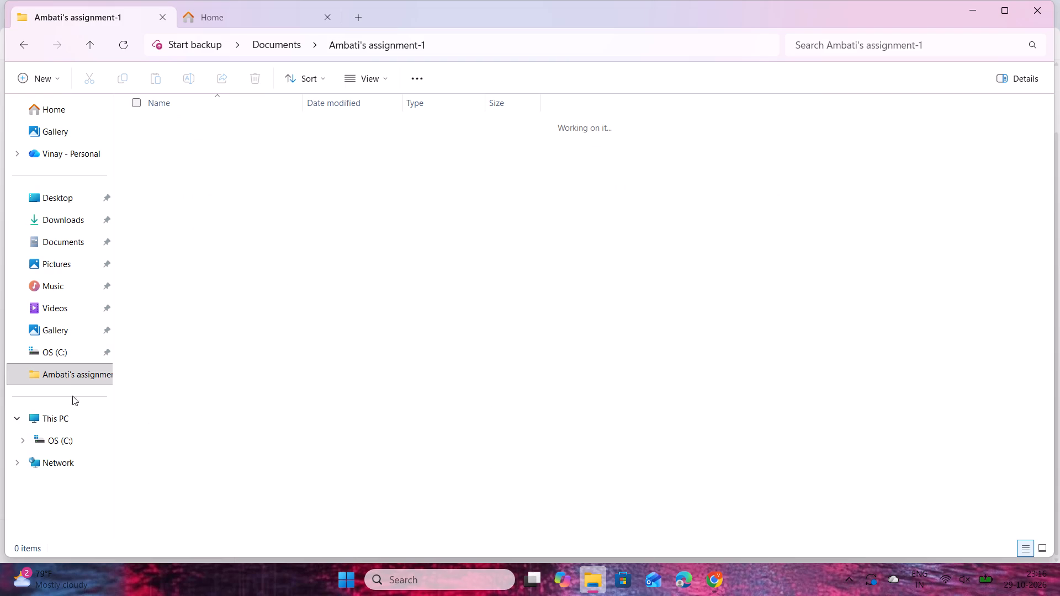
{"action": "left_click", "coordinate": [63, 369]}
{"action": "left_click", "coordinate": [75, 379]}
{"action": "left_click", "coordinate": [80, 377]}
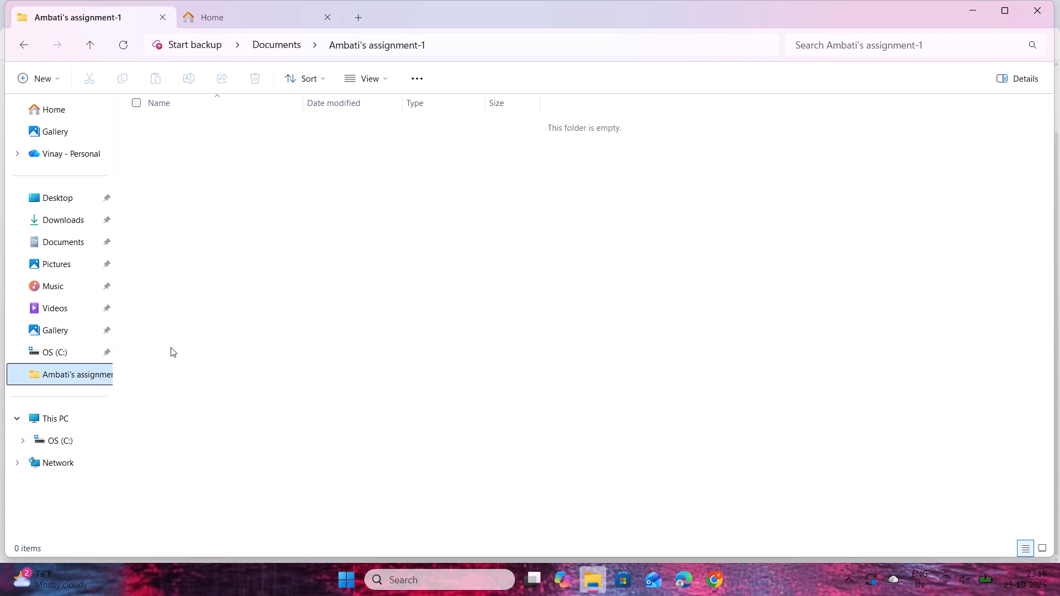
View the drives under This PC and close the File Explorer window.
{"action": "left_click", "coordinate": [63, 418]}
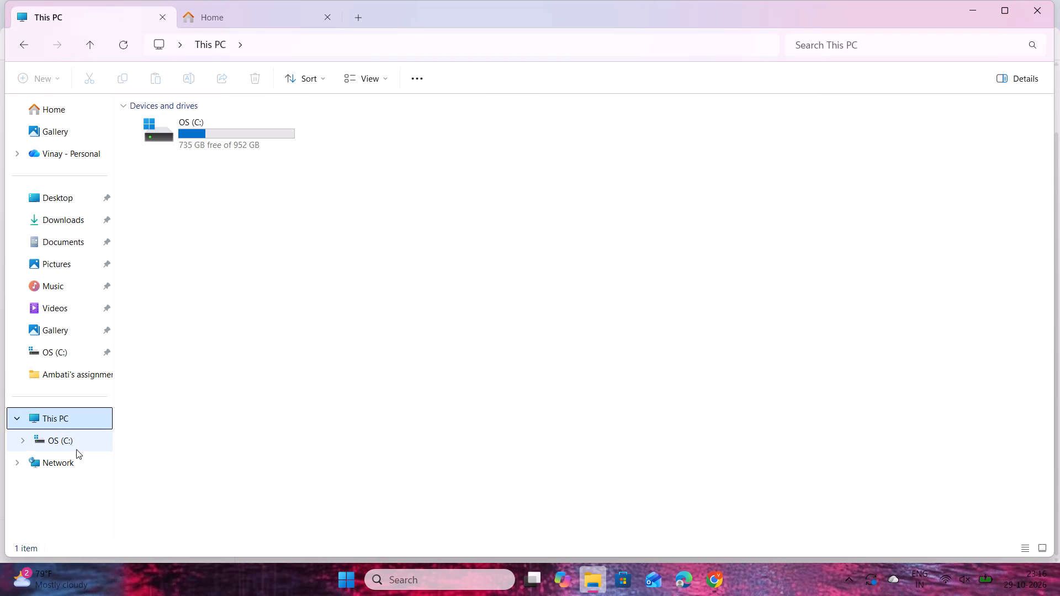